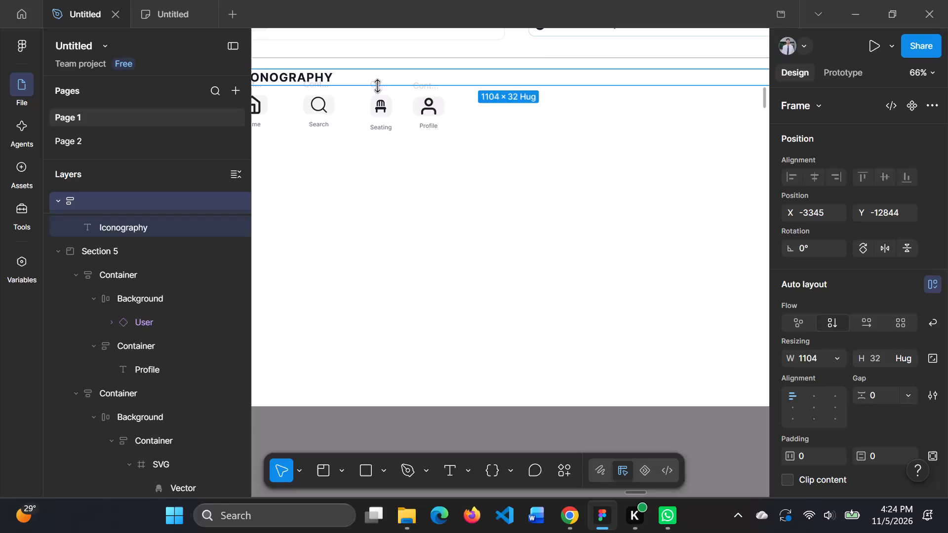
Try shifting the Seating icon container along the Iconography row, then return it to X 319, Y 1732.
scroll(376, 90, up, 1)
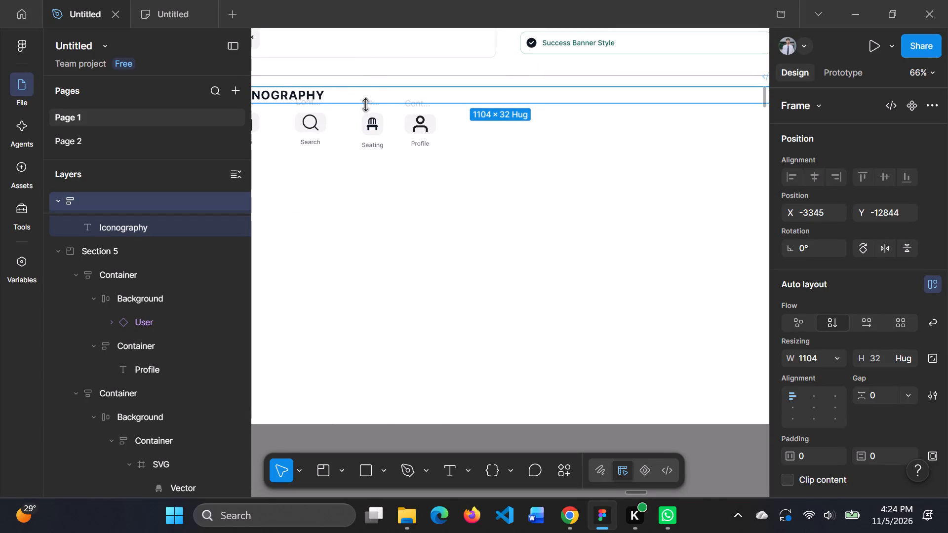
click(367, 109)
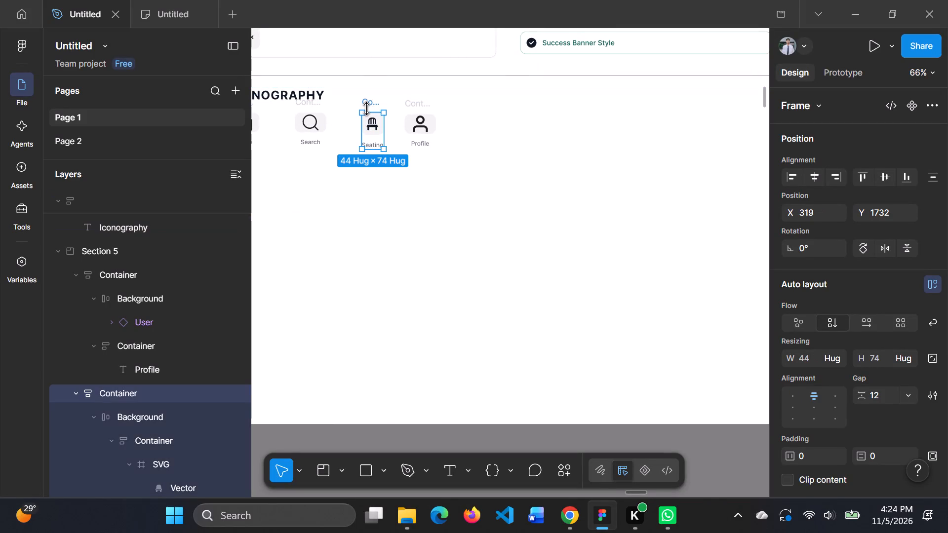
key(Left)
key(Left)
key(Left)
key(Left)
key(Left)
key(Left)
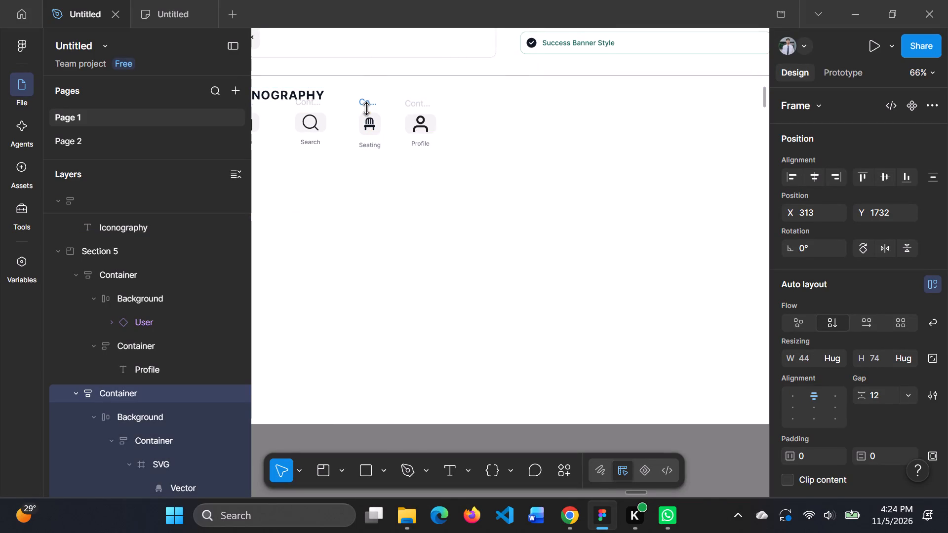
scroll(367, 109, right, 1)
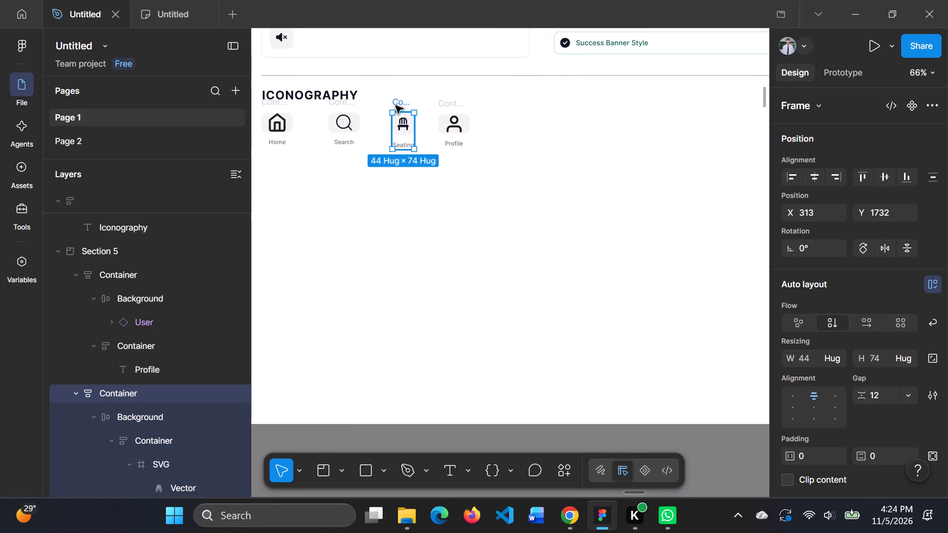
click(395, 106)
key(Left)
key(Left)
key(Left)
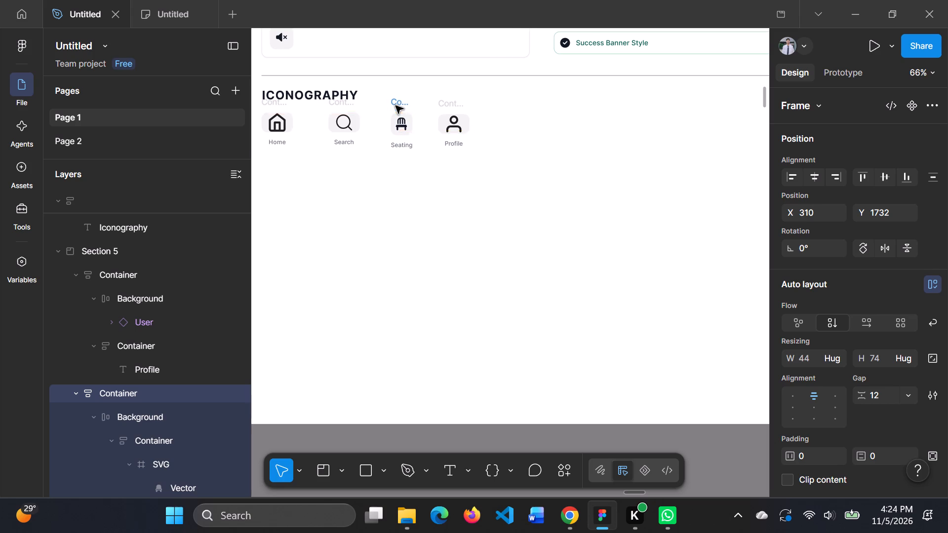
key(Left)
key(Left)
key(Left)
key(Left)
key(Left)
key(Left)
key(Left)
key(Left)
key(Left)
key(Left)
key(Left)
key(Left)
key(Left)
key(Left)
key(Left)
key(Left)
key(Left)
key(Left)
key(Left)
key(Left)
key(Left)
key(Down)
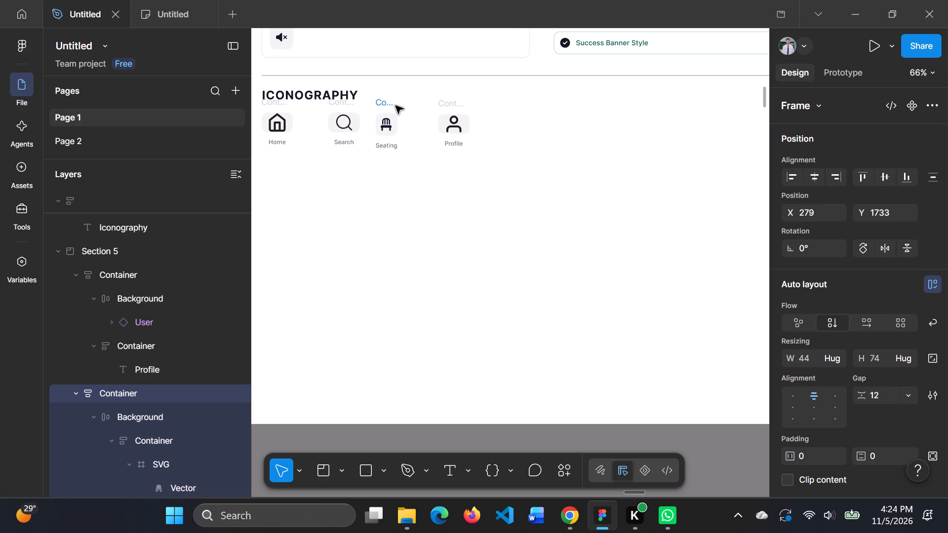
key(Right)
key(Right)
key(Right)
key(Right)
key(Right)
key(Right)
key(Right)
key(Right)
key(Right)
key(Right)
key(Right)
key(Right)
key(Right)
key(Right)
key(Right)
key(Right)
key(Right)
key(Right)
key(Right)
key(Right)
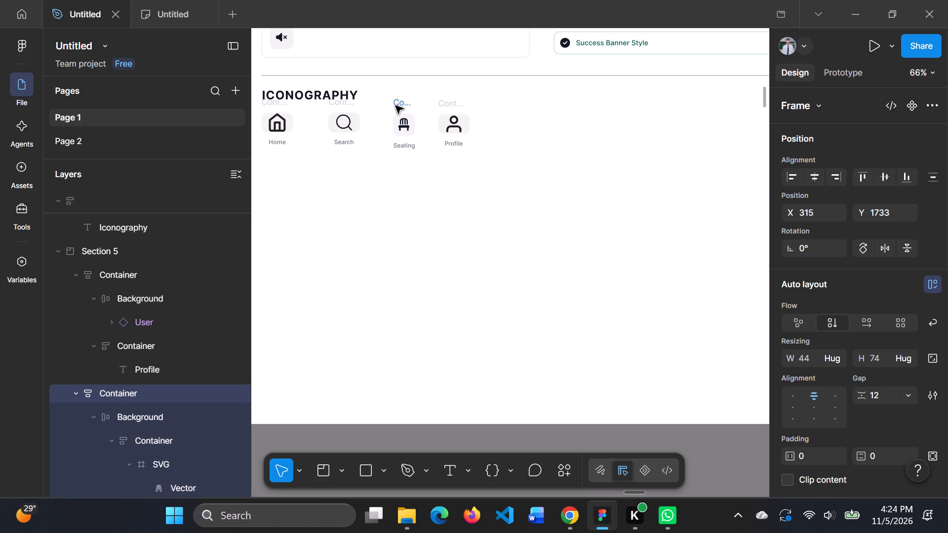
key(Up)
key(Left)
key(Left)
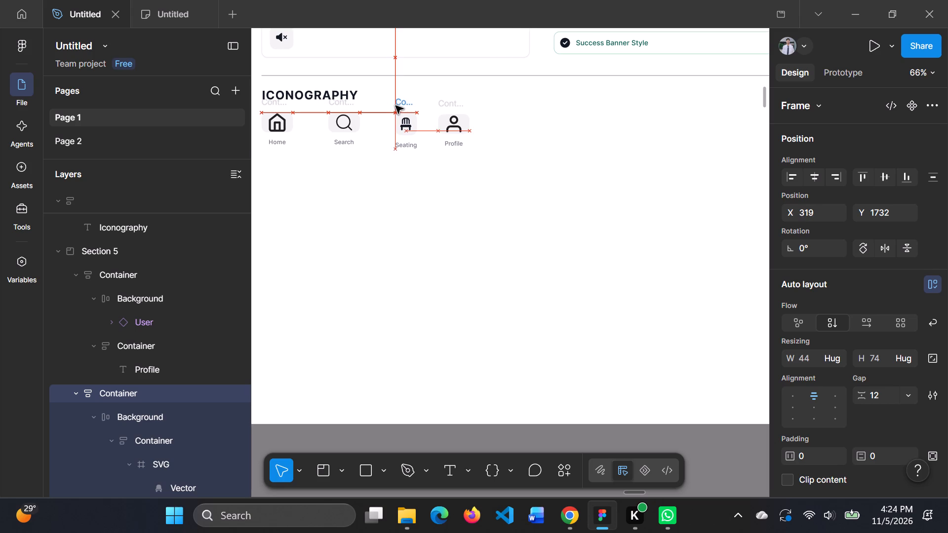
Move the Iconography heading frame down slightly to Y -12836.
click(448, 104)
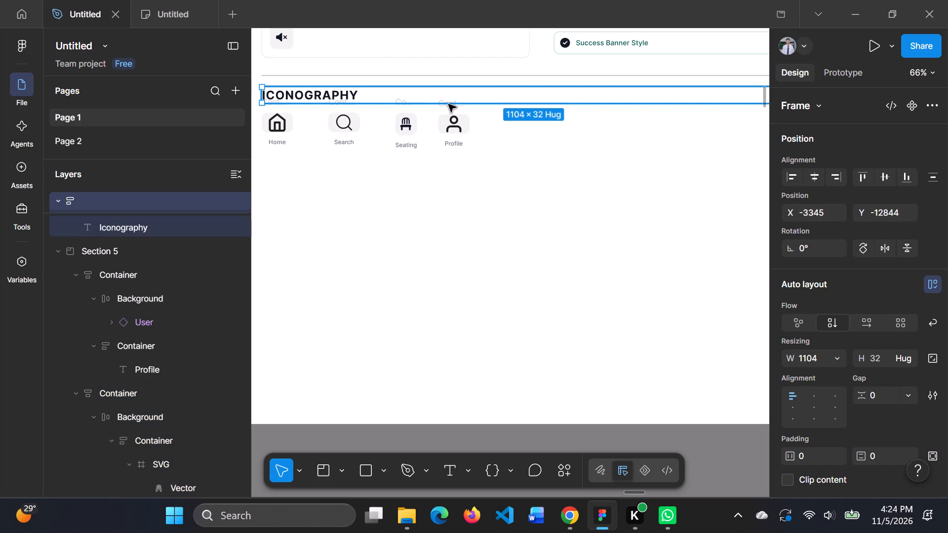
click(448, 108)
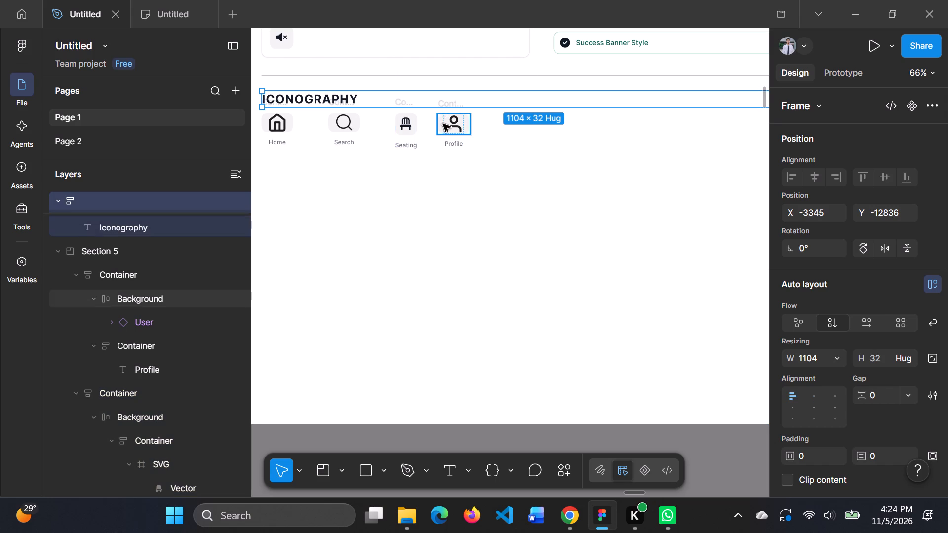
Move the Profile icon container further from Seating in the Iconography row, to X 424, Y 1732.
click(436, 150)
click(449, 107)
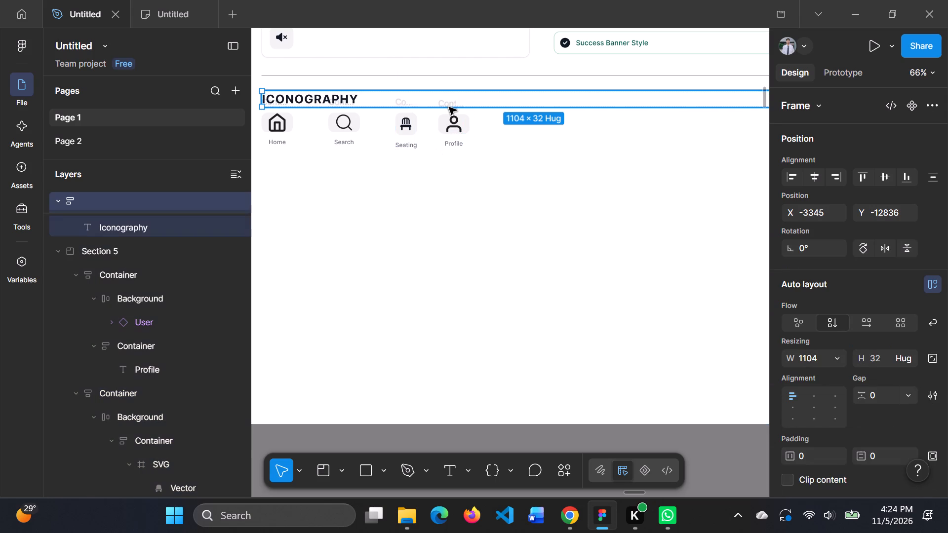
click(448, 102)
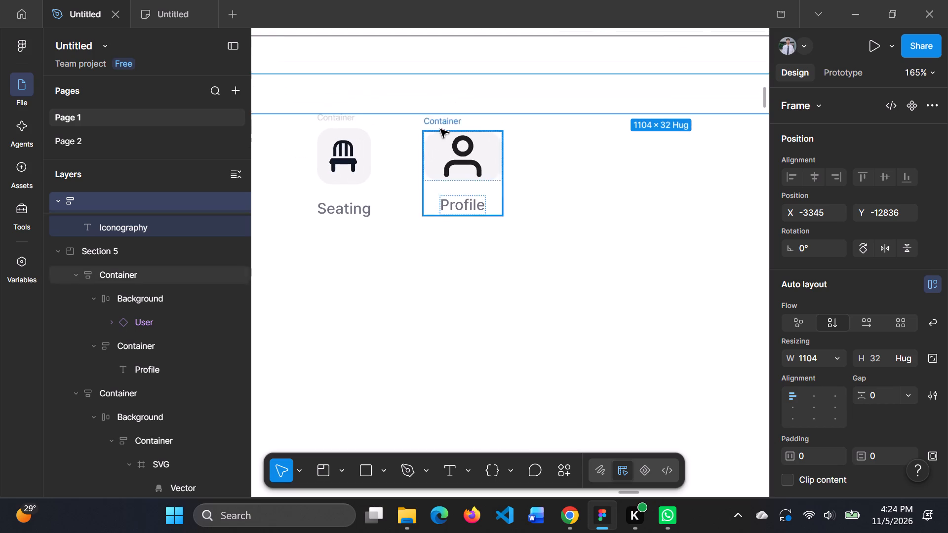
click(443, 123)
key(Right)
key(Right)
key(Right)
key(Right)
key(Right)
key(Right)
key(Right)
key(Right)
key(Right)
key(Right)
key(Right)
key(Right)
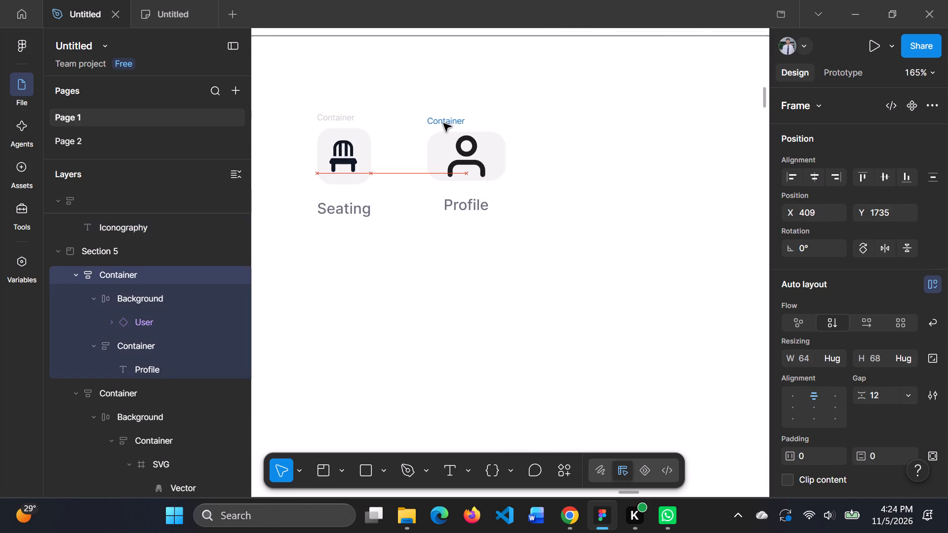
key(Down)
key(Up)
key(Up)
key(Up)
key(Up)
key(Up)
key(Up)
key(Up)
key(Up)
key(Up)
key(Up)
key(Up)
key(Up)
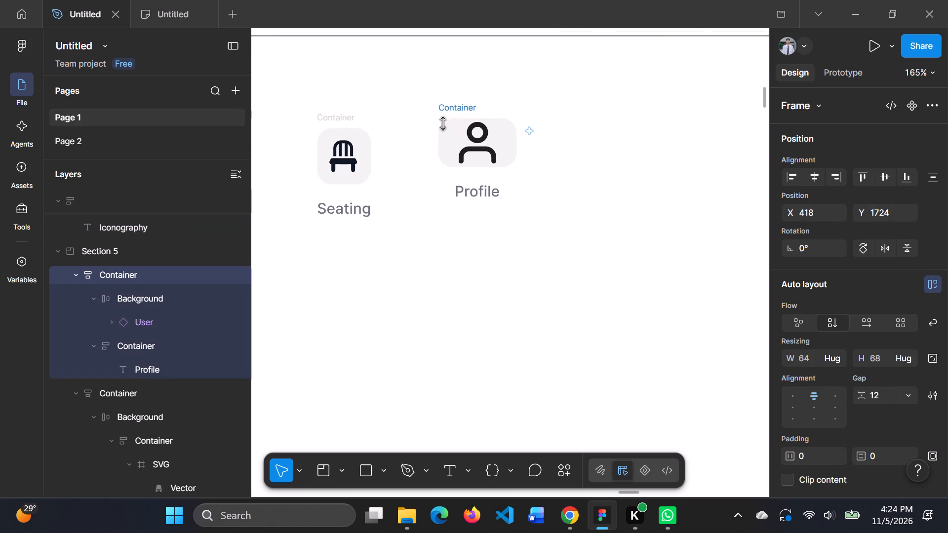
key(Down)
key(Down)
key(Down)
key(Down)
key(Down)
key(Down)
key(Down)
key(Down)
key(Down)
key(Down)
key(Down)
key(Down)
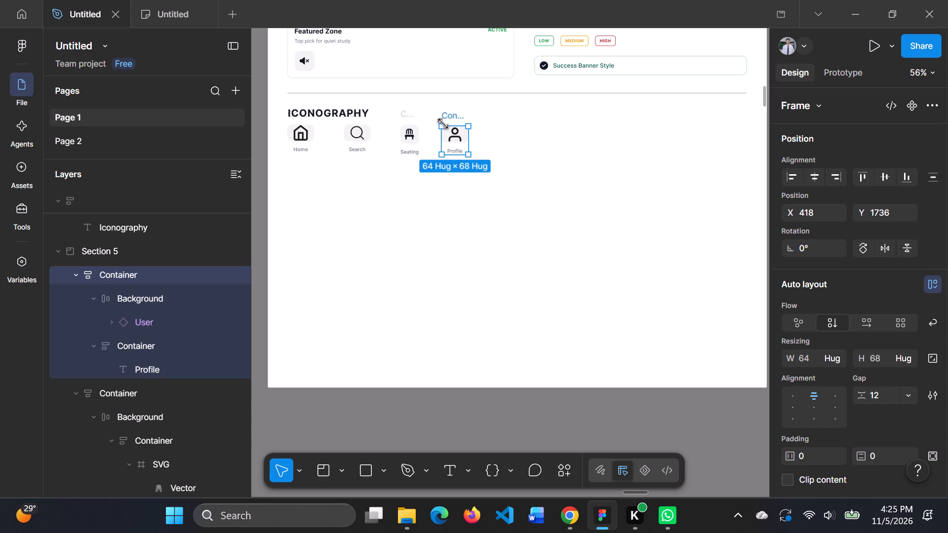
key(Left)
key(Up)
key(Up)
key(Up)
key(Up)
key(Up)
key(Up)
key(Down)
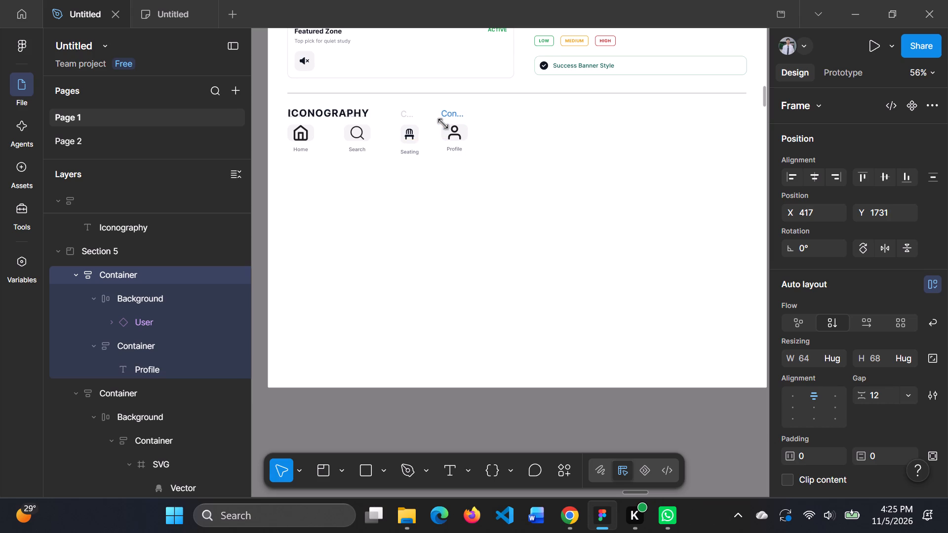
key(Down)
key(Down)
key(Up)
key(Right)
key(Right)
key(Right)
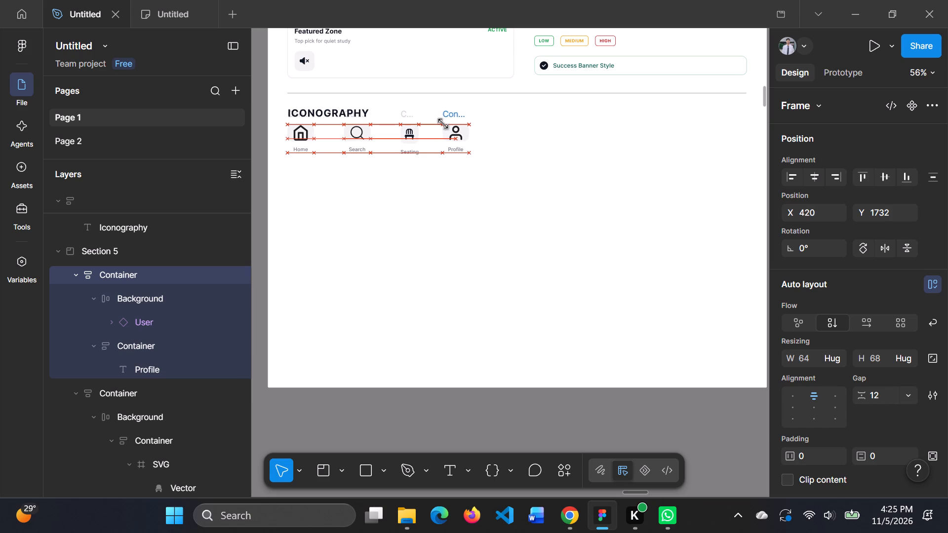
key(Right)
key(Right)
key(Right)
key(Right)
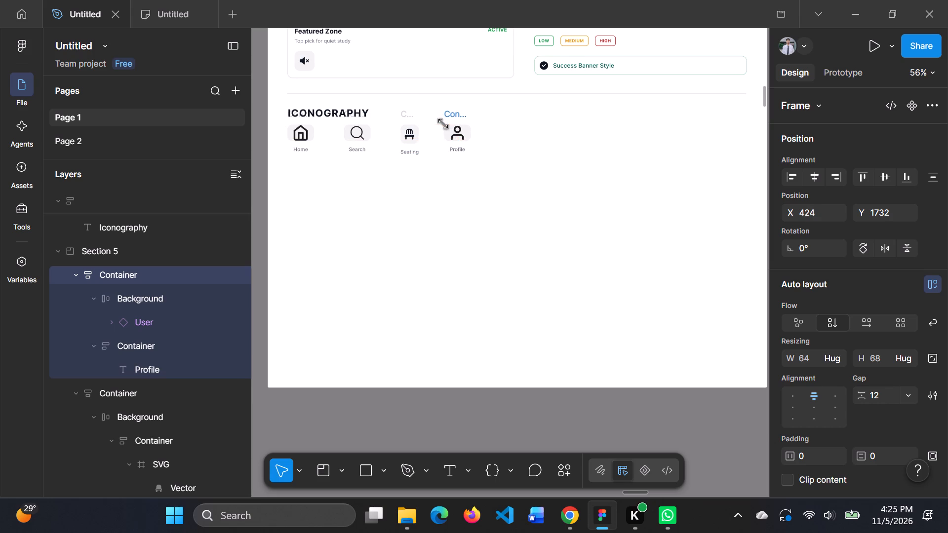
Copy the Filter icon container from the Style Guide (Updated) Iconography row and paste it into the rebuilt guide's Iconography section.
click(482, 281)
scroll(482, 281, right, 1)
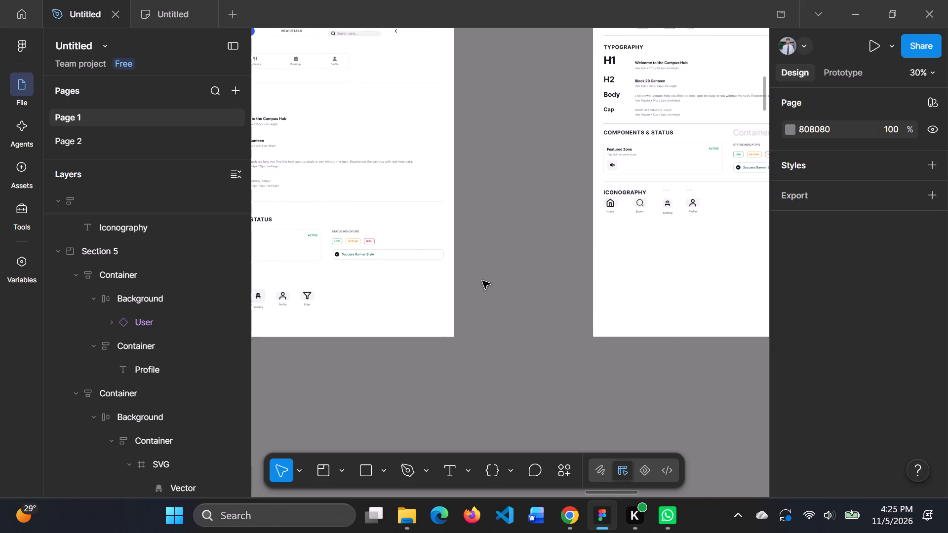
scroll(482, 281, right, 1)
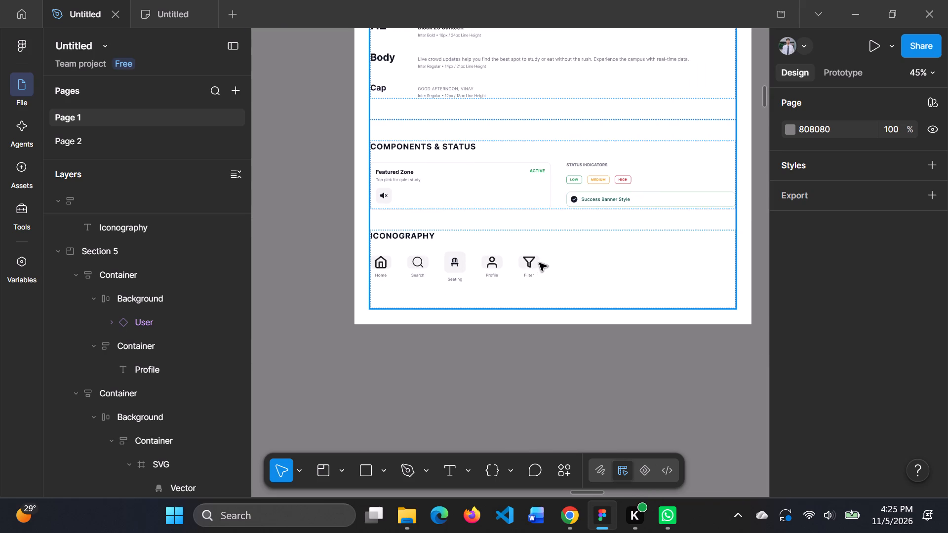
triple_click(531, 260)
double_click(531, 260)
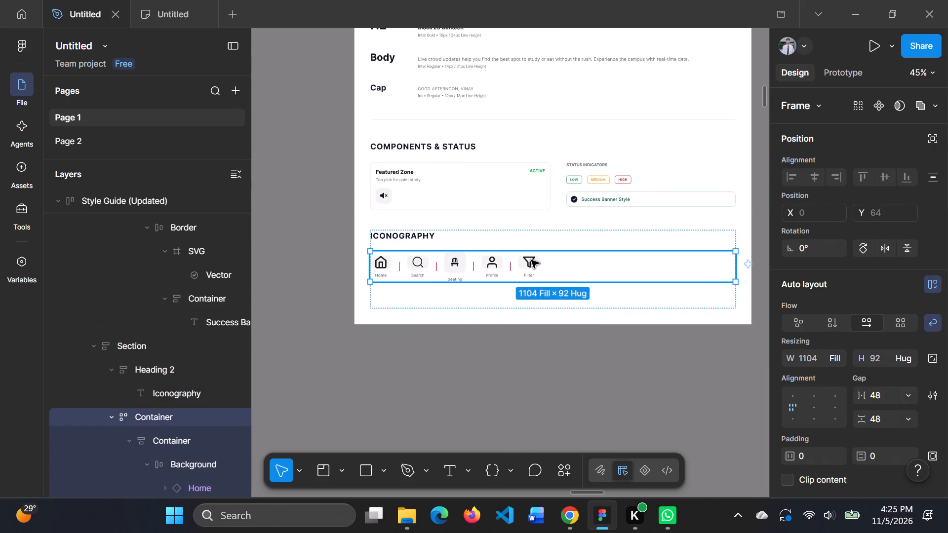
key(ctrl+c)
scroll(531, 260, left, 5)
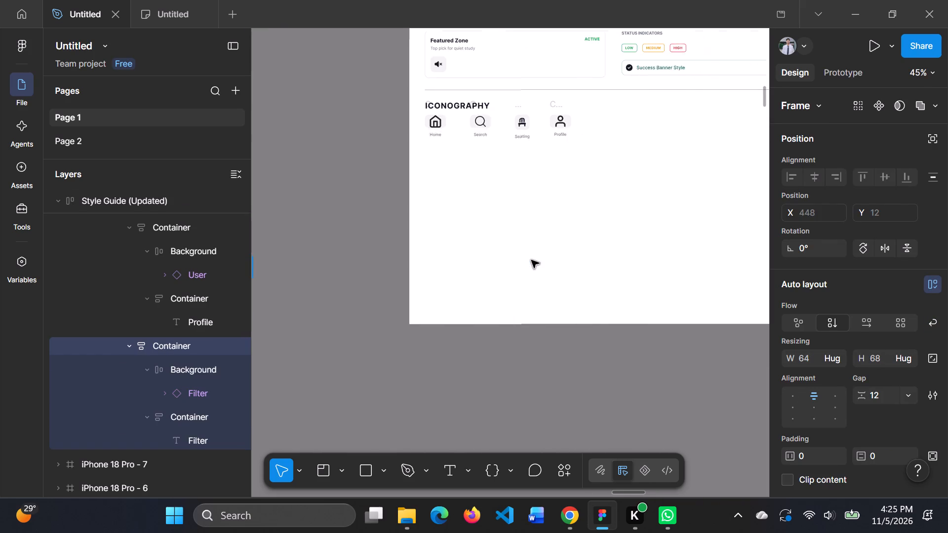
scroll(531, 260, left, 1)
scroll(432, 158, up, 1)
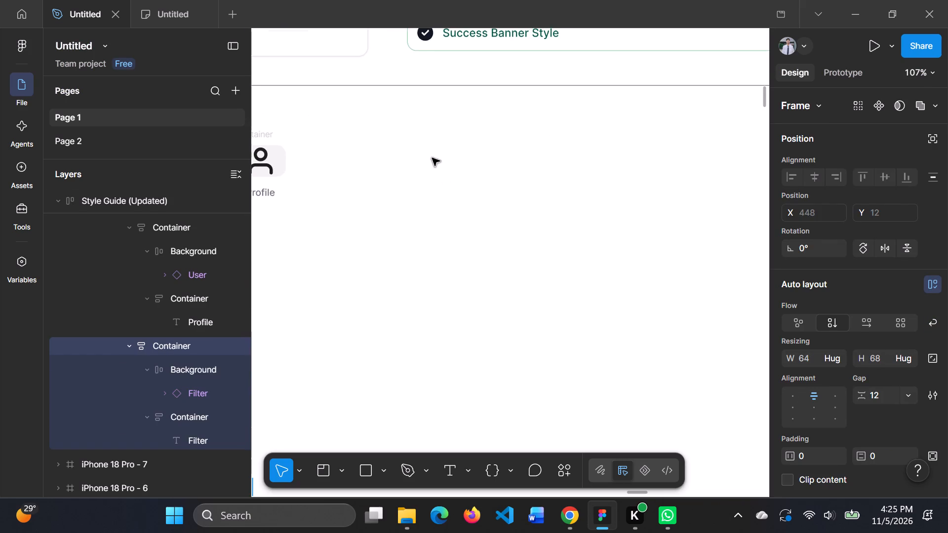
scroll(432, 158, right, 1)
key(ctrl+v)
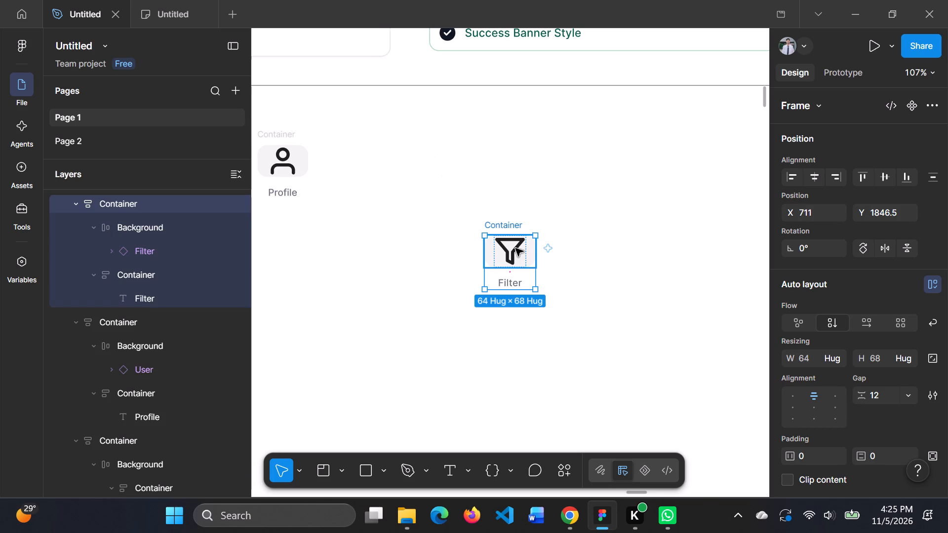
Place the pasted Filter container beside Profile in the Iconography row, at X 560, Y 1732.
drag(515, 248, 374, 158)
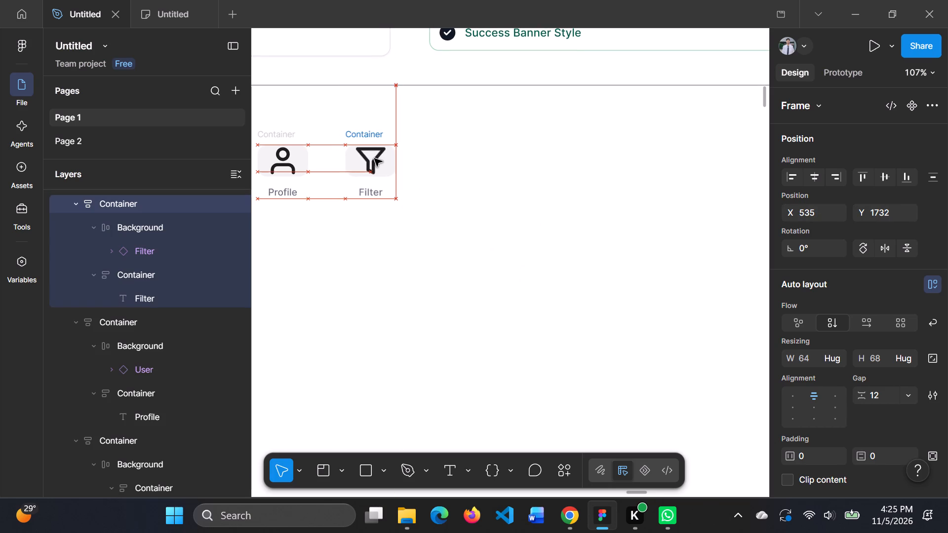
drag(374, 158, 379, 158)
scroll(520, 188, right, 1)
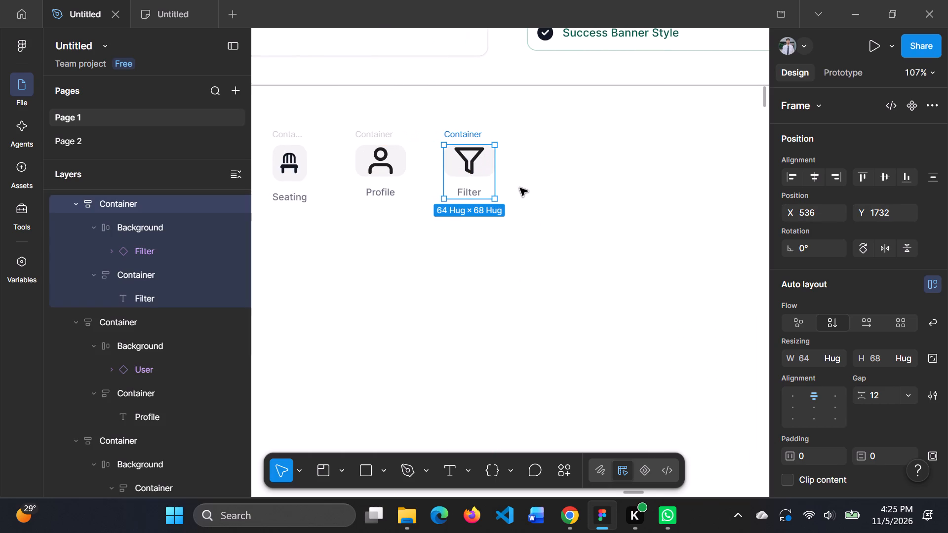
drag(511, 173, 523, 170)
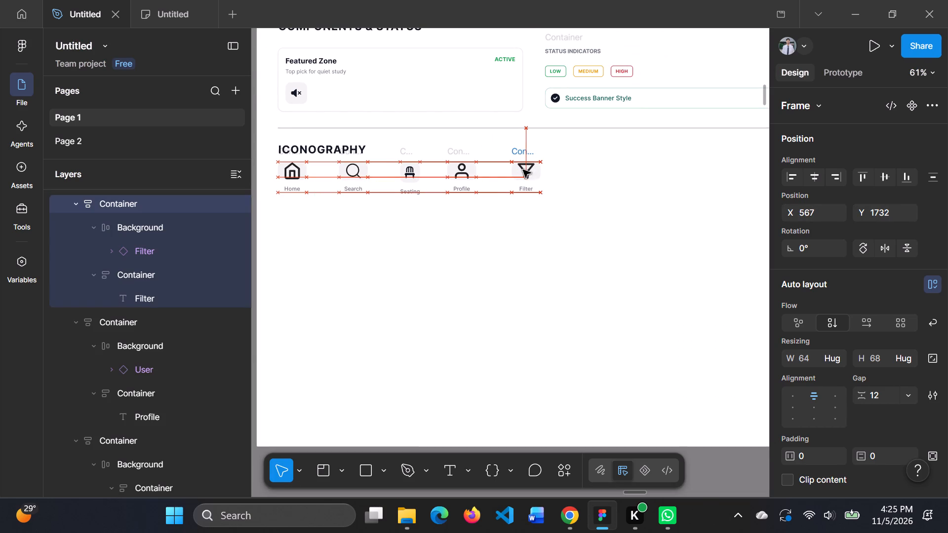
drag(523, 170, 522, 171)
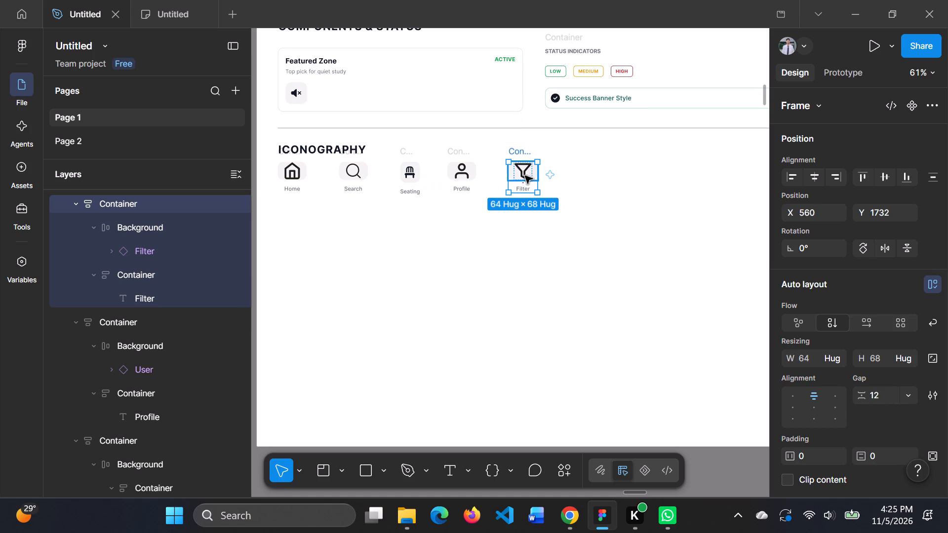
click(571, 249)
Rename the Profile, Filter and Seating container frames to a blank space so their canvas labels are hidden.
triple_click(458, 151)
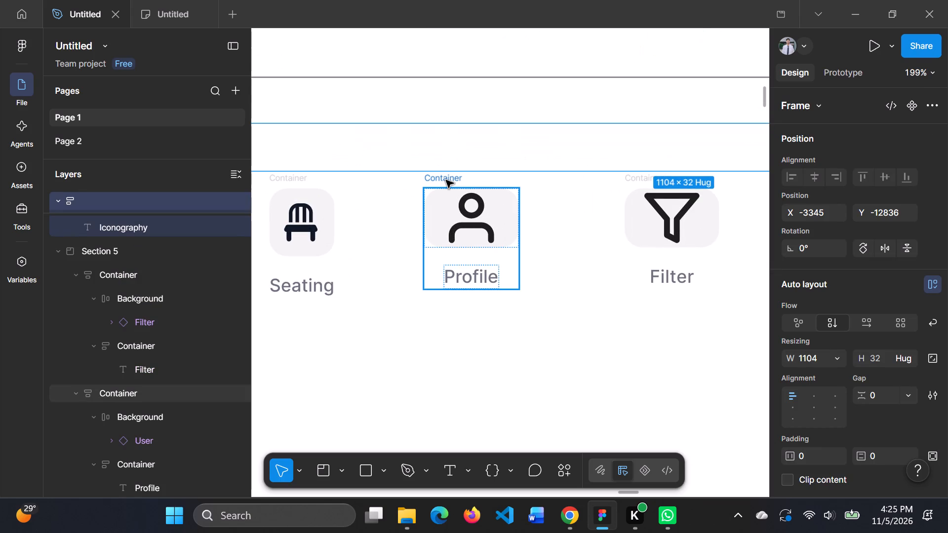
triple_click(446, 180)
key(BackSpace)
key(space)
key(Return)
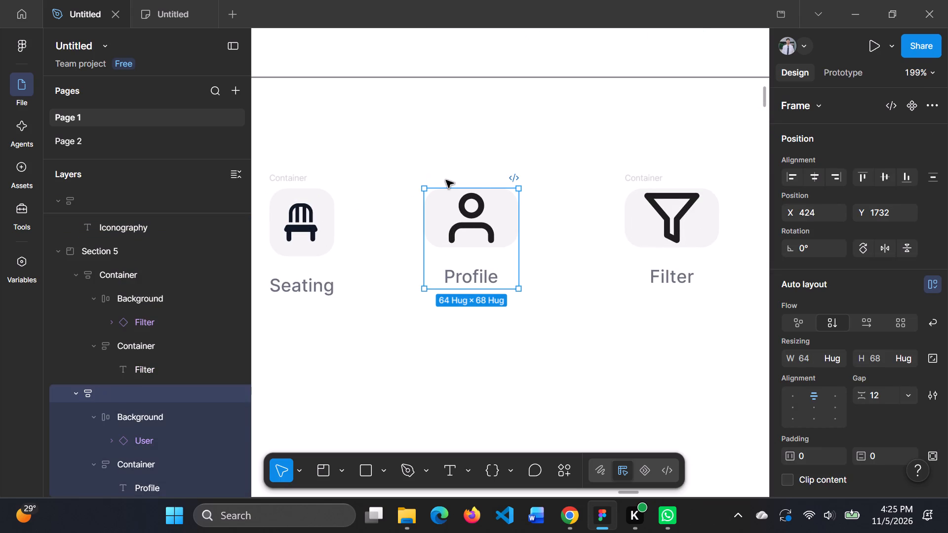
triple_click(647, 180)
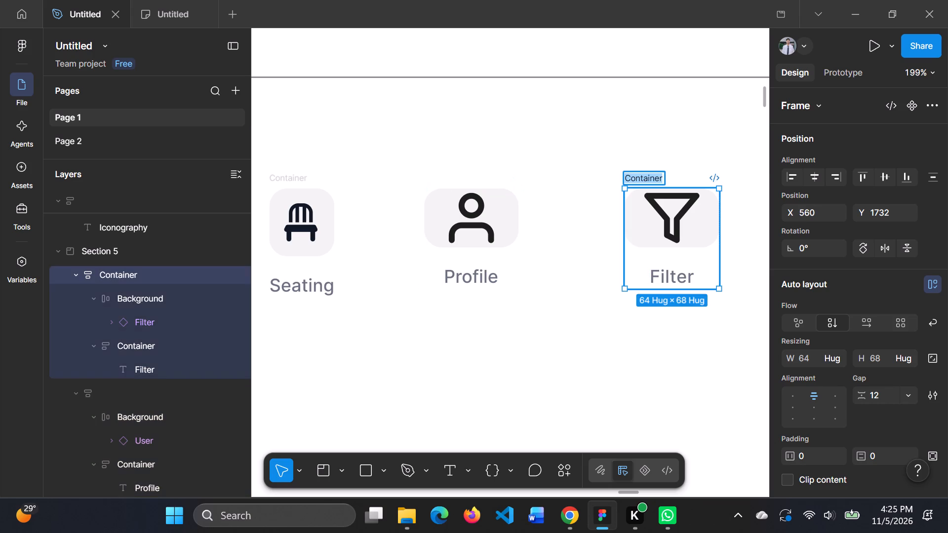
key(space)
key(Return)
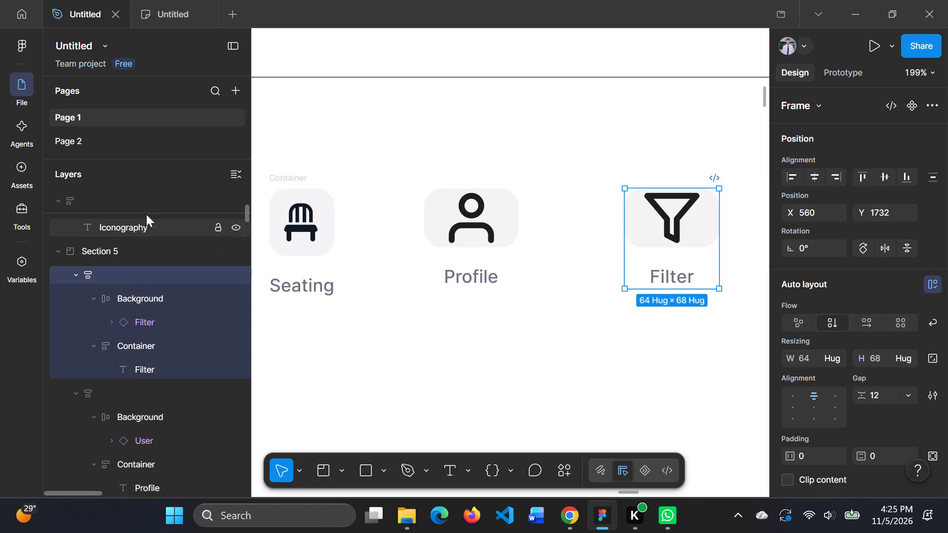
triple_click(280, 178)
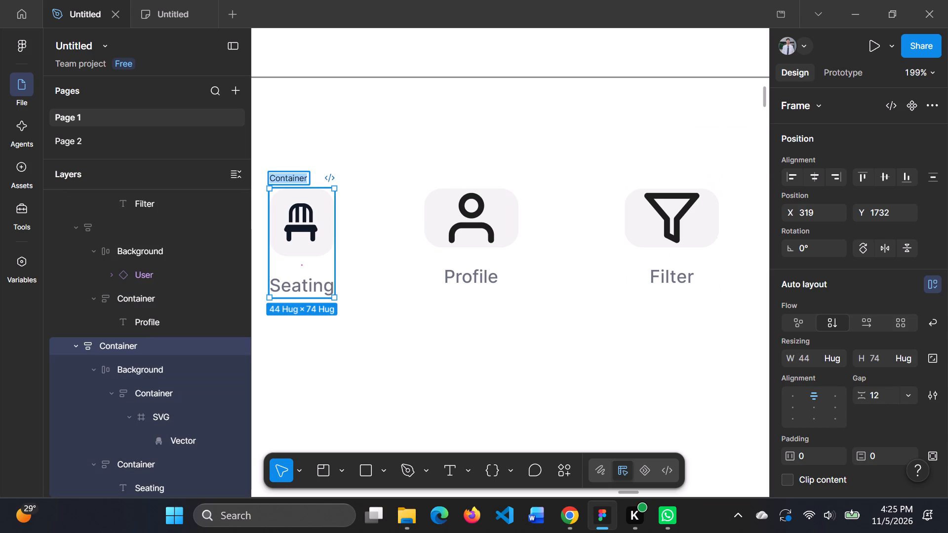
key(space)
key(Return)
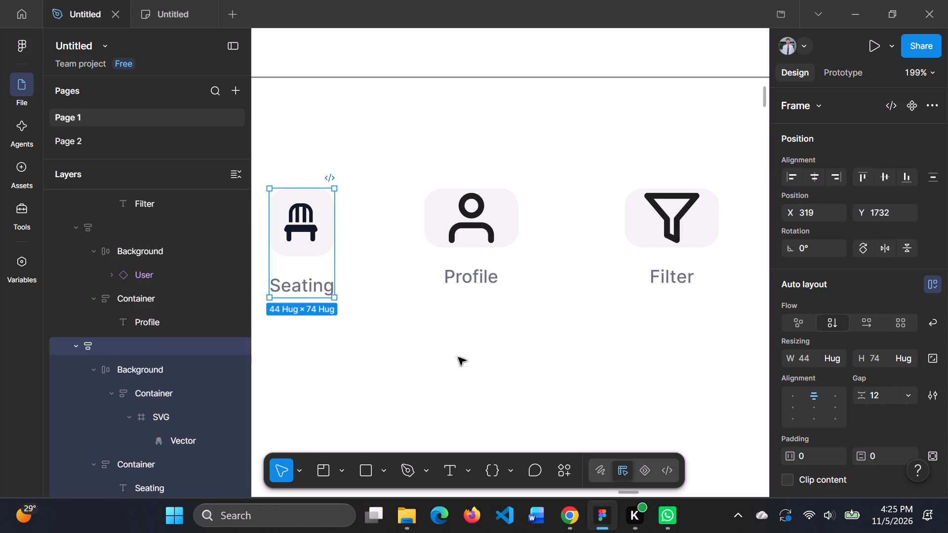
click(458, 357)
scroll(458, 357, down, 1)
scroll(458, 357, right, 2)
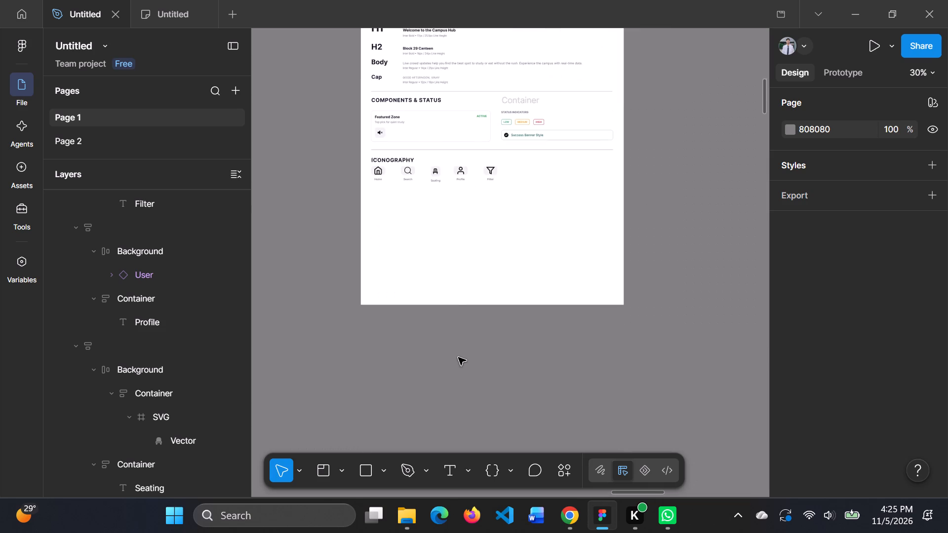
Shorten the rebuilt style guide's section to a height of 1903, so it ends just below the Iconography row.
scroll(458, 357, right, 3)
scroll(458, 357, left, 5)
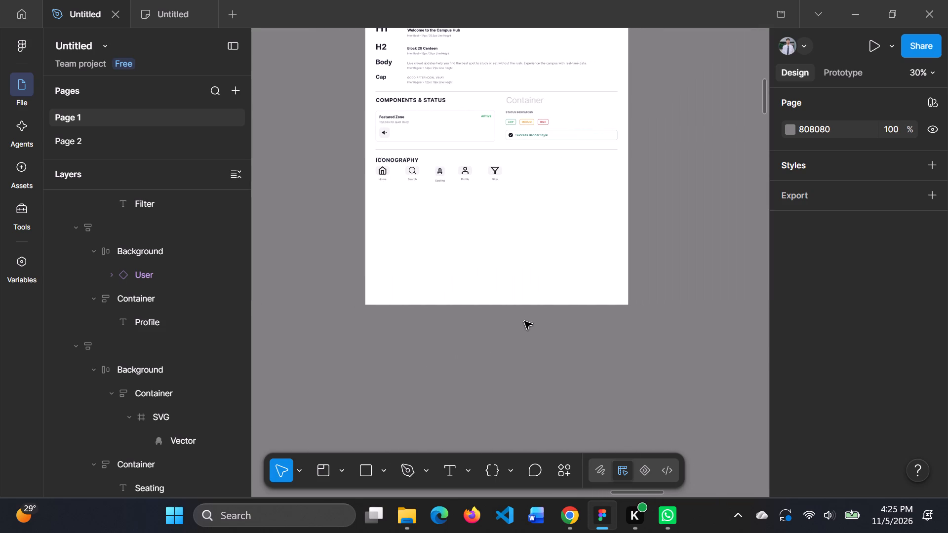
click(504, 277)
drag(498, 305, 501, 258)
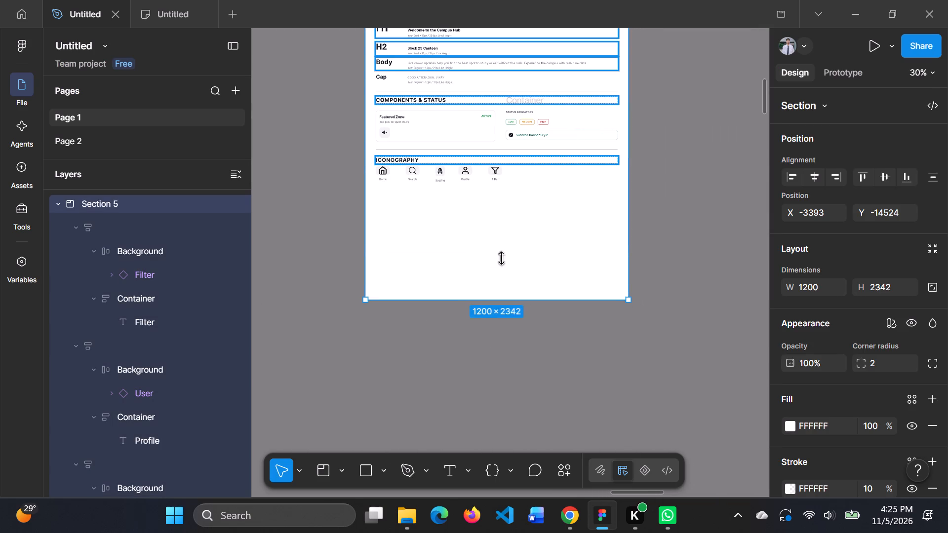
drag(501, 258, 497, 196)
click(534, 298)
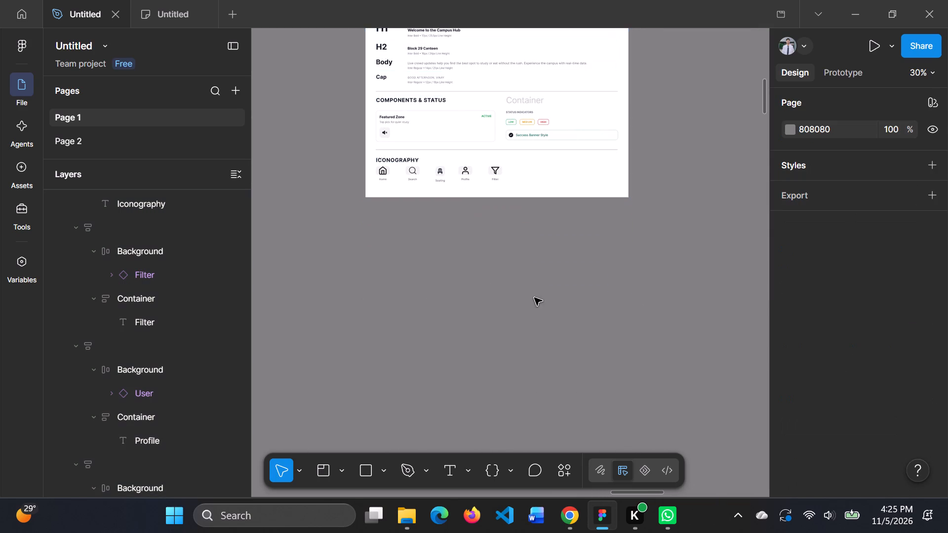
scroll(534, 298, up, 2)
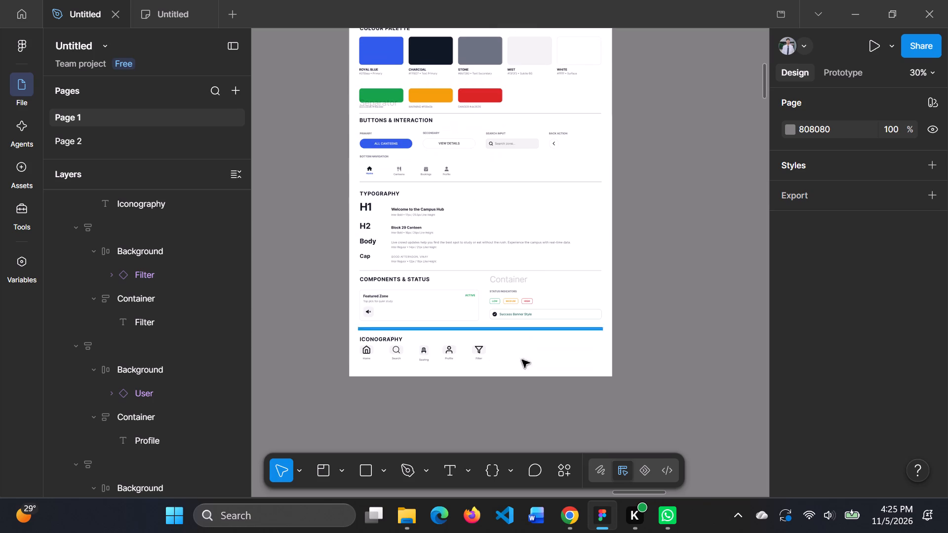
click(494, 375)
drag(478, 378, 476, 393)
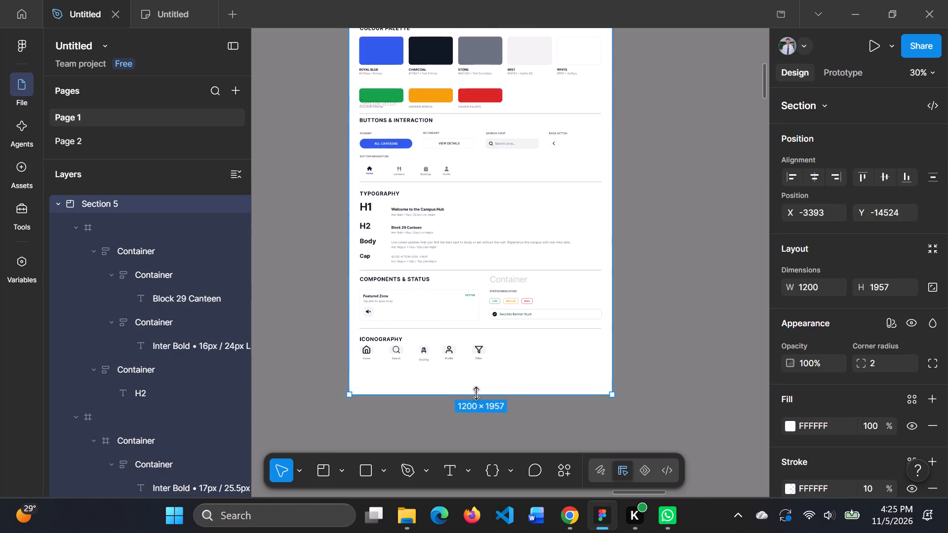
drag(476, 393, 476, 383)
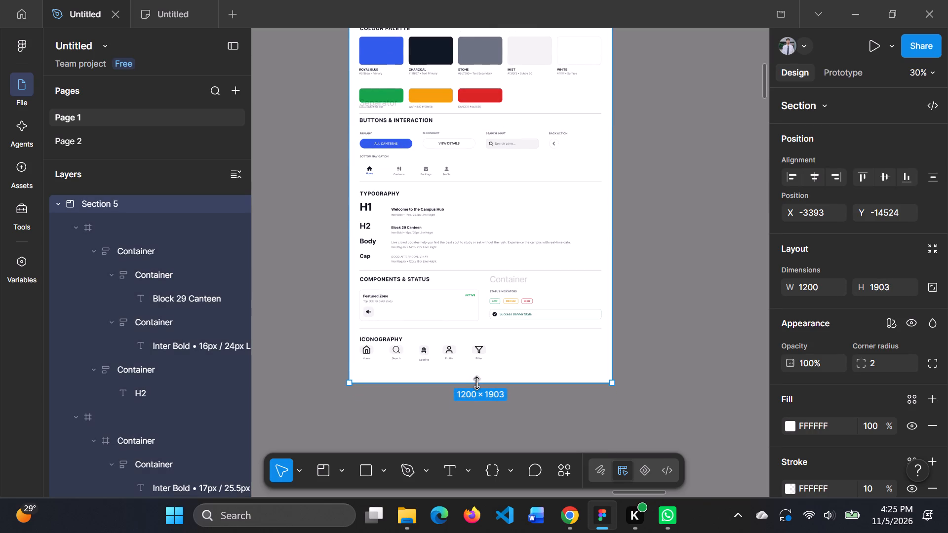
click(739, 277)
Delete the original Style Guide (Updated) frame beside the rebuilt guide.
scroll(659, 247, up, 1)
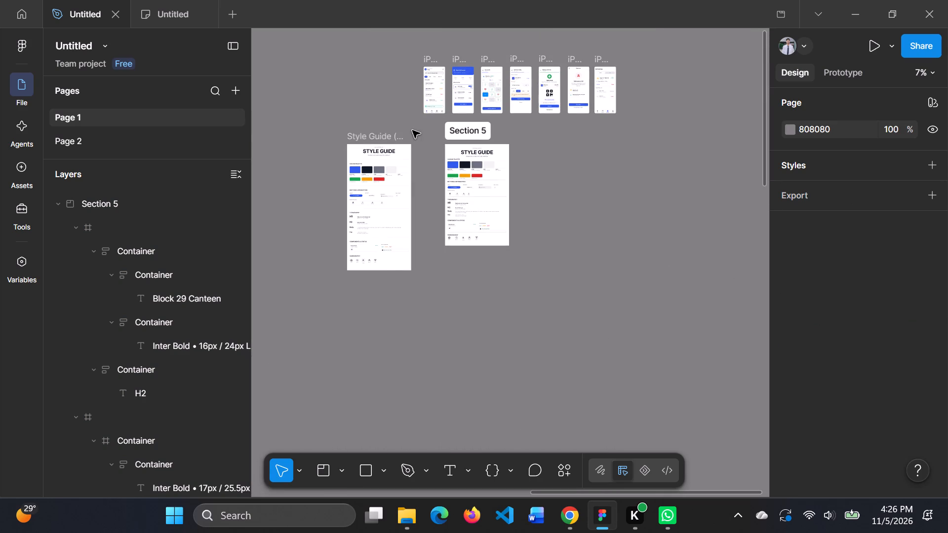
click(379, 137)
key(Delete)
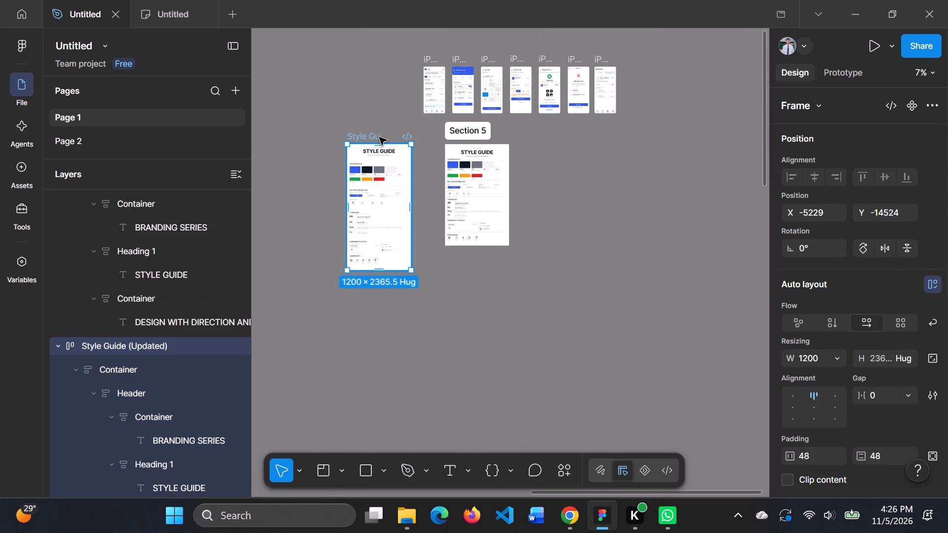
click(427, 163)
click(570, 165)
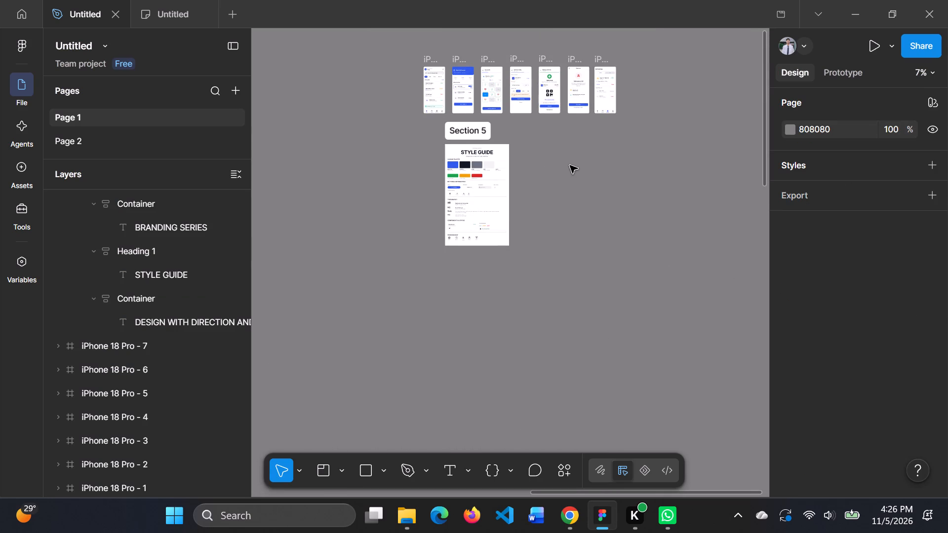
Move Section 5 to X -3795 so its edge aligns with the first iPhone screen above it.
click(545, 131)
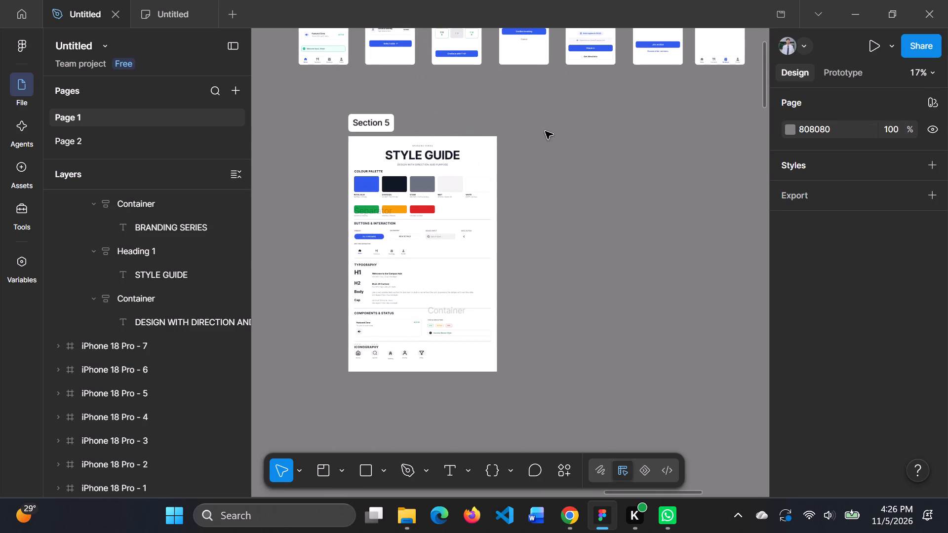
click(371, 118)
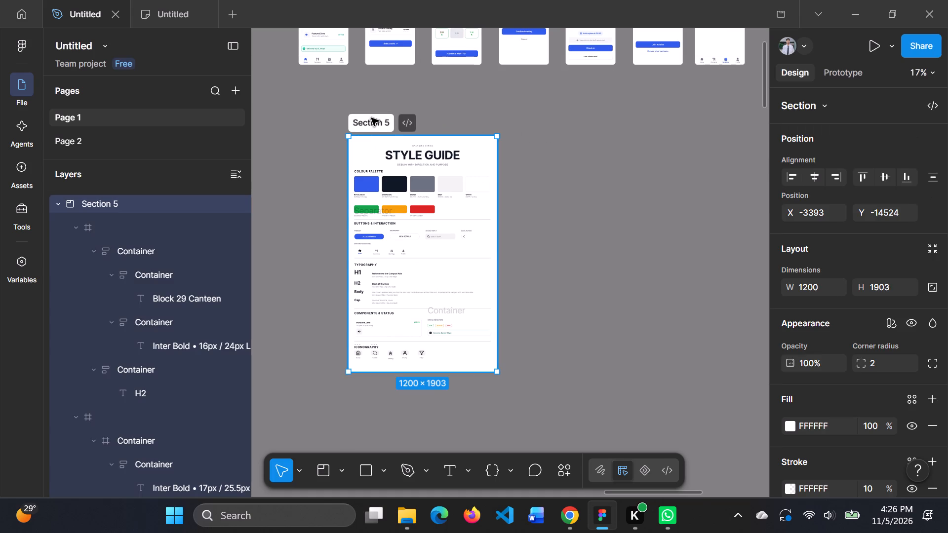
drag(374, 130, 324, 130)
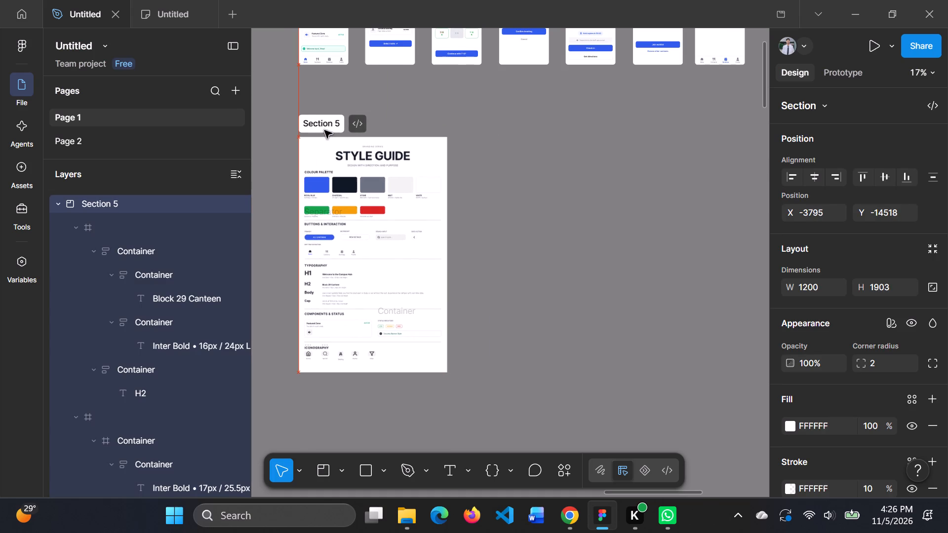
drag(324, 130, 323, 132)
click(499, 193)
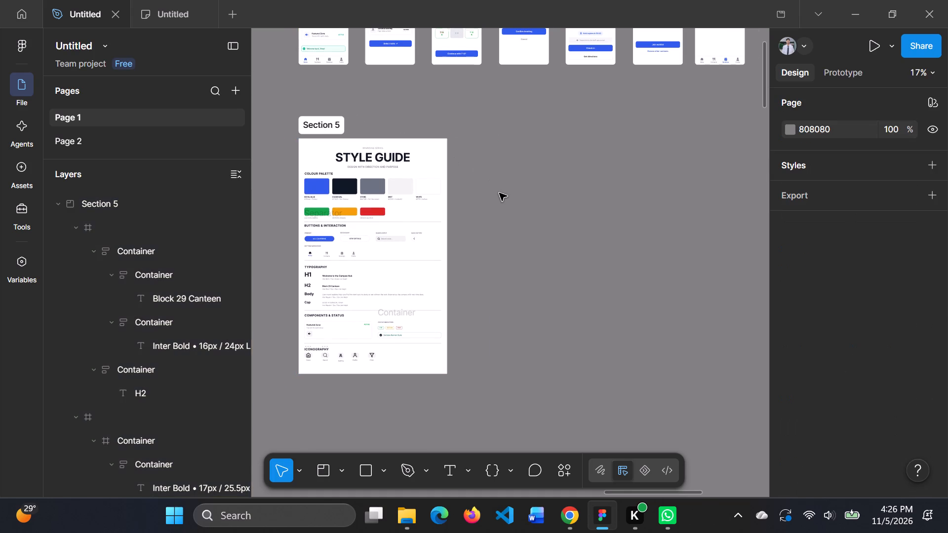
Rename the Separator frame above Buttons & Interaction to a blank space to hide its canvas label.
scroll(499, 193, right, 2)
scroll(358, 314, right, 1)
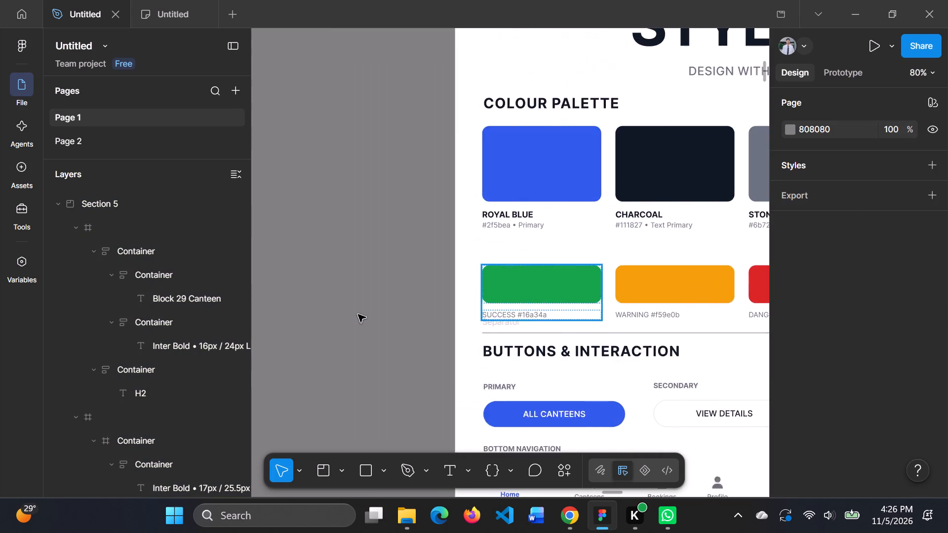
scroll(358, 314, right, 1)
double_click(583, 334)
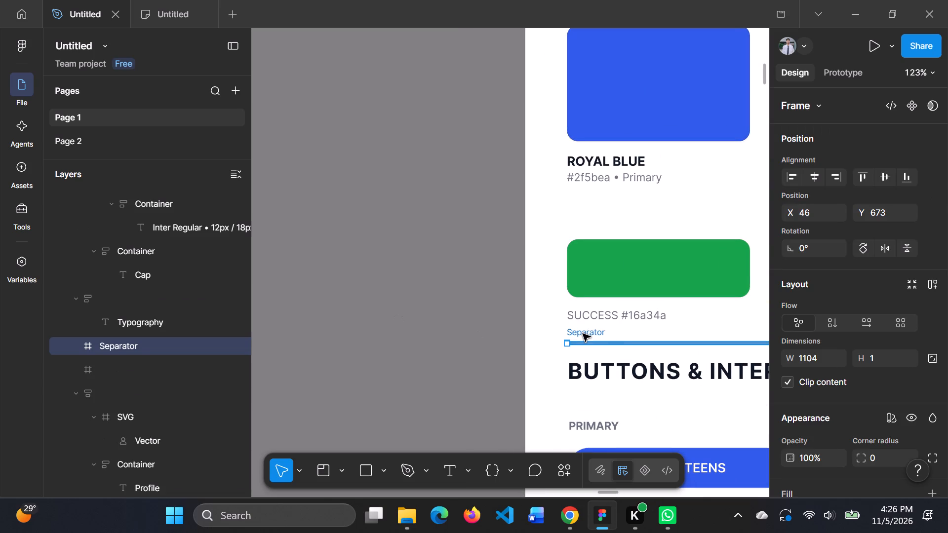
key(BackSpace)
key(space)
key(Return)
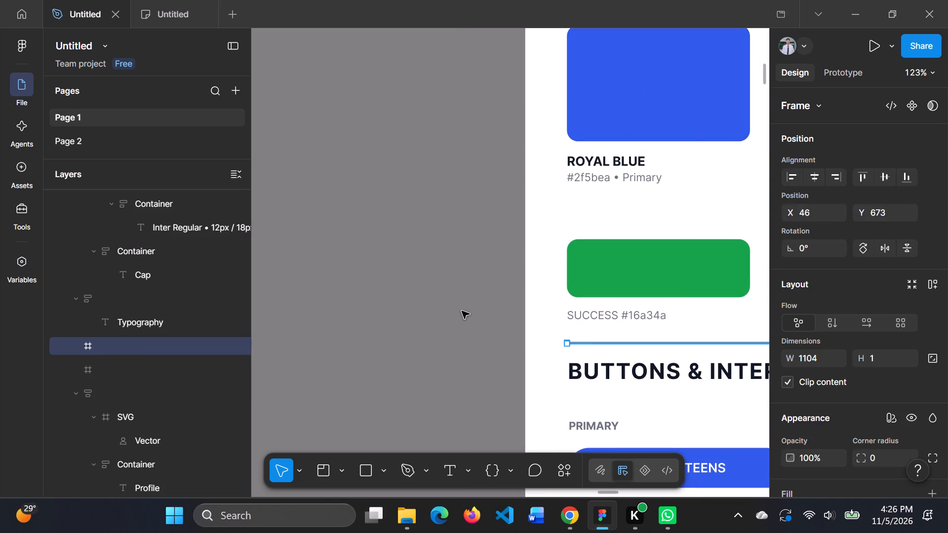
click(462, 311)
Rename the Container frame around Status Indicators in Components & Status to a blank space.
scroll(462, 311, left, 1)
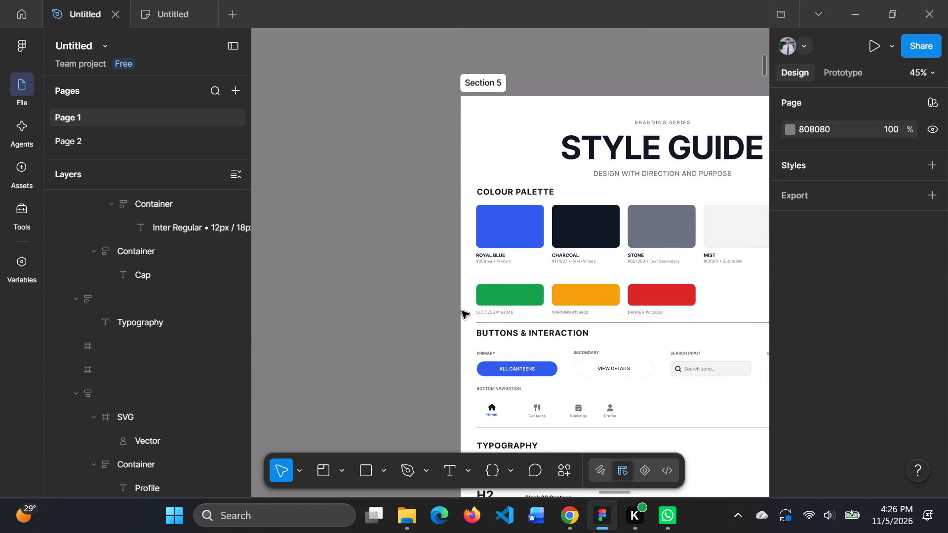
scroll(462, 311, left, 1)
scroll(462, 311, down, 3)
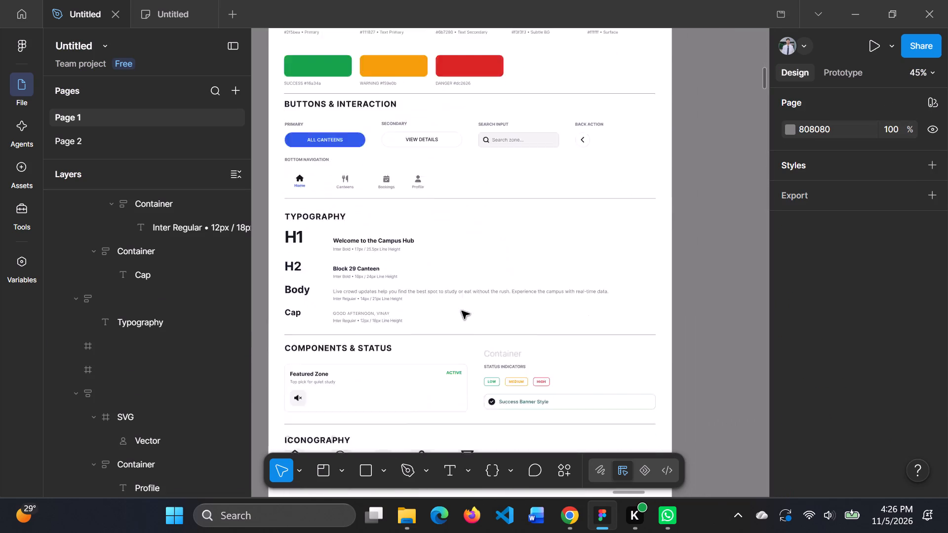
scroll(462, 311, down, 1)
double_click(510, 311)
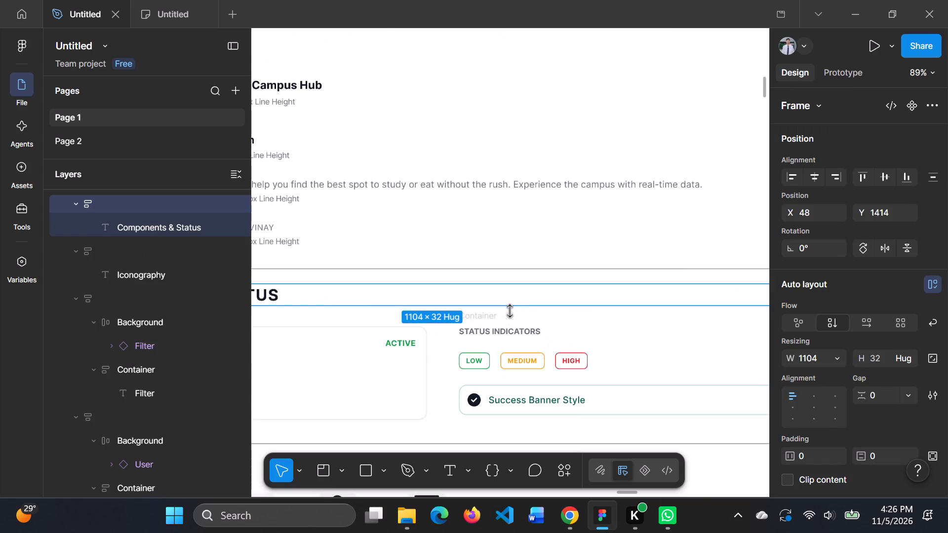
double_click(479, 320)
key(BackSpace)
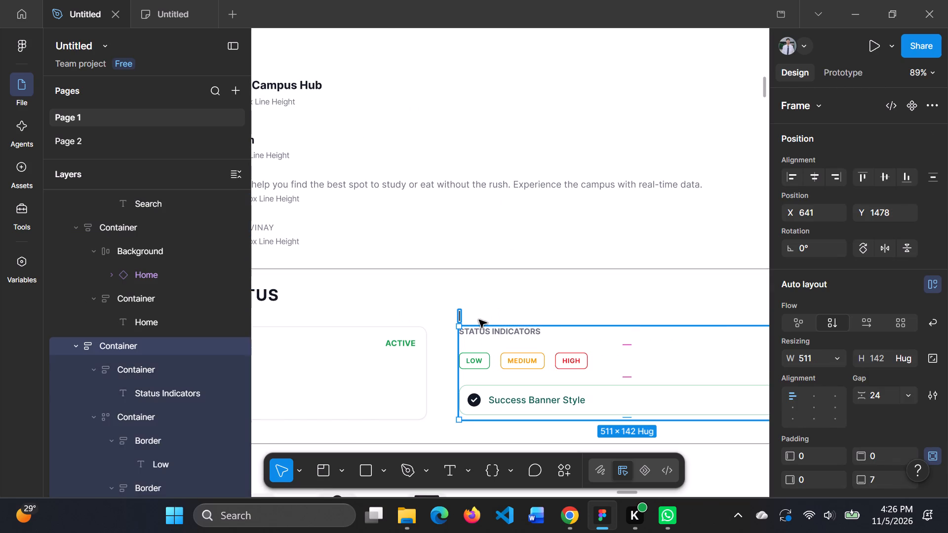
key(space)
key(Return)
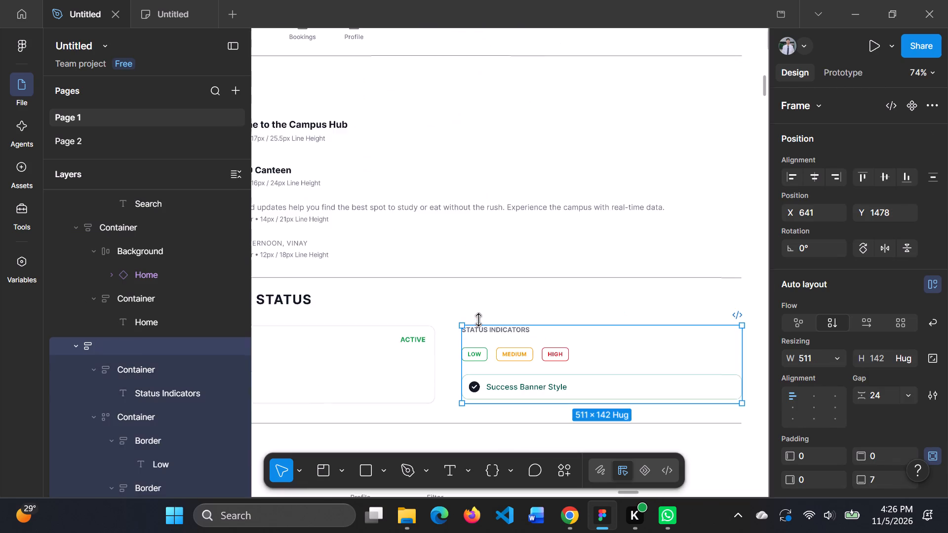
Rename the Home and Search icon containers in the Iconography row to a blank space so their labels are hidden.
scroll(479, 320, down, 1)
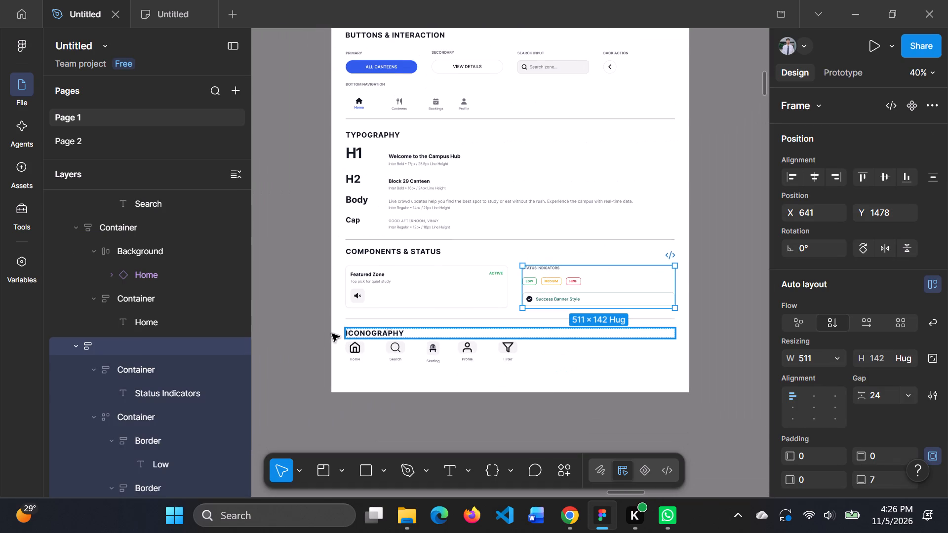
click(386, 342)
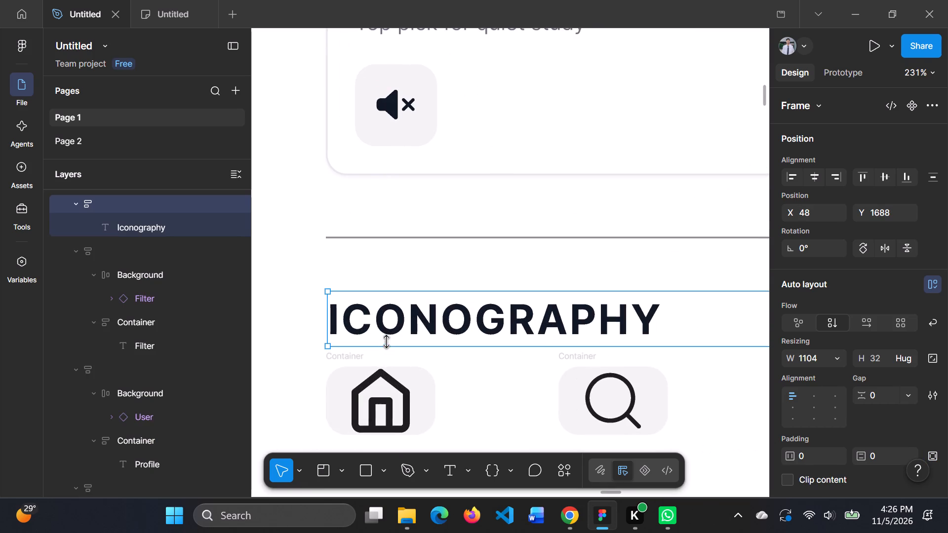
triple_click(355, 355)
key(BackSpace)
key(space)
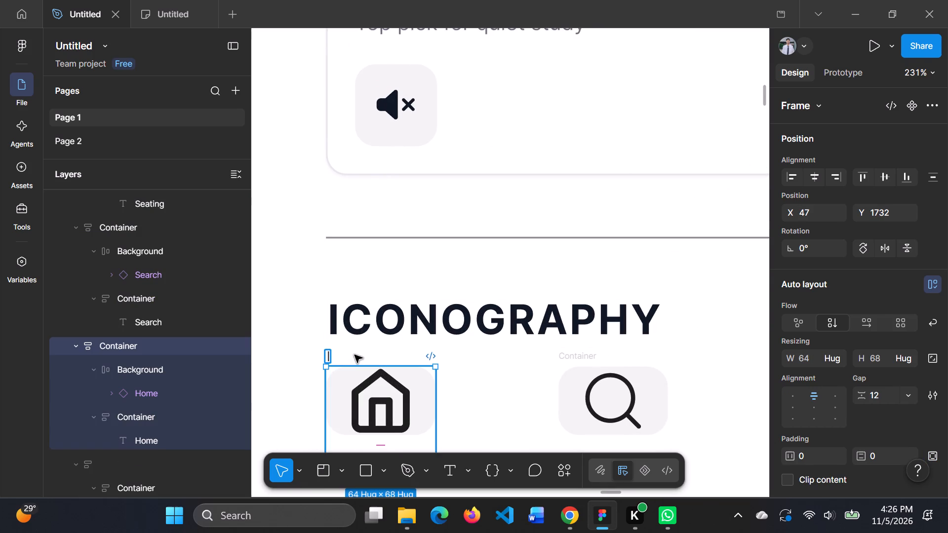
key(Return)
triple_click(578, 359)
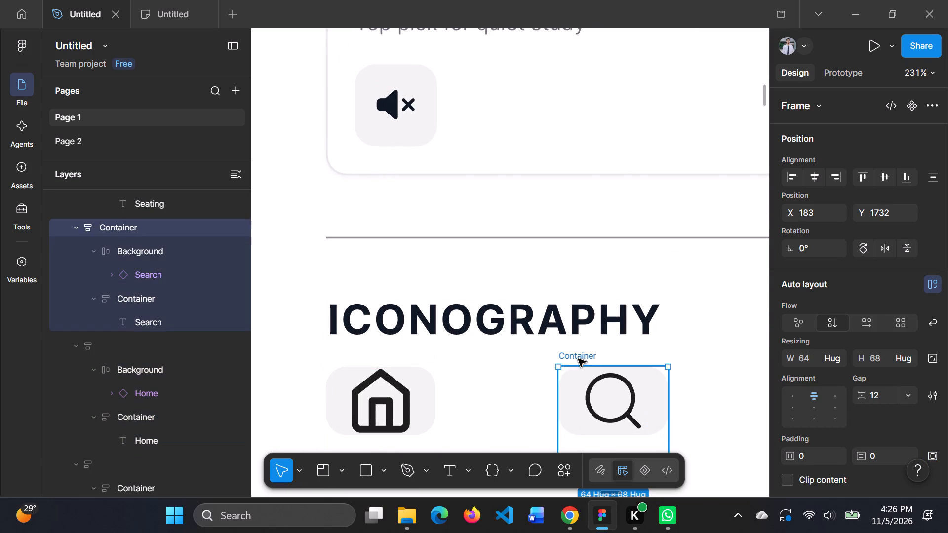
key(BackSpace)
key(space)
key(Return)
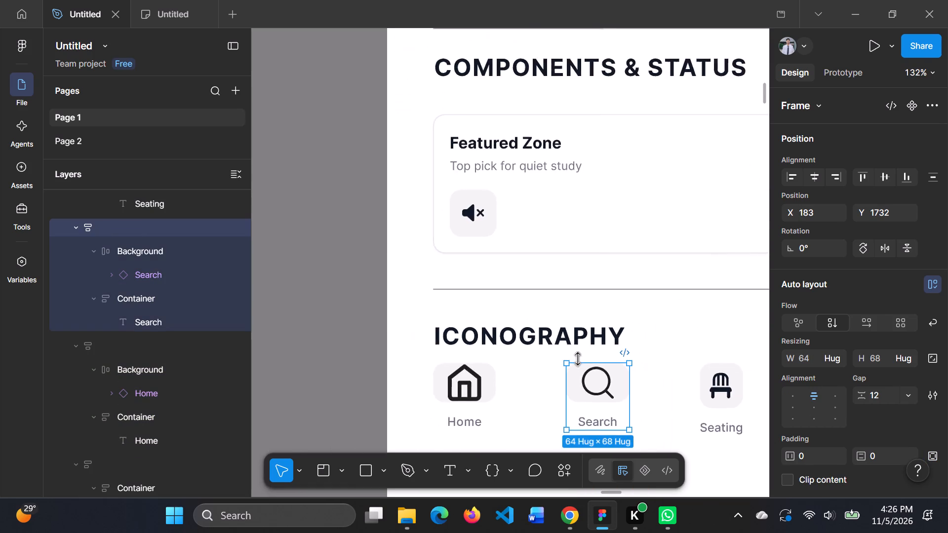
Review the rebuilt style guide from Iconography up to the Colour Palette for leftover labels and layout problems.
scroll(578, 359, left, 4)
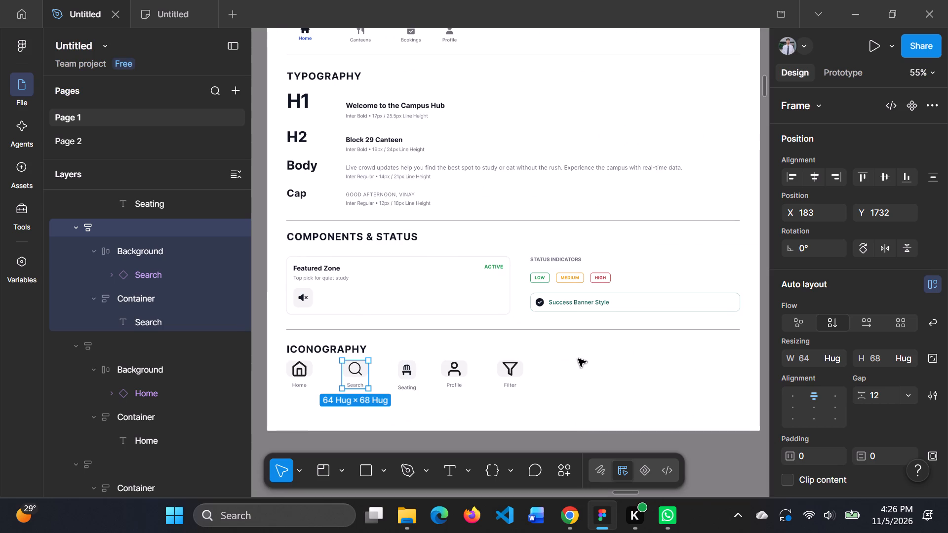
click(699, 445)
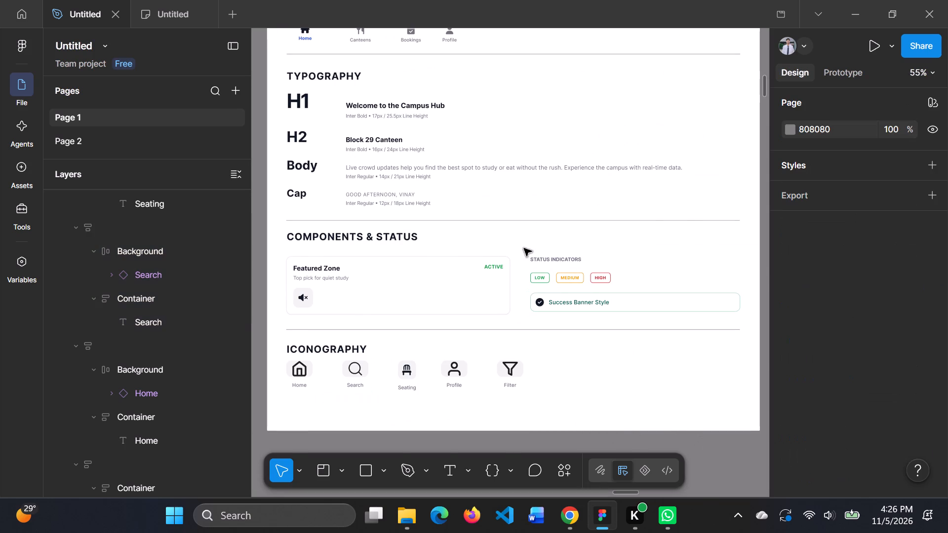
scroll(524, 248, up, 3)
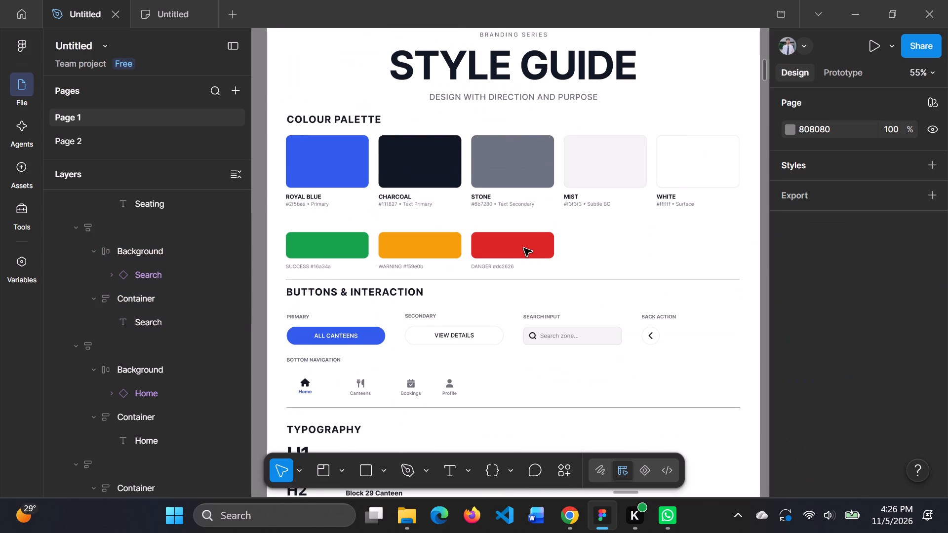
click(674, 199)
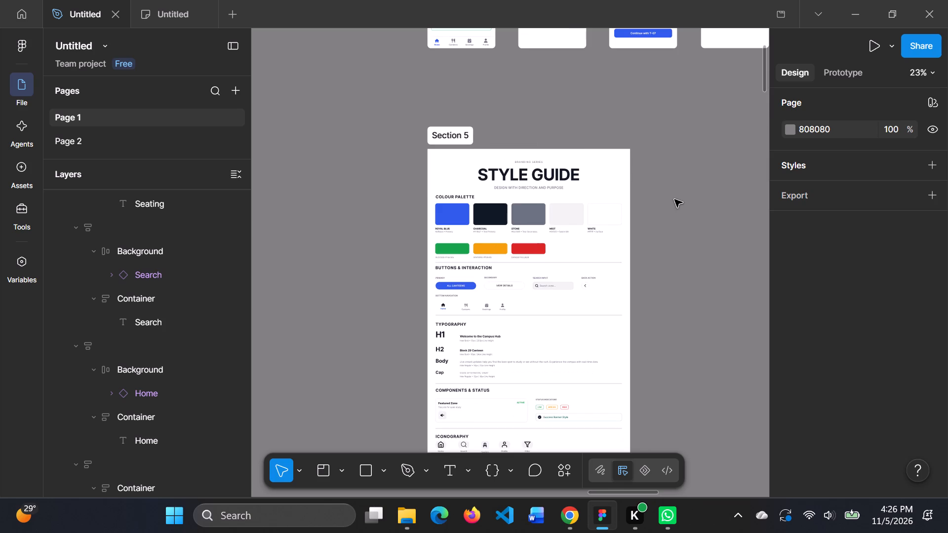
scroll(674, 199, left, 2)
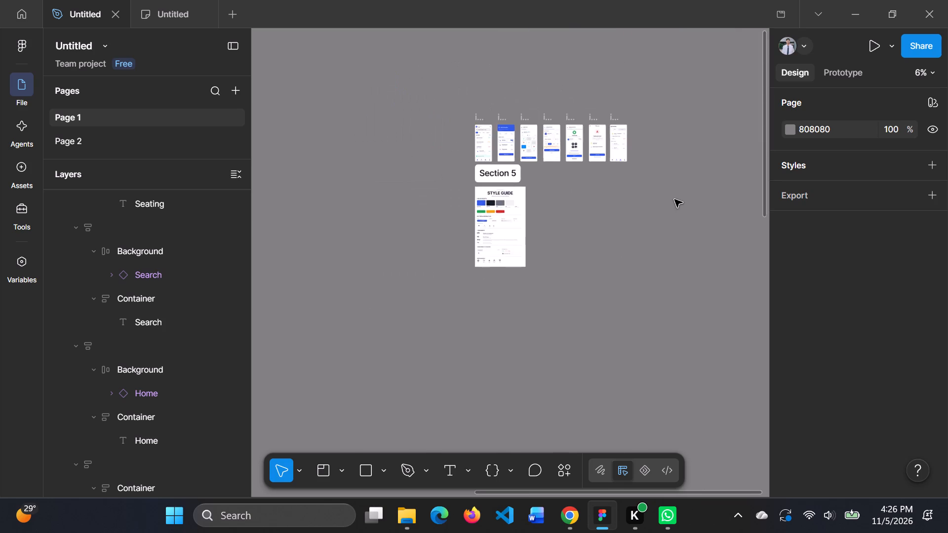
Examine the app flow diagram in Section 3, inspecting the Home and Live Crowd boxes of its Home branch.
scroll(674, 199, down, 1)
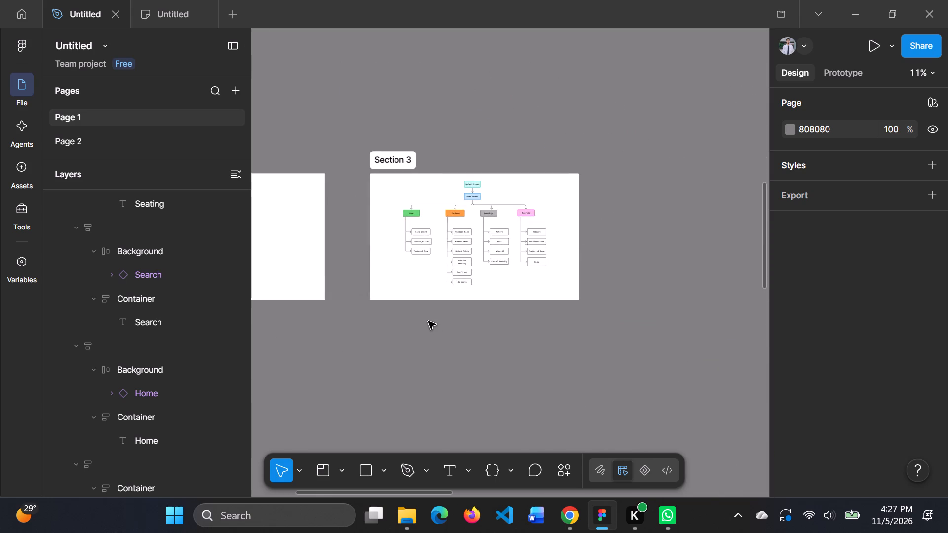
scroll(409, 268, up, 2)
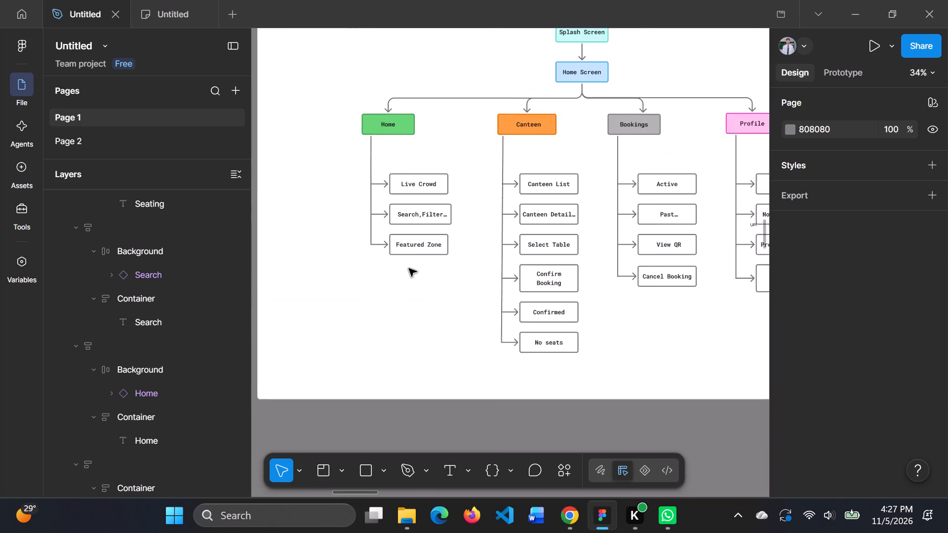
scroll(409, 268, up, 1)
double_click(427, 204)
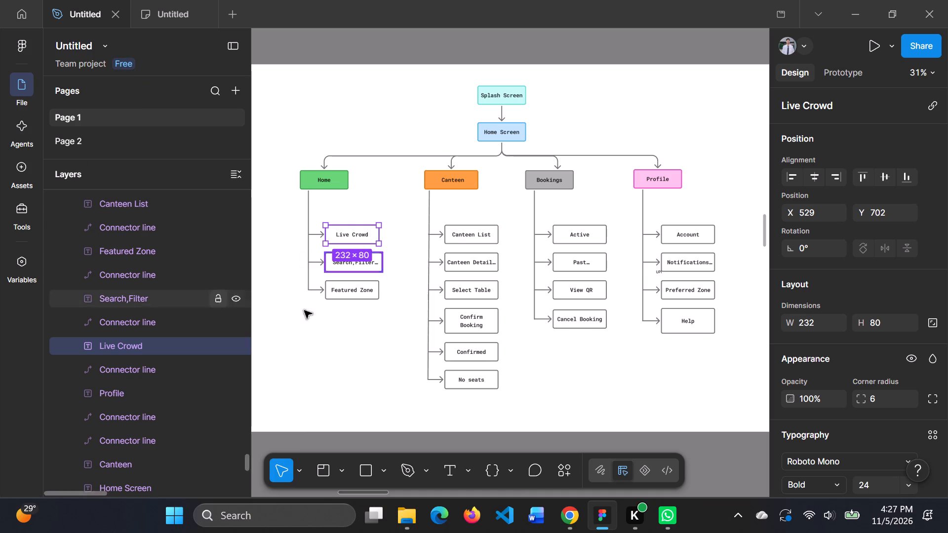
click(389, 339)
click(333, 183)
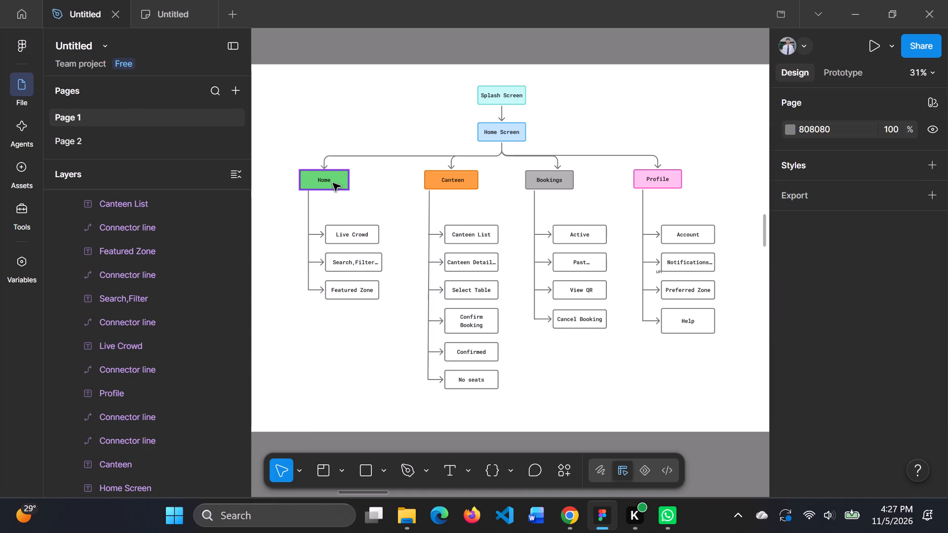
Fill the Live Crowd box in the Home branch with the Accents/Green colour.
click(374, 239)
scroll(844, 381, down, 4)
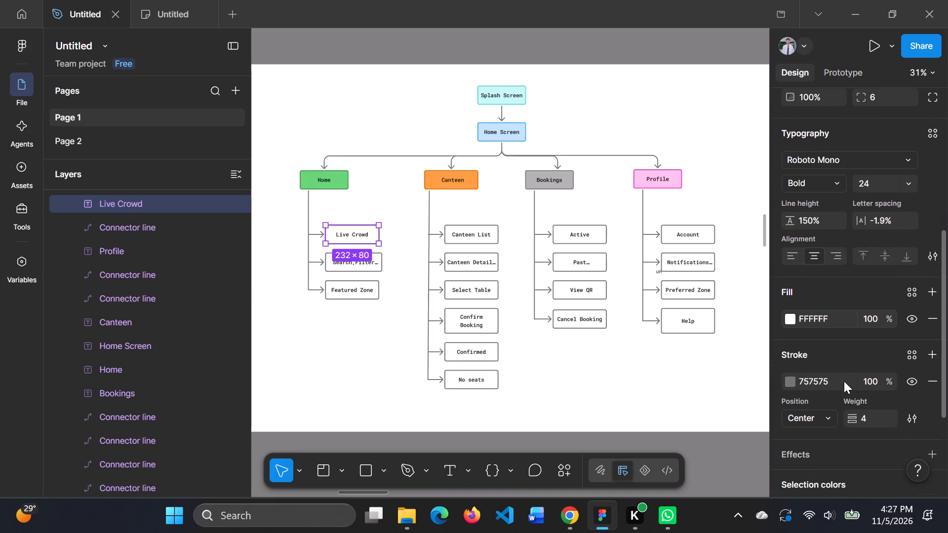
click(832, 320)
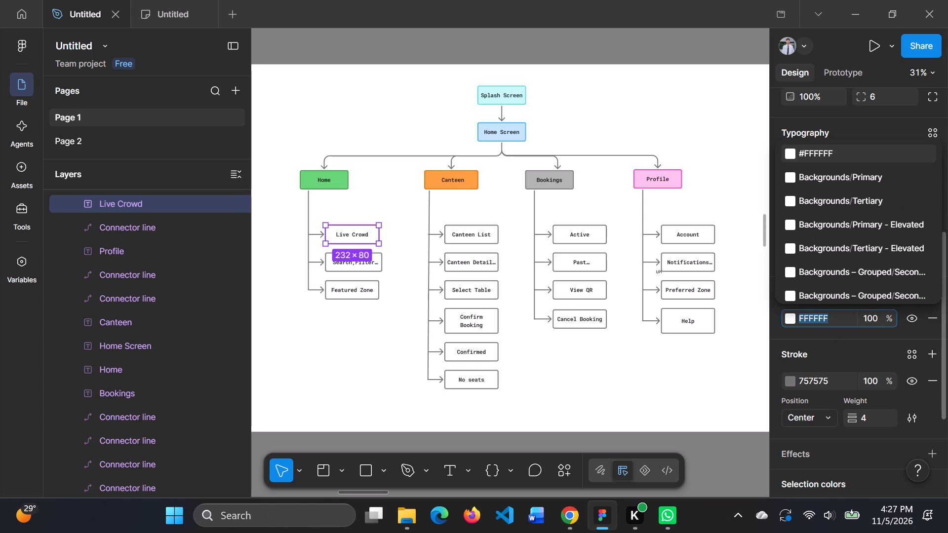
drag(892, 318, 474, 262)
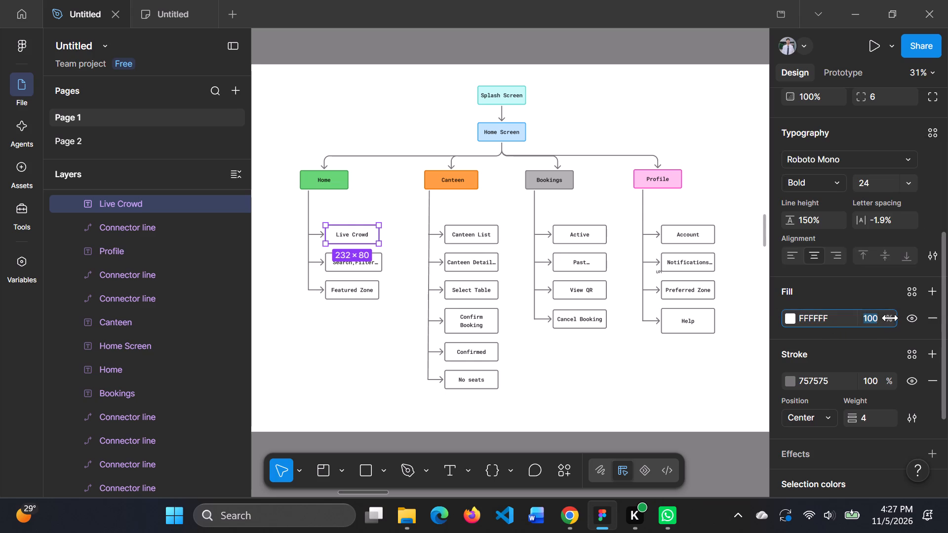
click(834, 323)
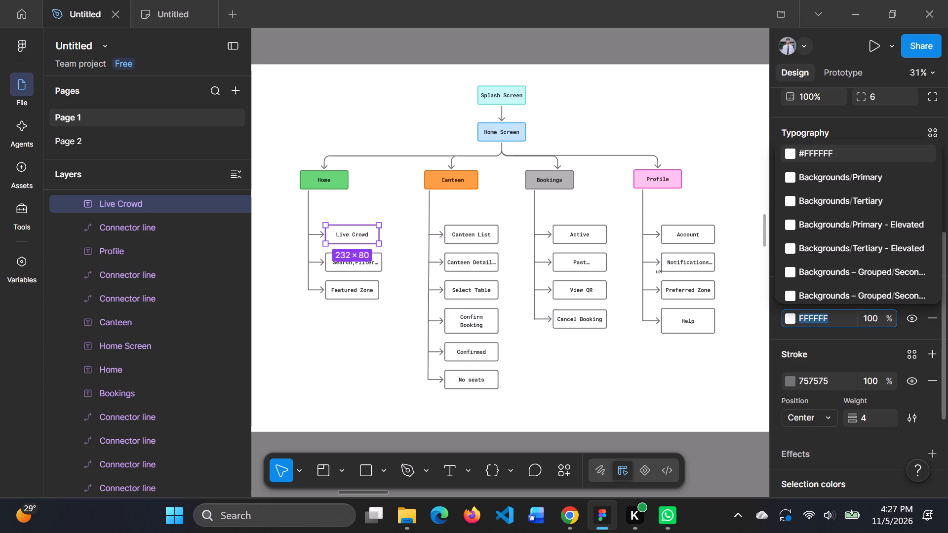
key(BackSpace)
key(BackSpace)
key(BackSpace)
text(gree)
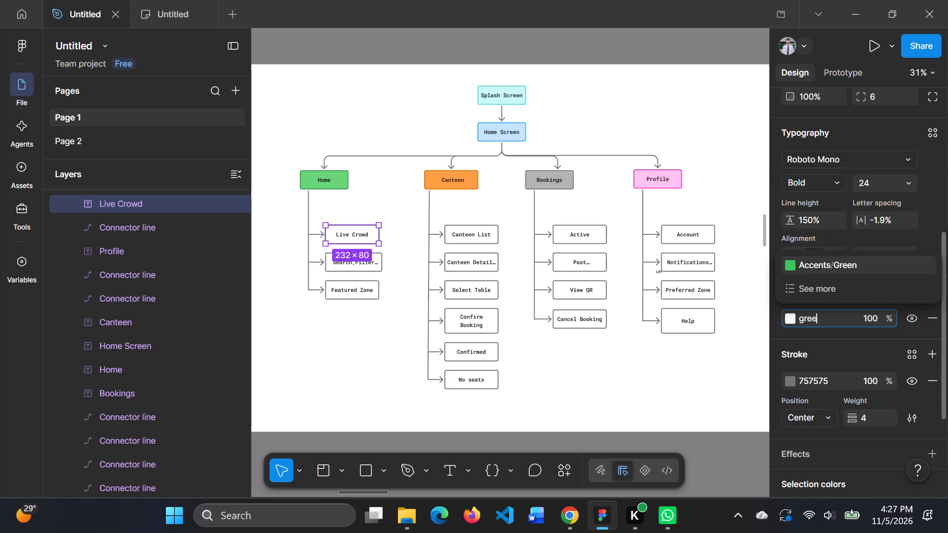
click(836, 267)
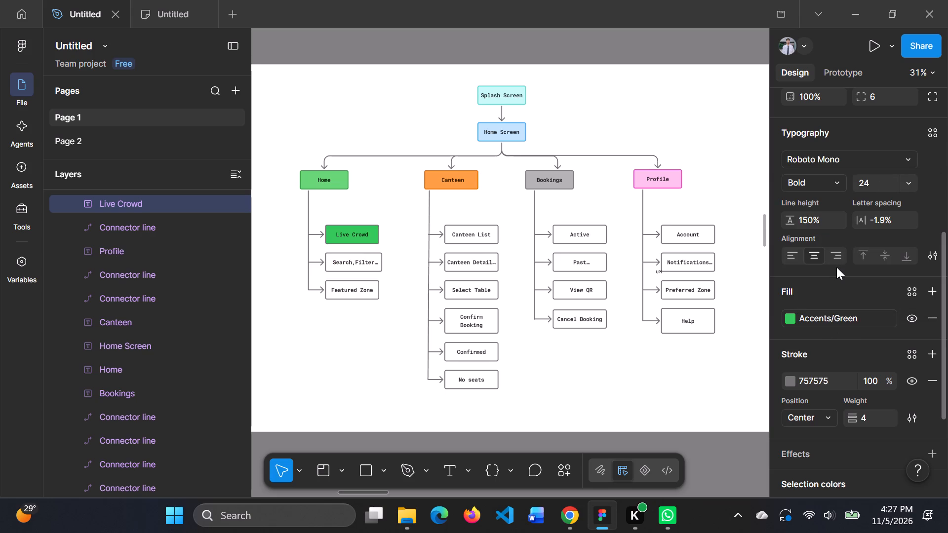
Set the Live Crowd box's fill to the library colour Accents/Mint.
double_click(853, 322)
click(853, 322)
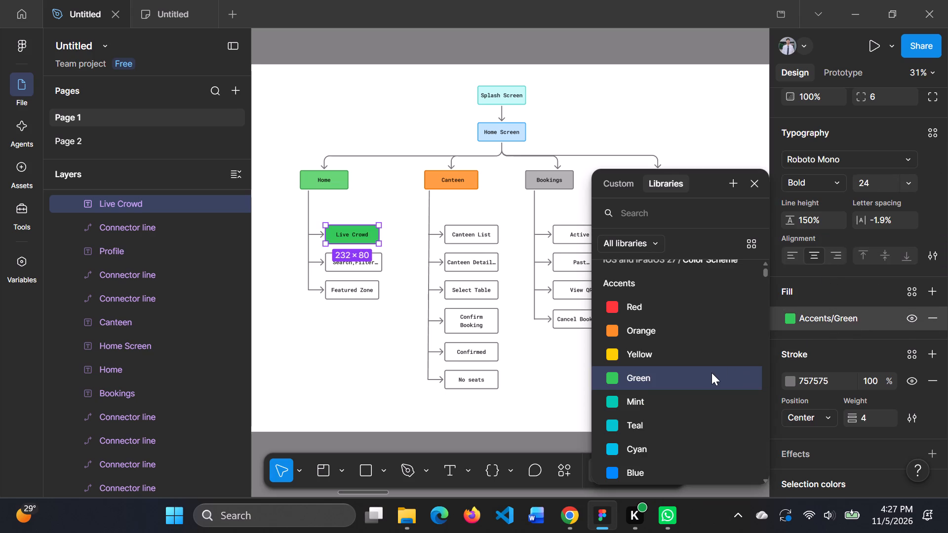
scroll(711, 373, down, 1)
click(671, 334)
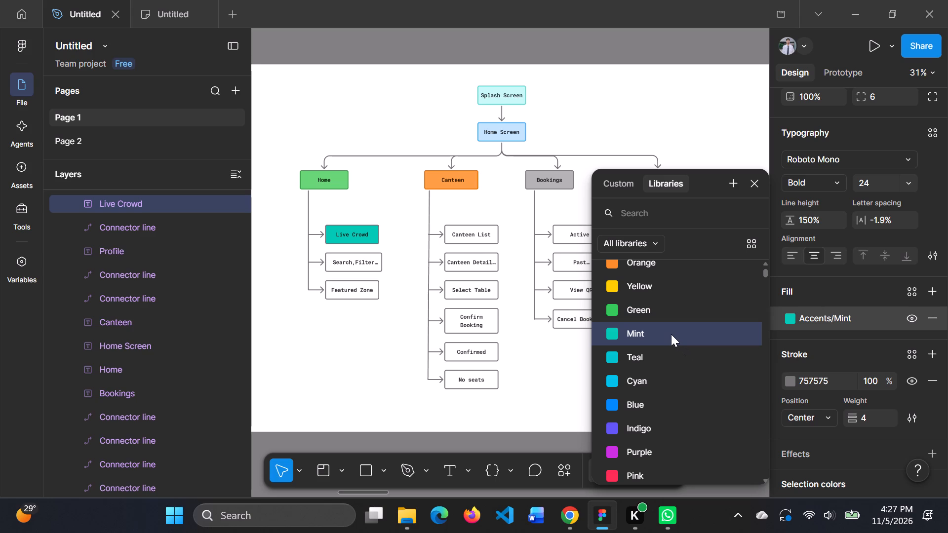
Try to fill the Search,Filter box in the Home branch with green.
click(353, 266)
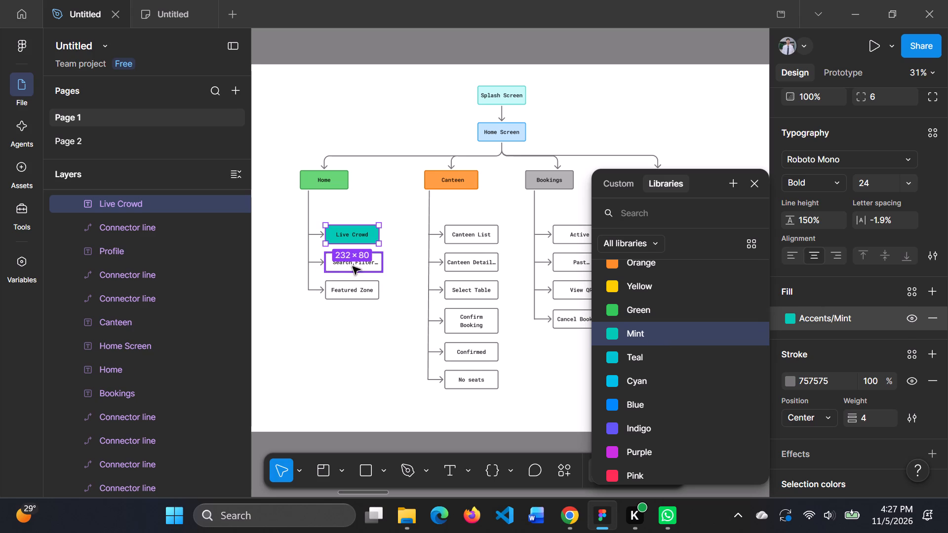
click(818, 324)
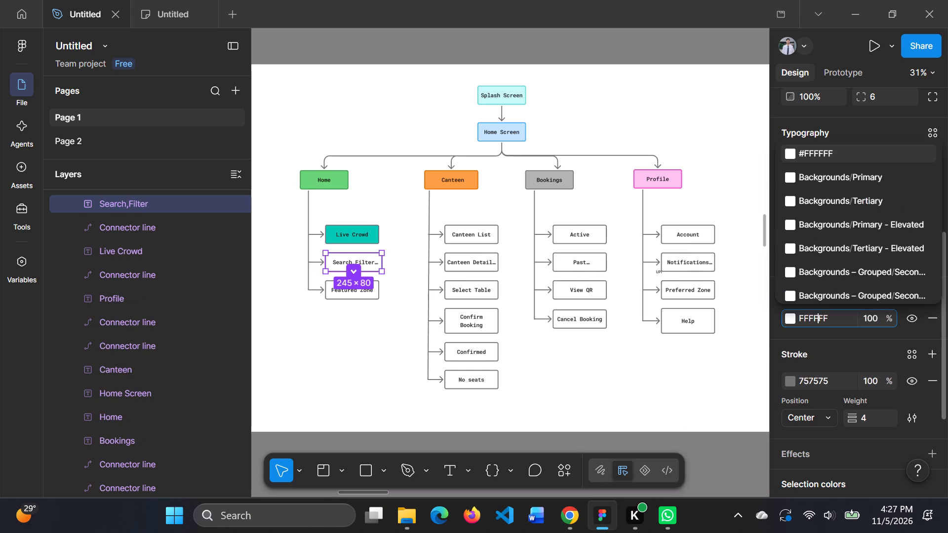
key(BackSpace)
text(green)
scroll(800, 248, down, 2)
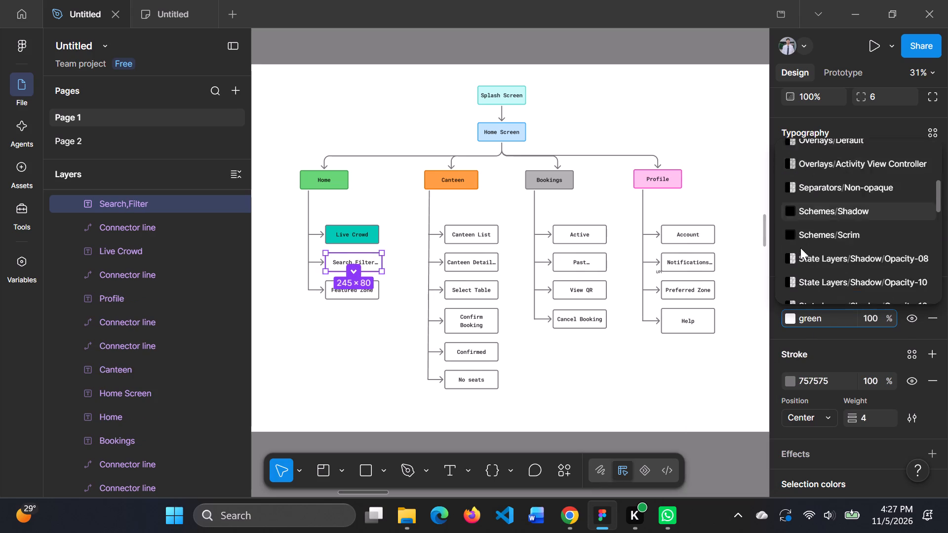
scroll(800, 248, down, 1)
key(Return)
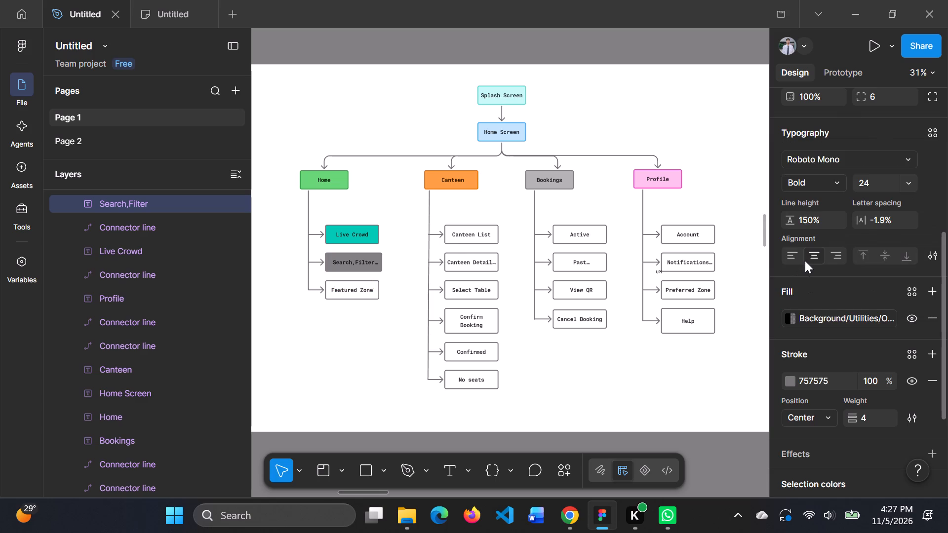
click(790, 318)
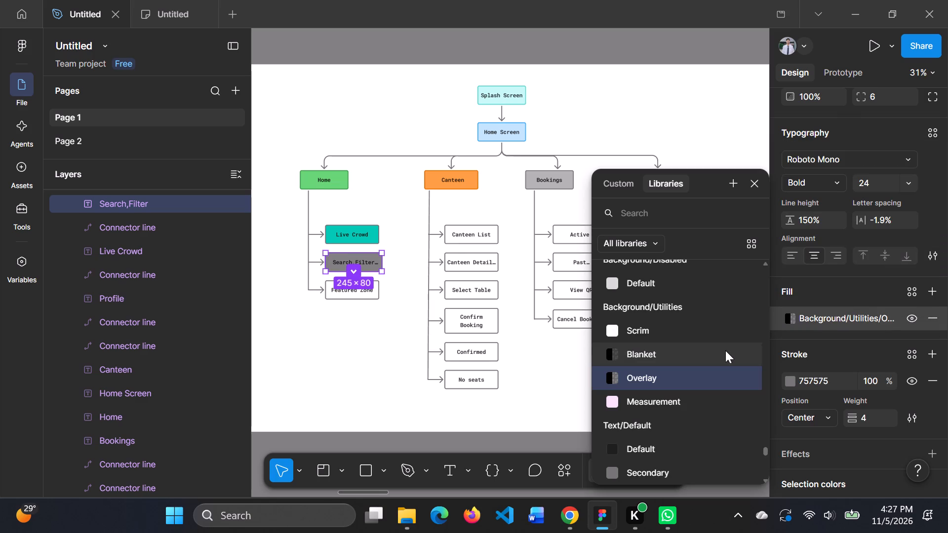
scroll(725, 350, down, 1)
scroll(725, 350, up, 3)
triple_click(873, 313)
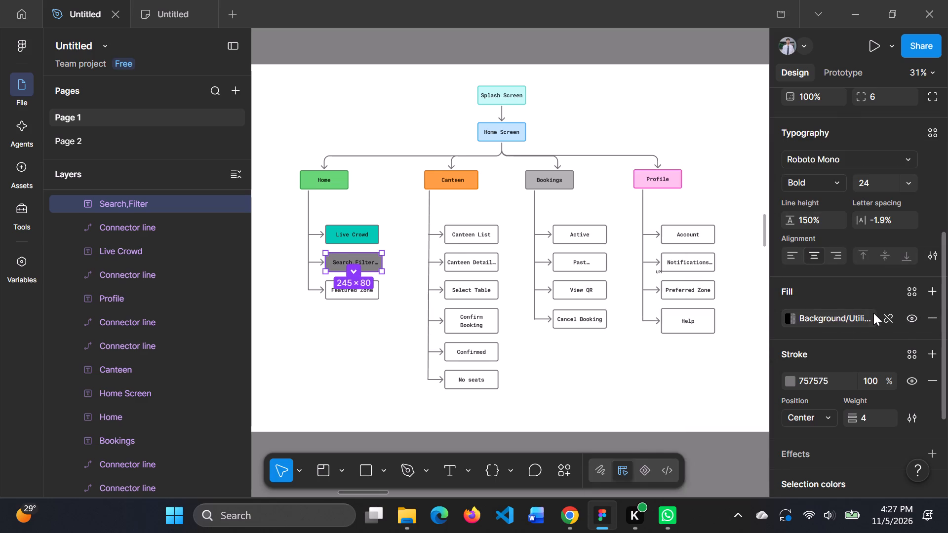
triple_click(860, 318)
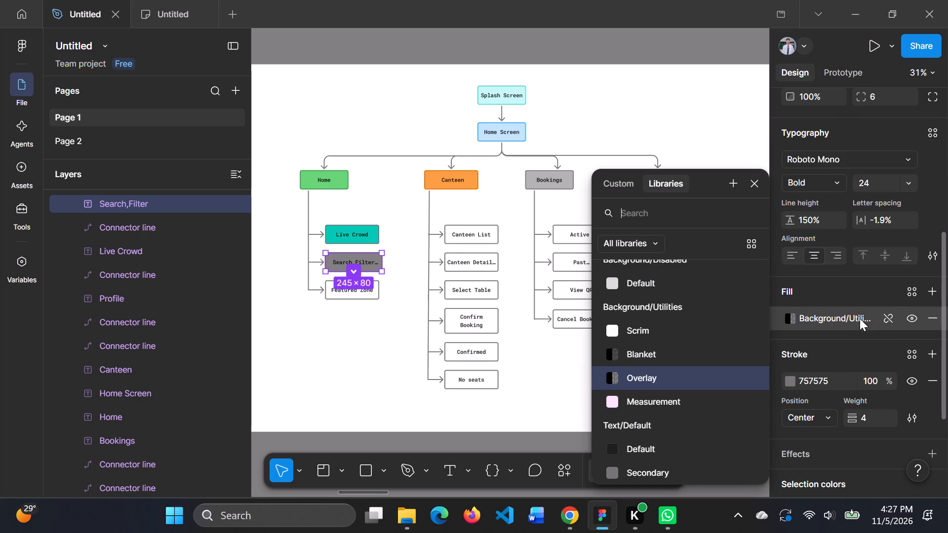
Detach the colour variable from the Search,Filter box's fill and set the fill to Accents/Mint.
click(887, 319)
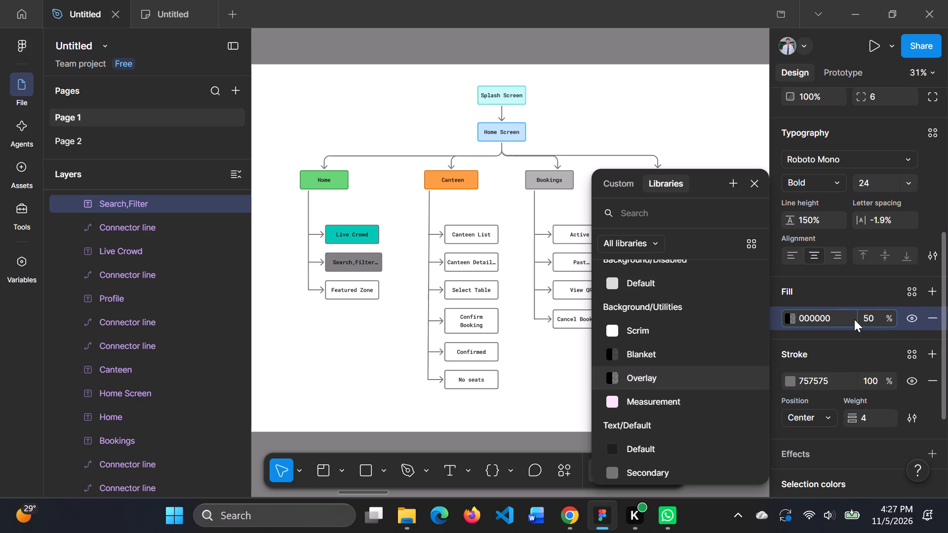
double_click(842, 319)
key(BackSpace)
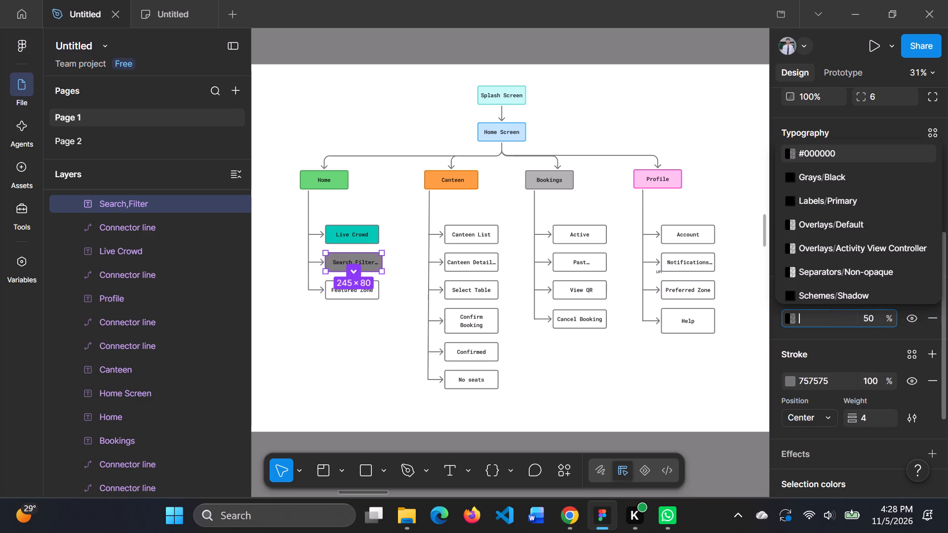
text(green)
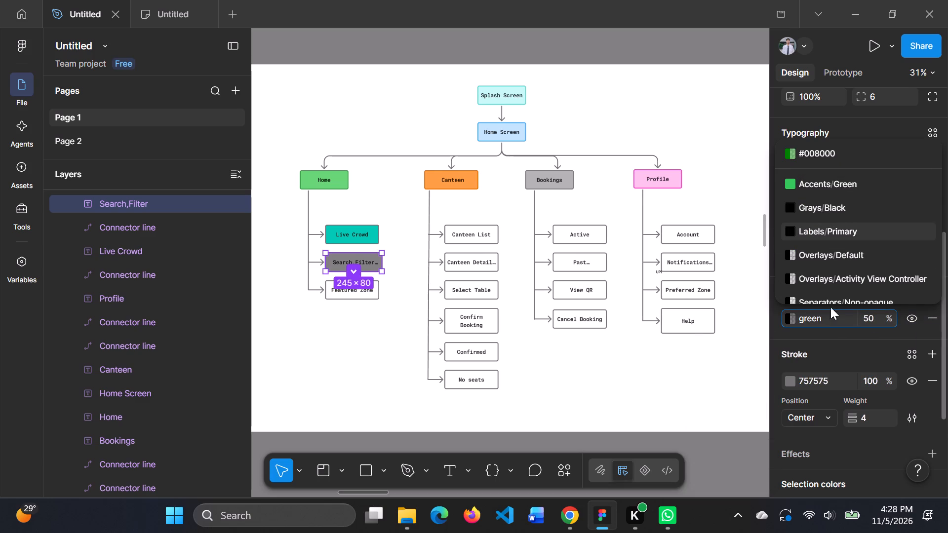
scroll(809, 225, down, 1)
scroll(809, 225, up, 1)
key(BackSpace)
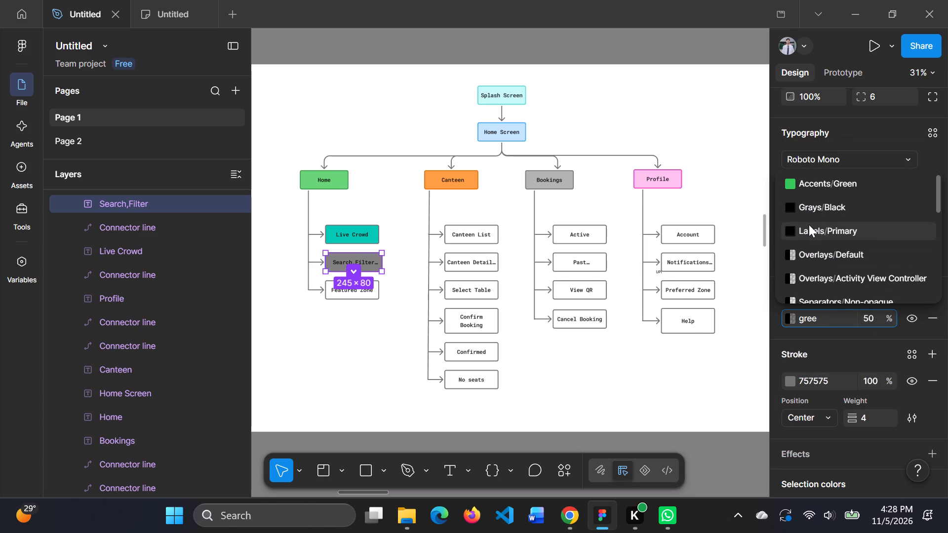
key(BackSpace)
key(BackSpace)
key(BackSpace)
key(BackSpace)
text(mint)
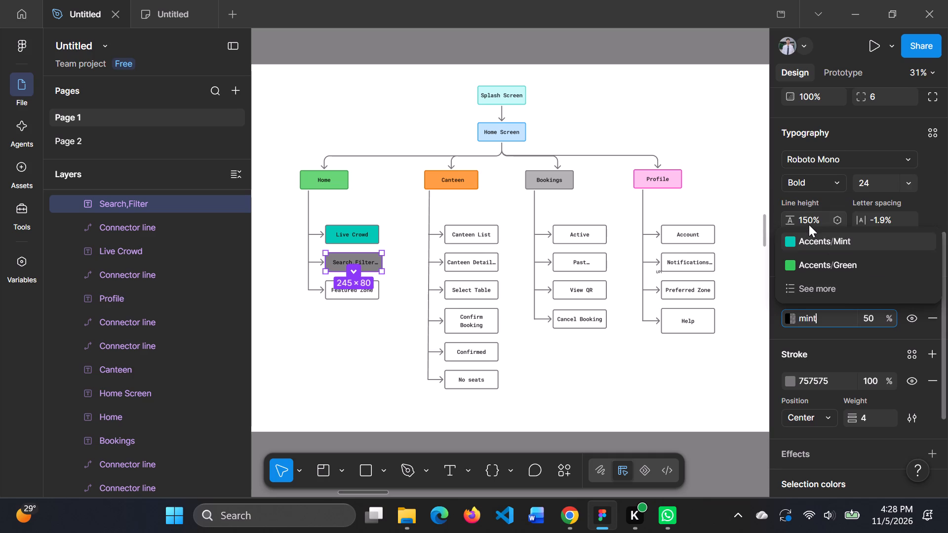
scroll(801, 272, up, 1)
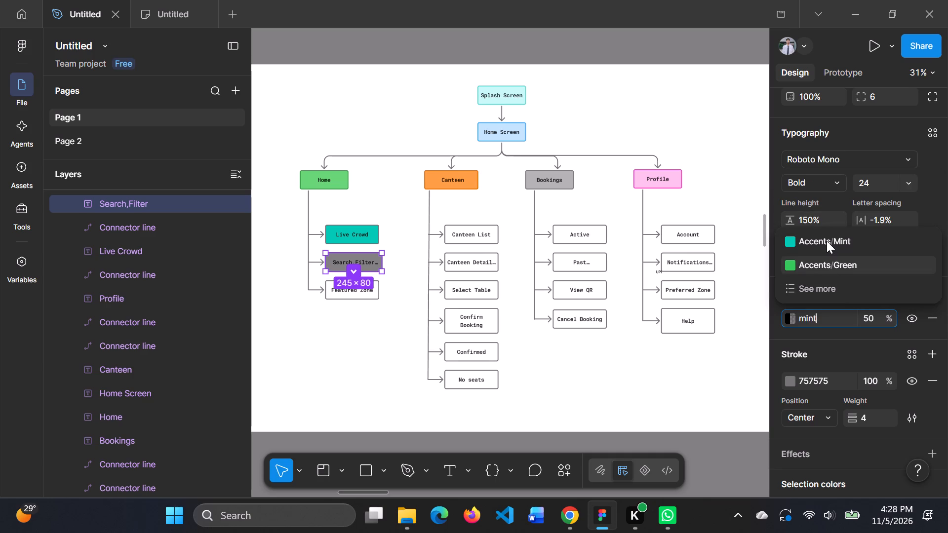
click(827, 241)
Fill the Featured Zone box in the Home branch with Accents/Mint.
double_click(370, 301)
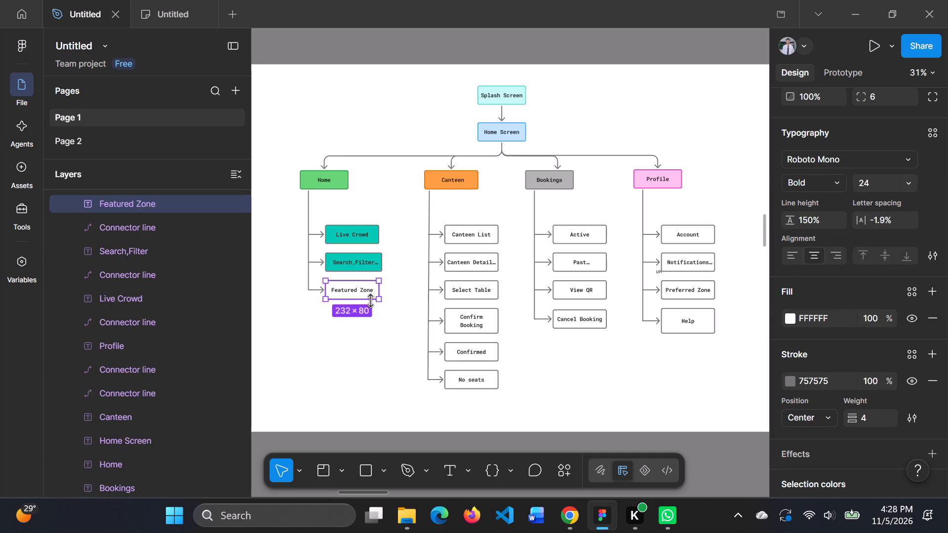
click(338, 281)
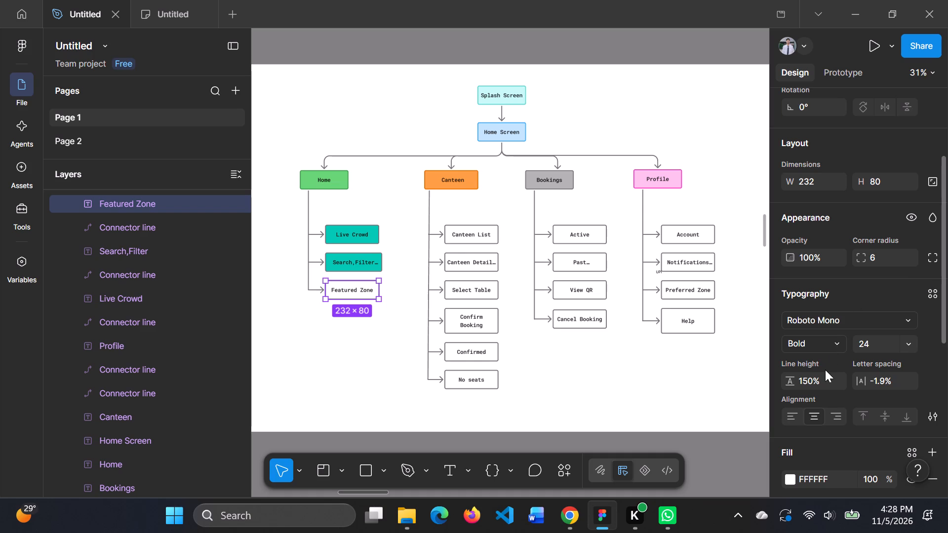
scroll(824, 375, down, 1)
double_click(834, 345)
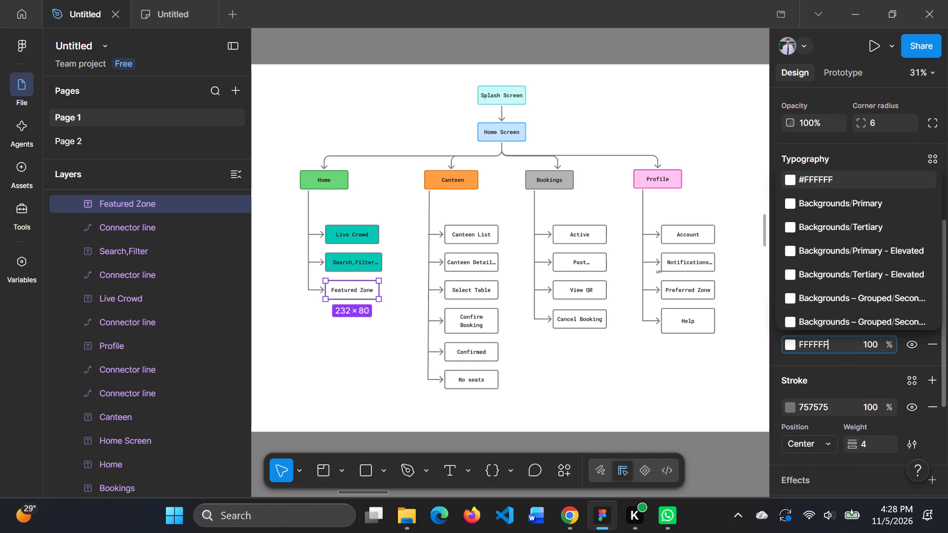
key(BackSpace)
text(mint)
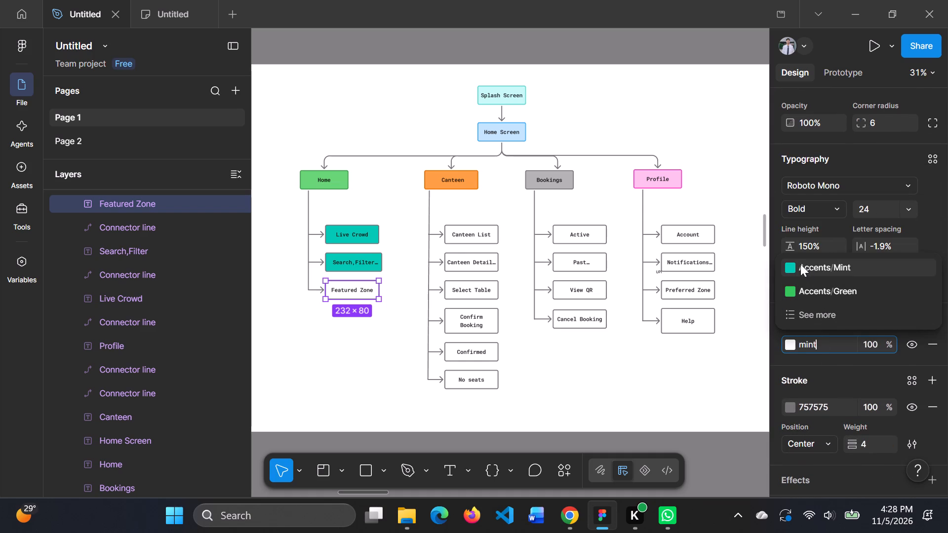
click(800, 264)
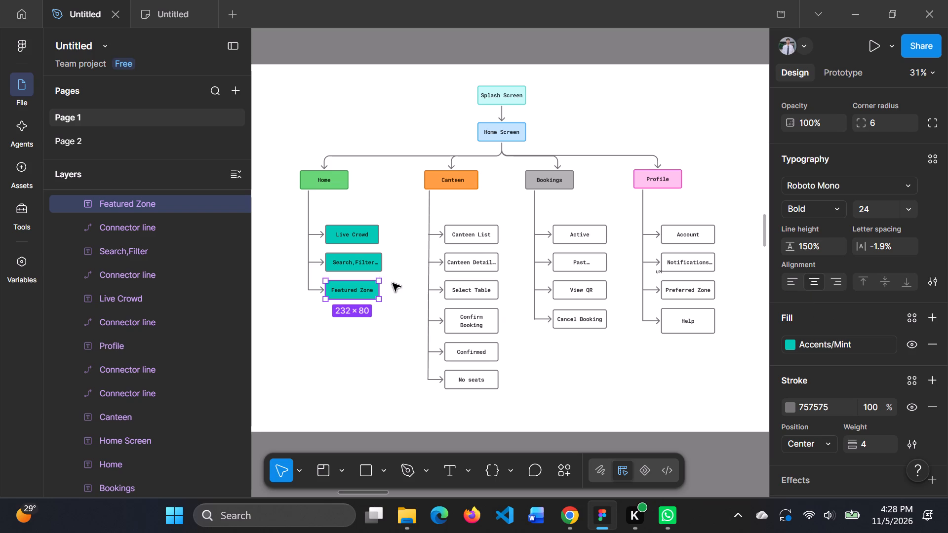
Set the Search,Filter box's fill to the library colour Accents/Teal.
click(374, 262)
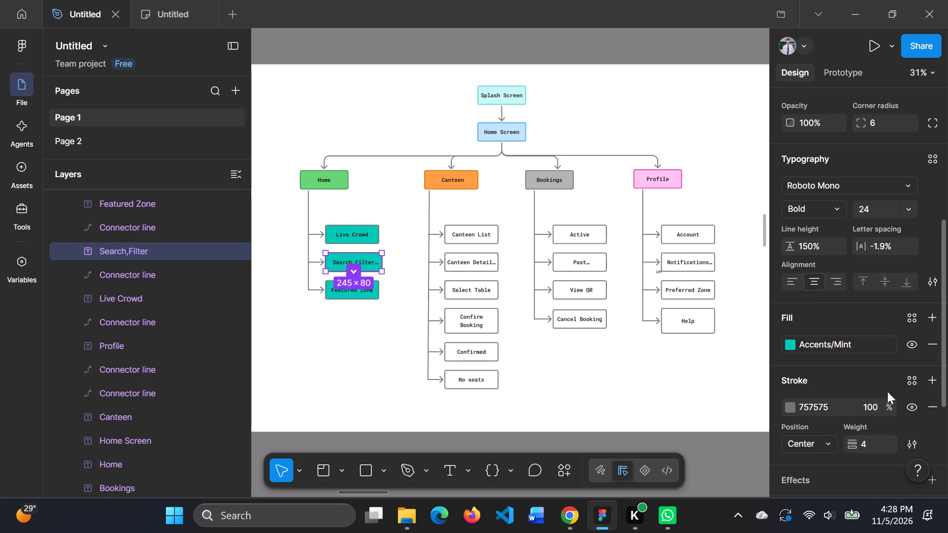
click(865, 344)
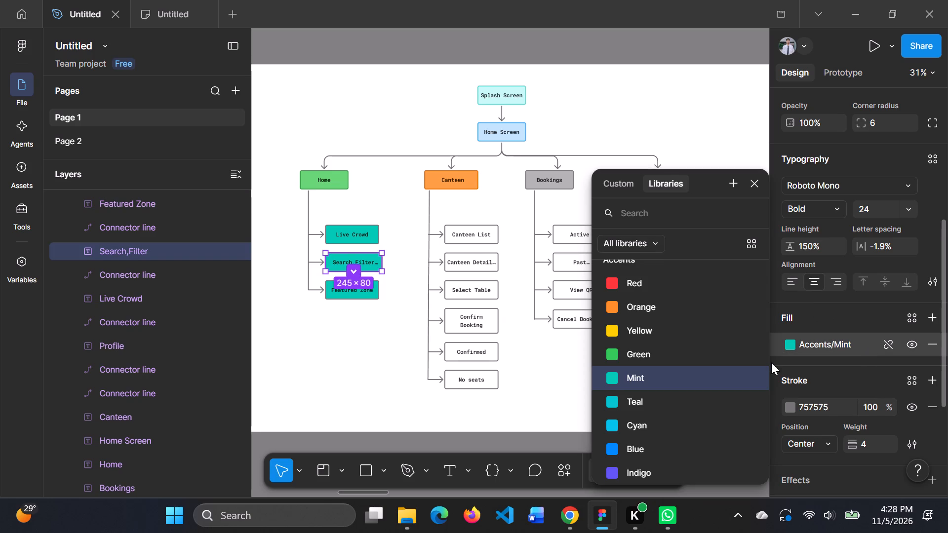
scroll(742, 369, down, 1)
click(671, 333)
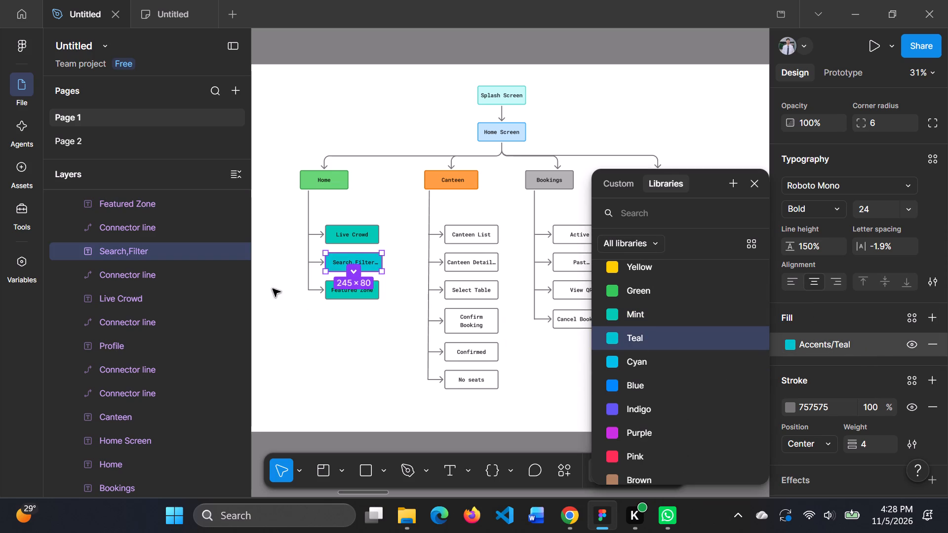
Set the Featured Zone box's fill to the library colour Accents/Teal and clear the selection.
click(367, 294)
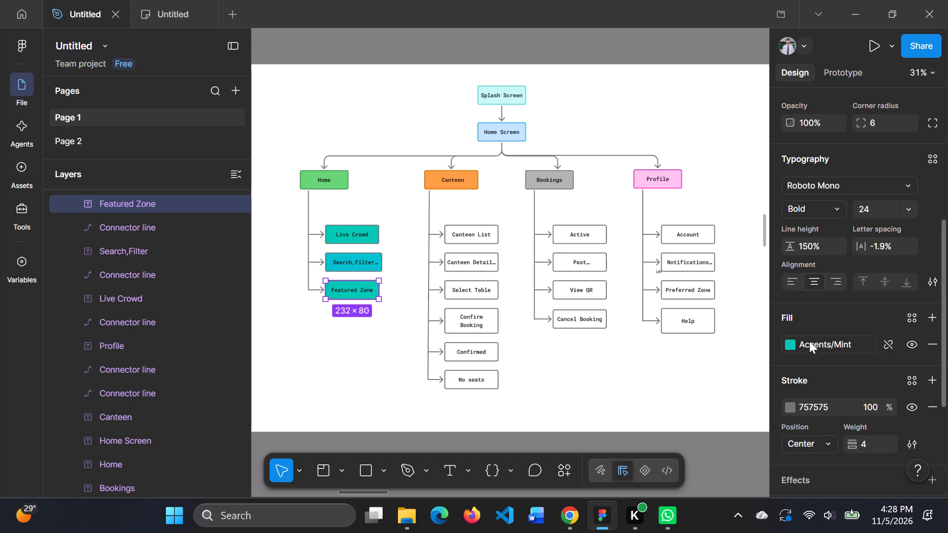
click(790, 345)
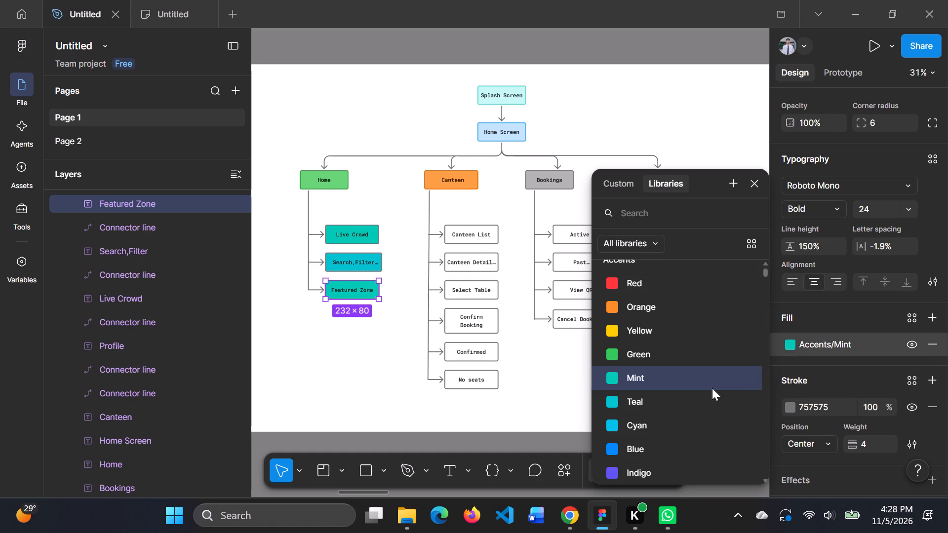
click(684, 403)
click(317, 390)
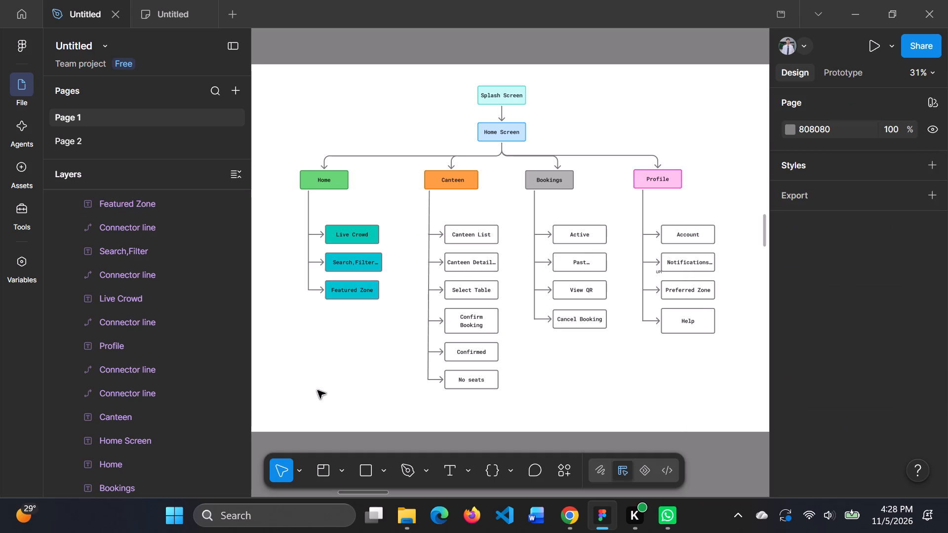
Set the fill of the Canteen List box in the Canteen branch to the library colour Accents/Orange.
click(481, 236)
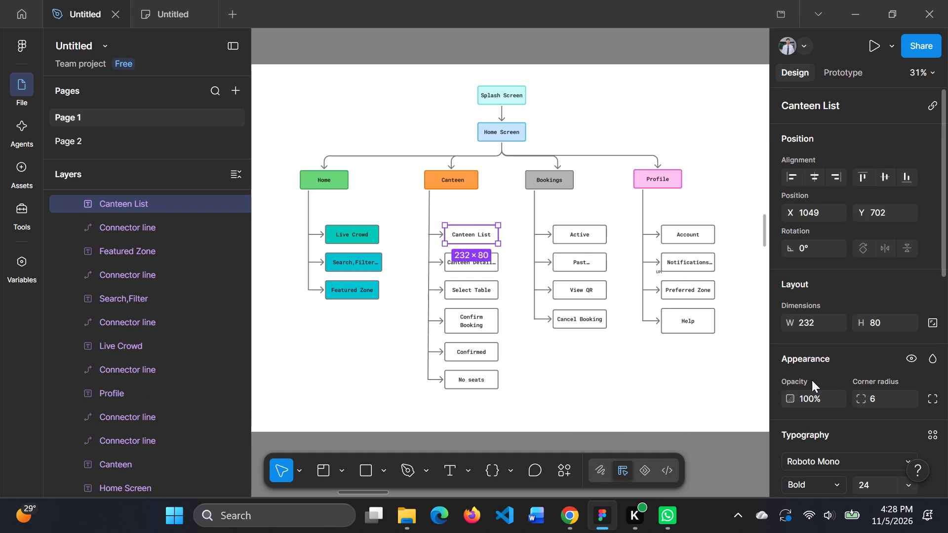
click(816, 393)
scroll(813, 393, down, 1)
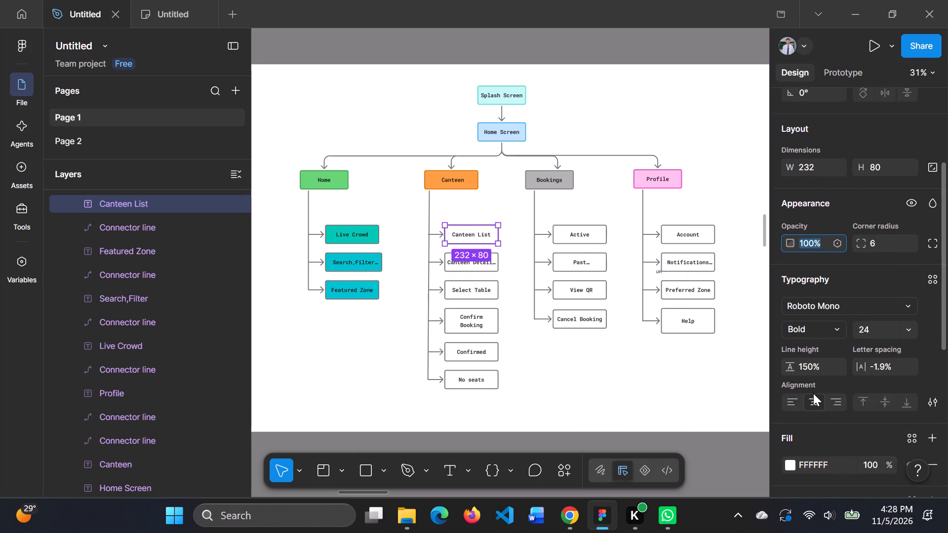
scroll(819, 402, down, 2)
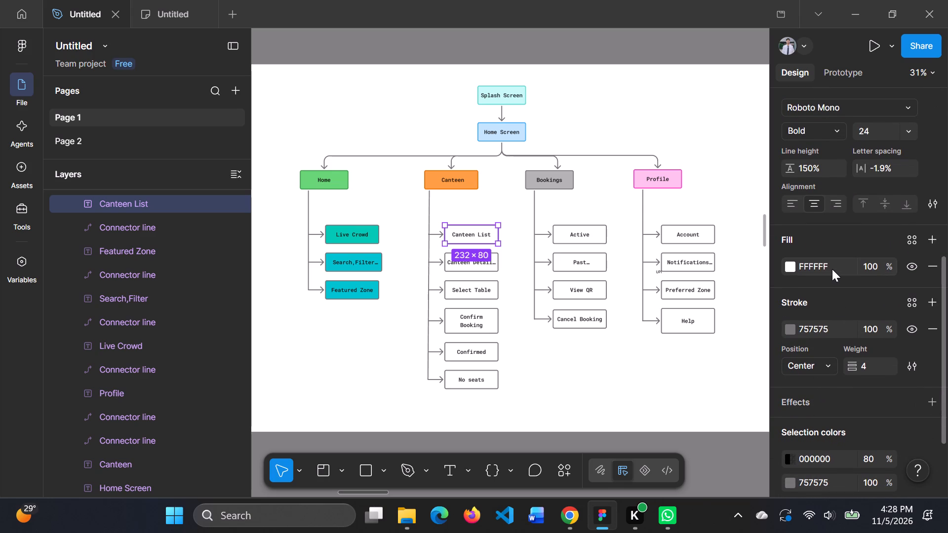
scroll(829, 269, up, 5)
scroll(829, 269, down, 3)
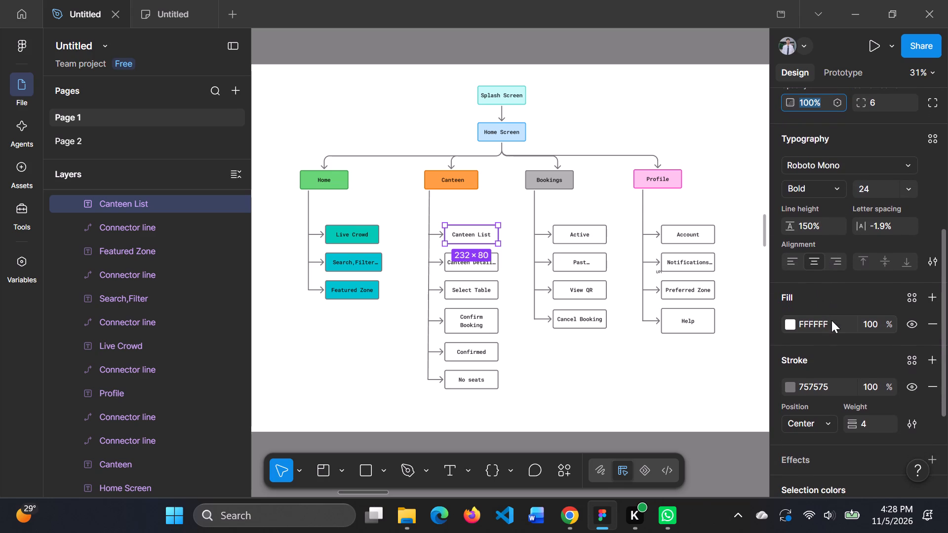
double_click(833, 322)
key(BackSpace)
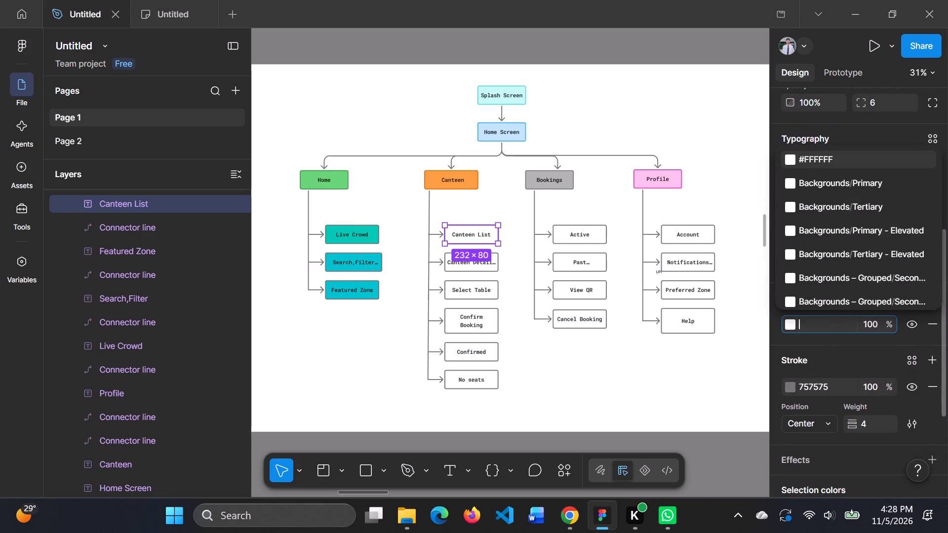
text(orange)
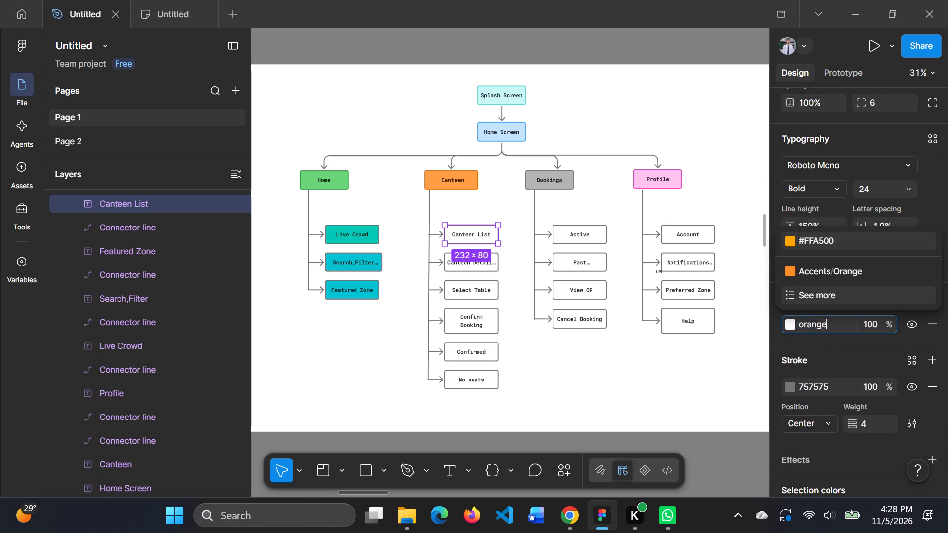
click(827, 267)
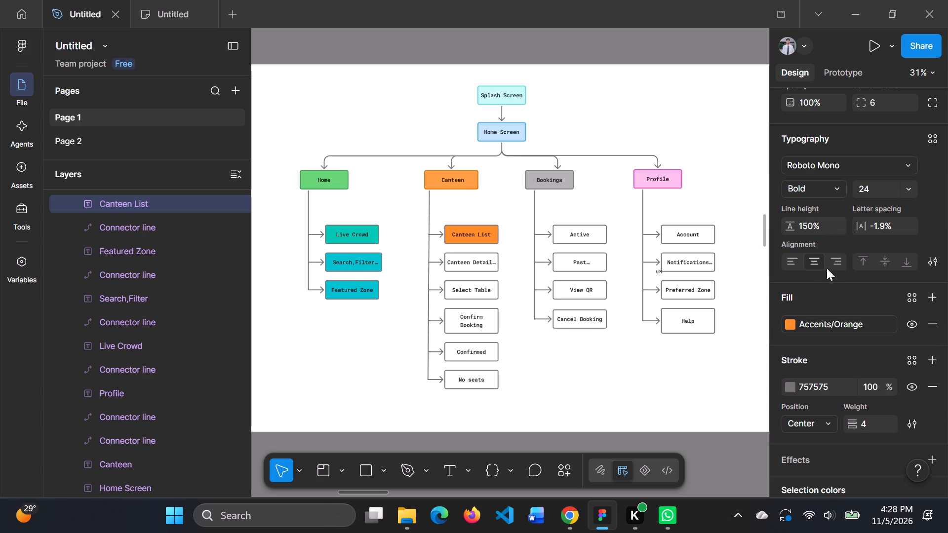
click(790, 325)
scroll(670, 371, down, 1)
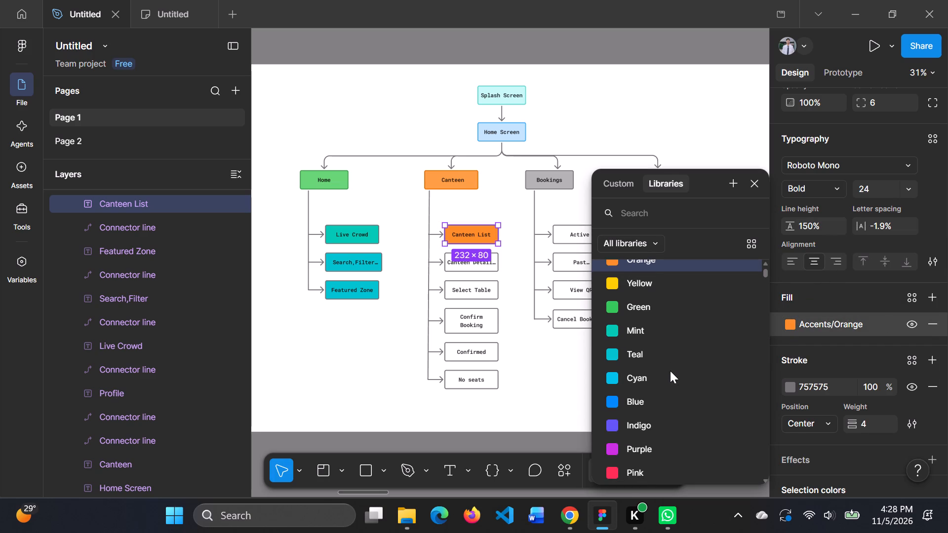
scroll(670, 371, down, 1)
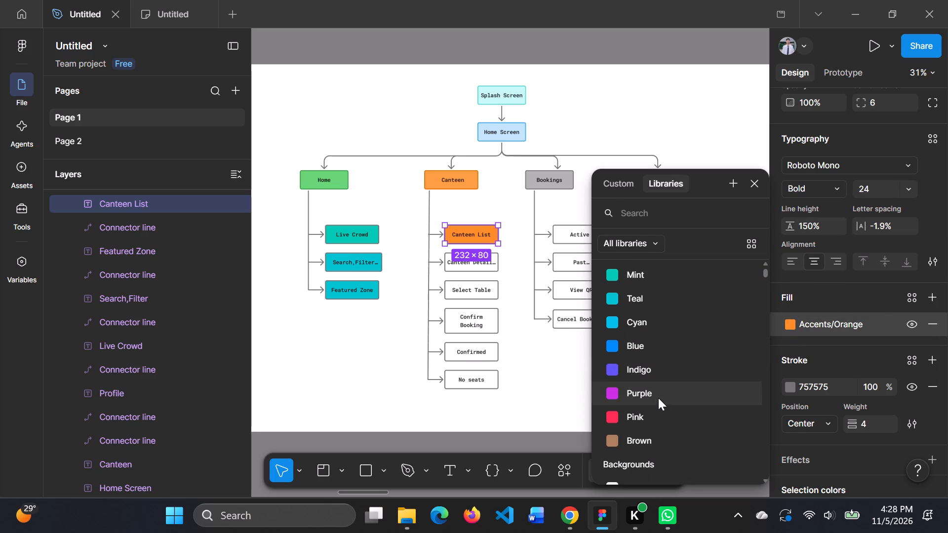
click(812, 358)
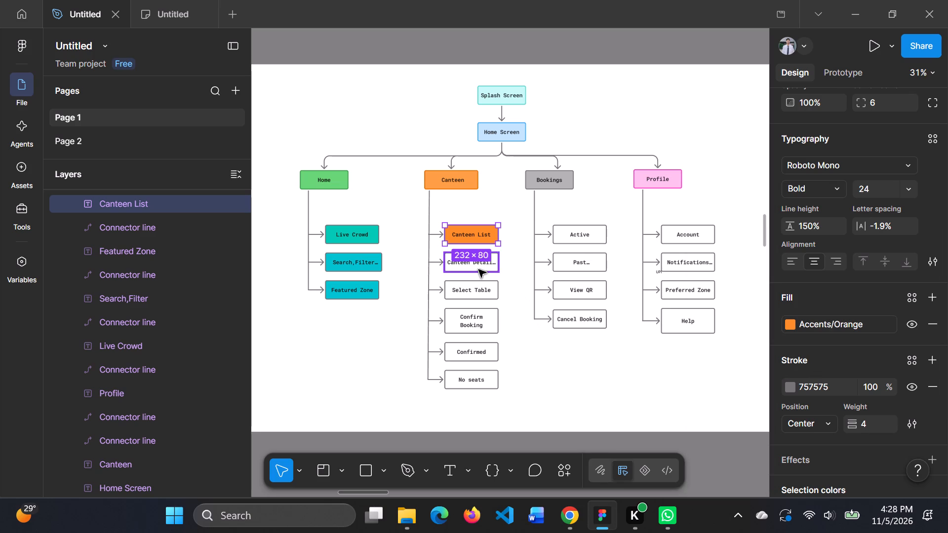
Fill the Canteen Details box in the Canteen branch with a custom saturated orange.
click(478, 269)
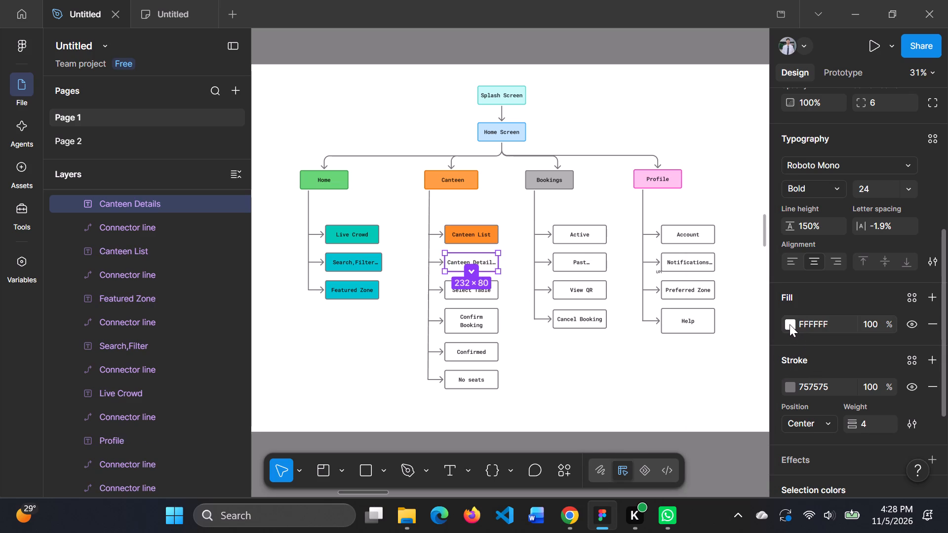
click(789, 324)
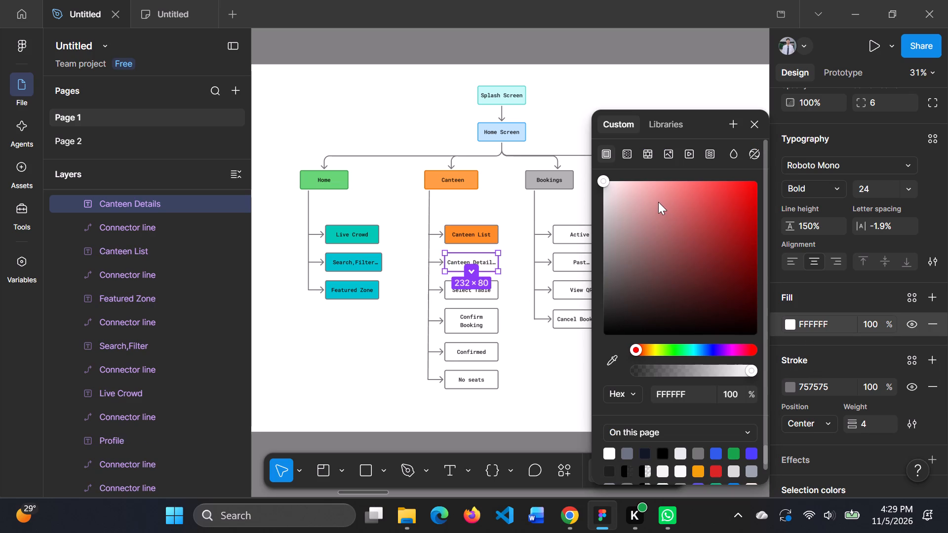
click(648, 348)
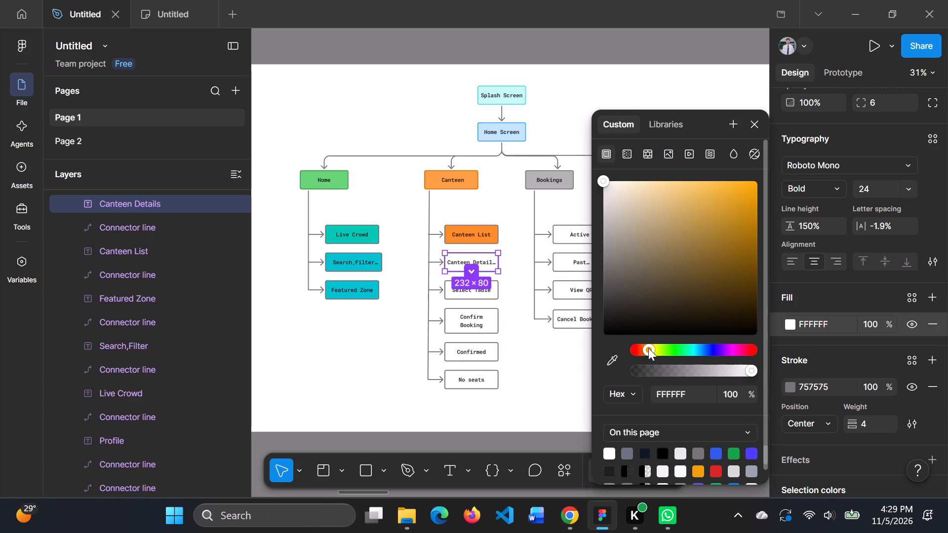
drag(707, 197, 709, 193)
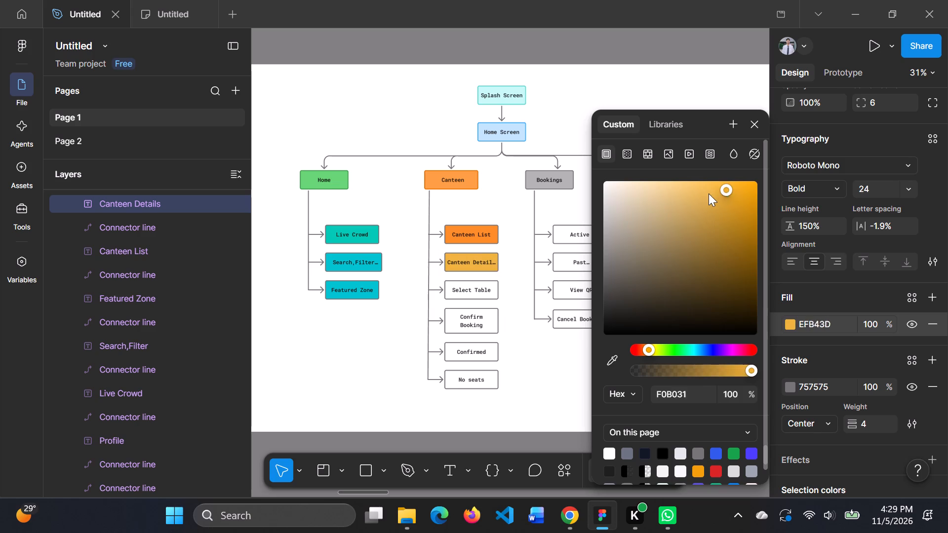
drag(709, 193, 731, 192)
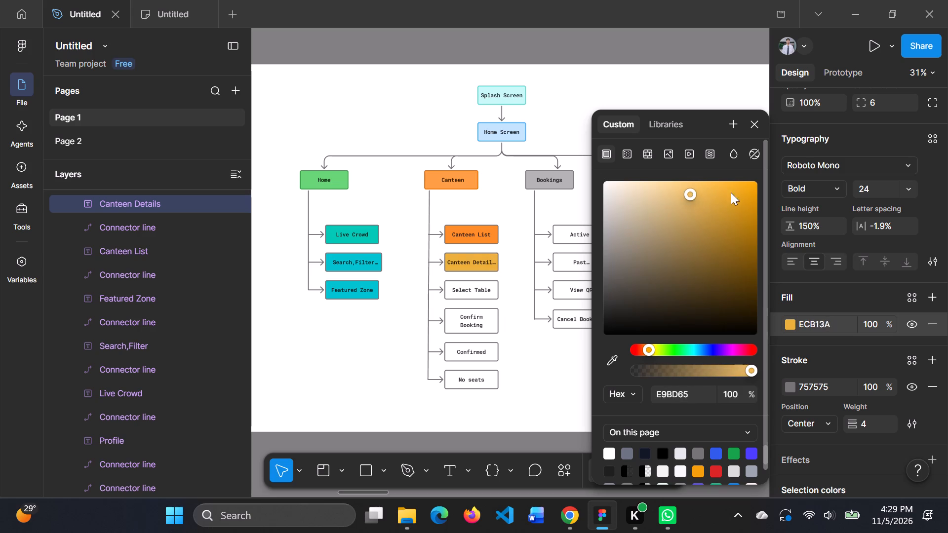
drag(731, 192, 753, 187)
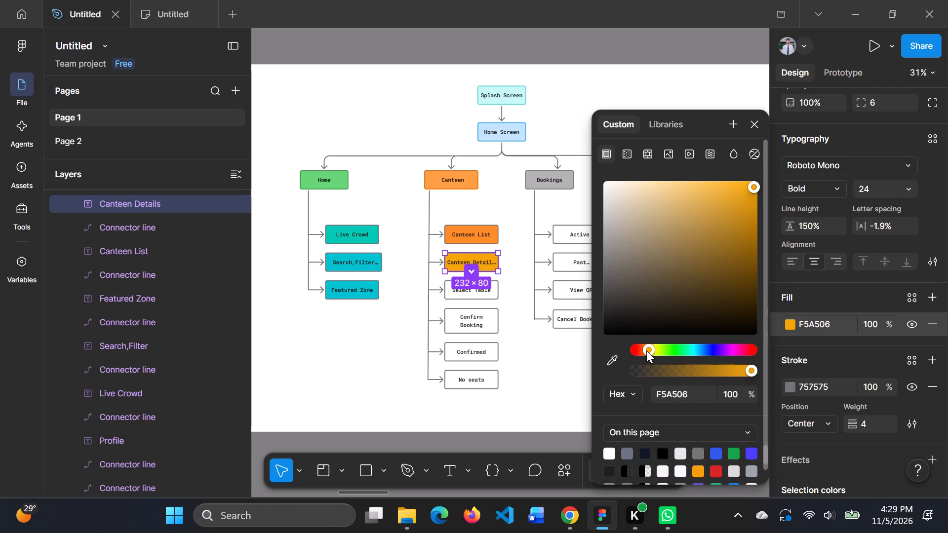
drag(646, 350, 644, 350)
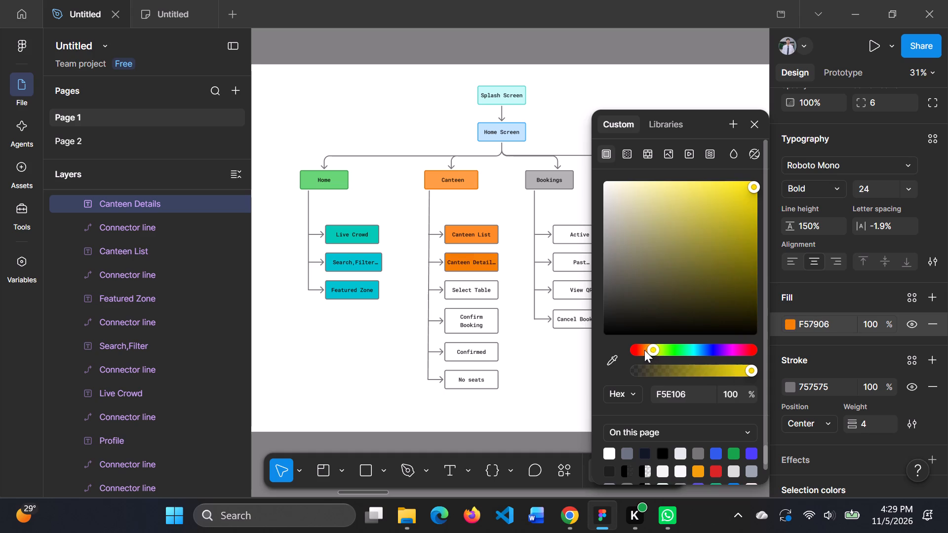
drag(644, 350, 647, 348)
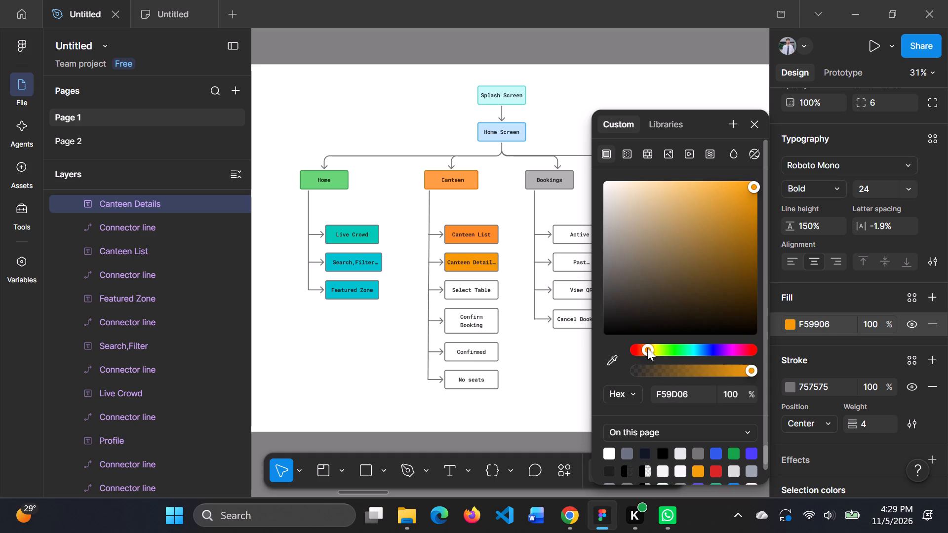
drag(647, 348, 647, 343)
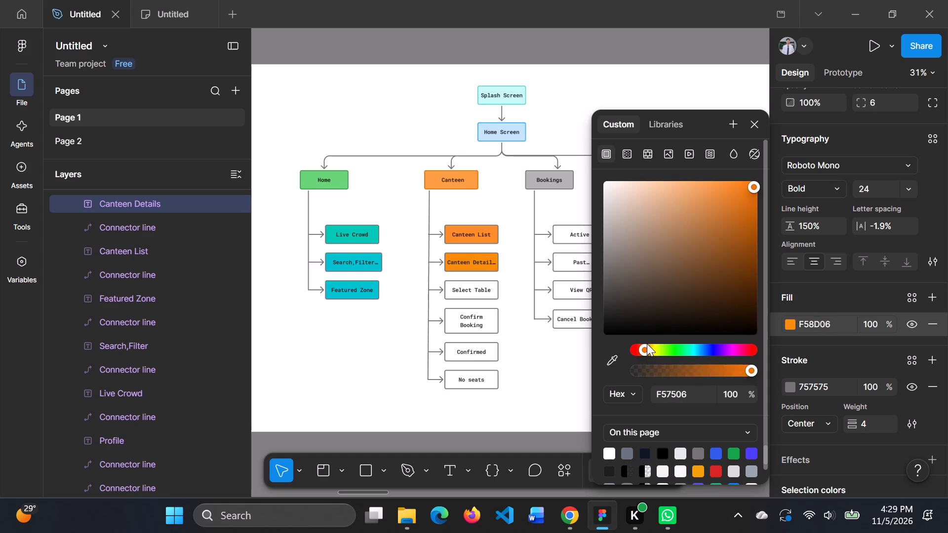
drag(647, 343, 646, 343)
Fill the Select Table box in the Canteen branch with the custom lime green C1EC33.
click(486, 295)
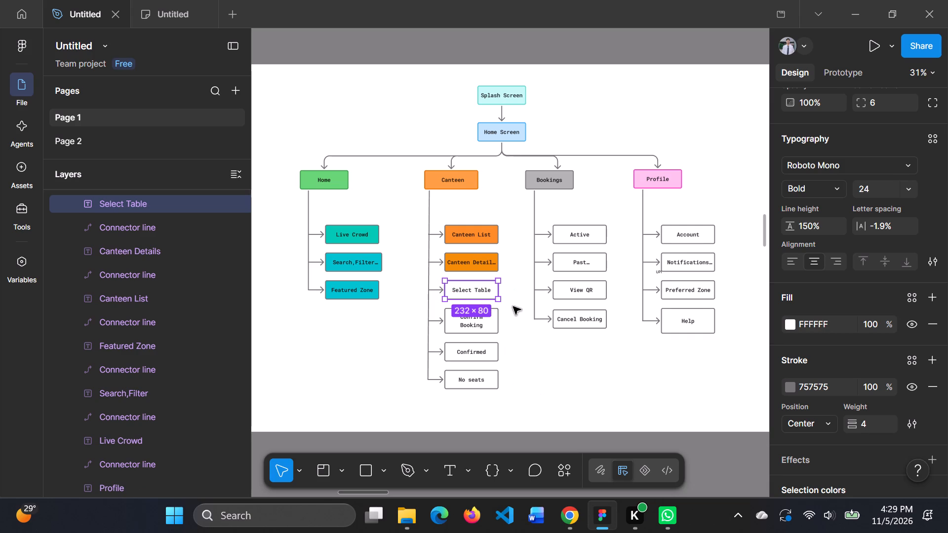
click(790, 328)
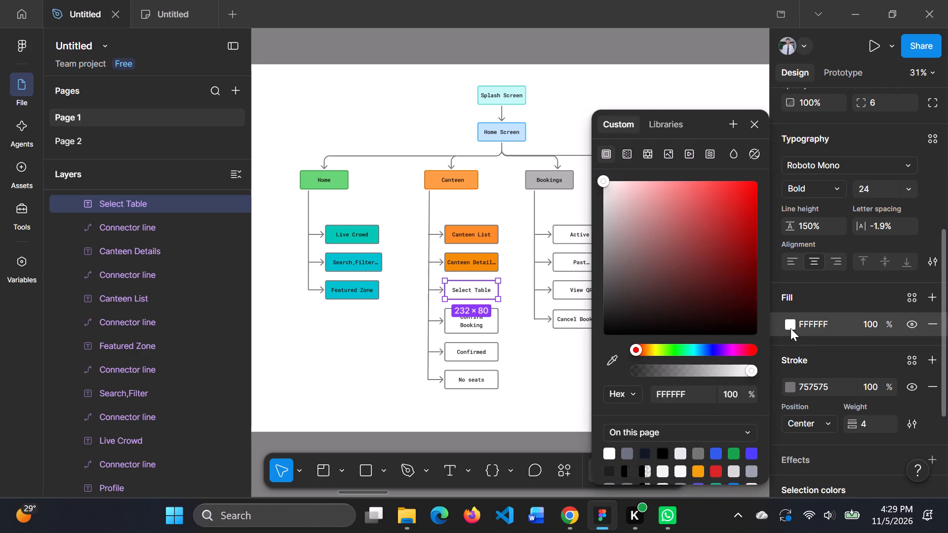
click(713, 347)
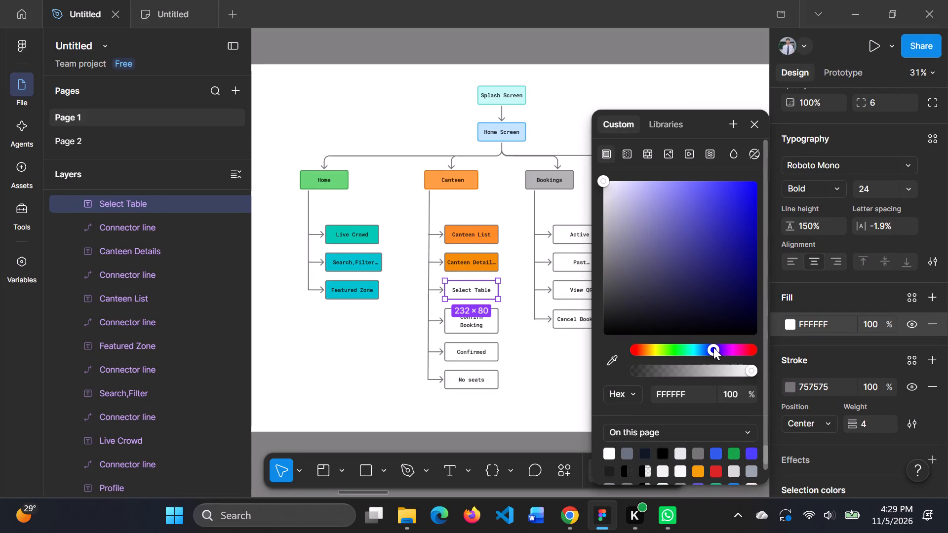
click(656, 348)
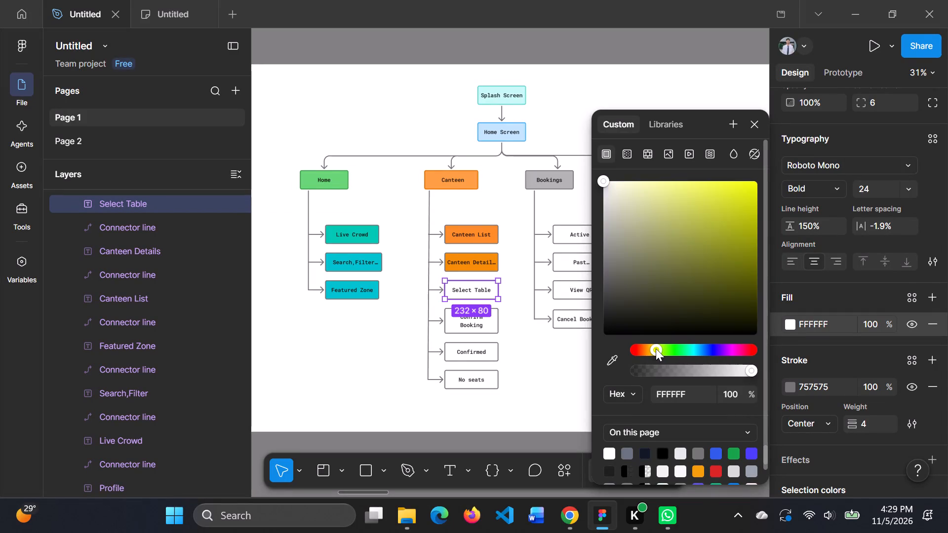
click(643, 352)
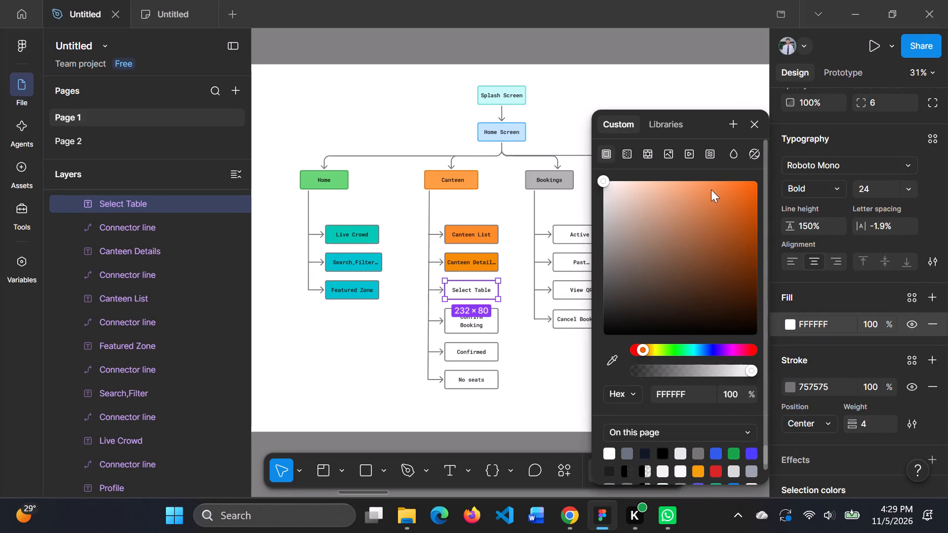
click(711, 190)
click(723, 192)
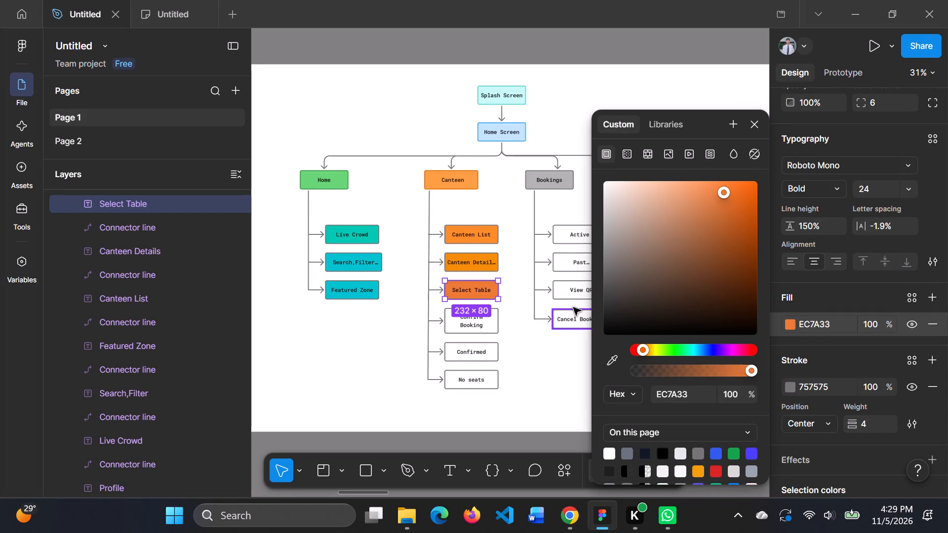
click(659, 351)
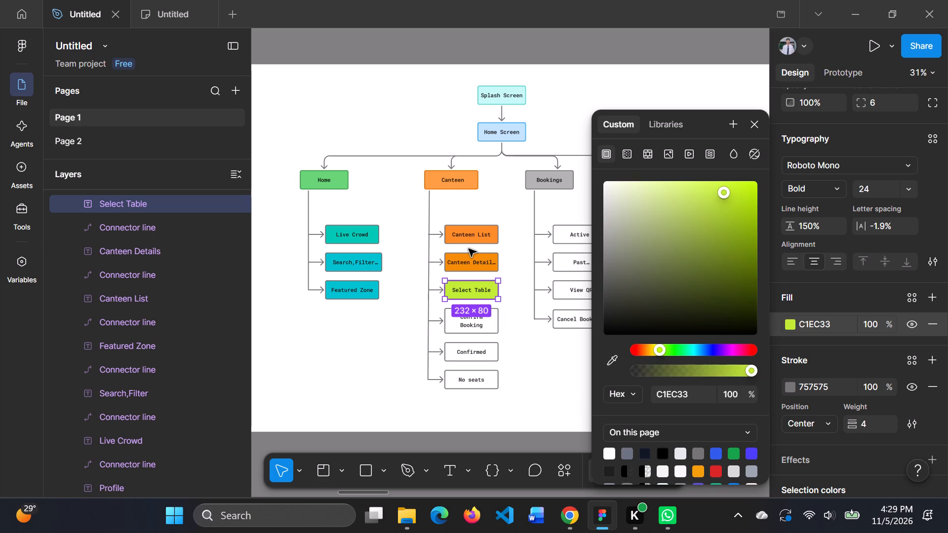
Replace the Live Crowd box's library colour in the Home branch with the custom light green CBF68C.
click(367, 242)
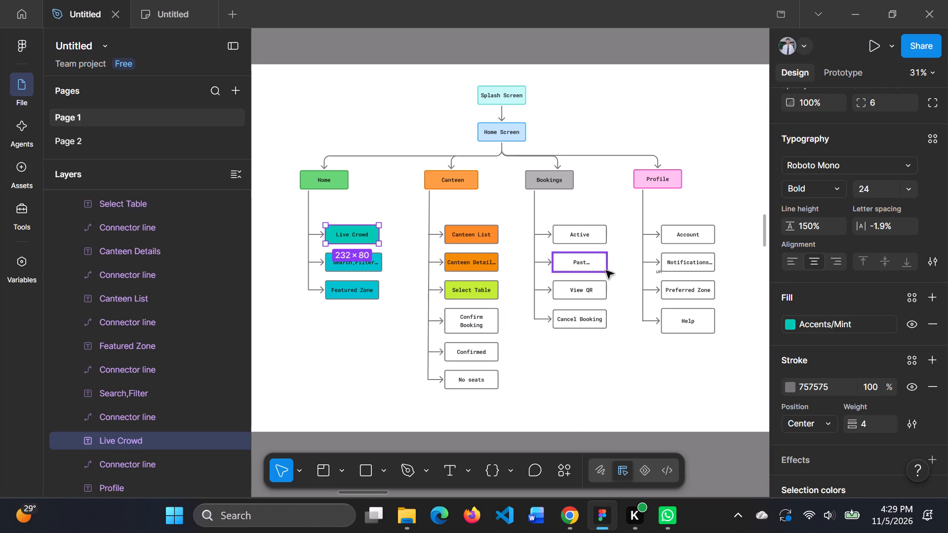
click(791, 324)
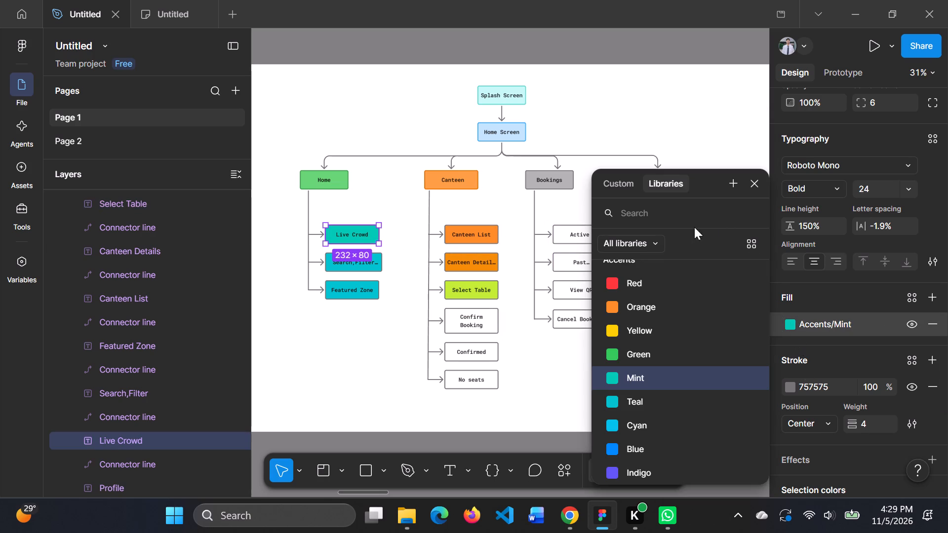
click(790, 321)
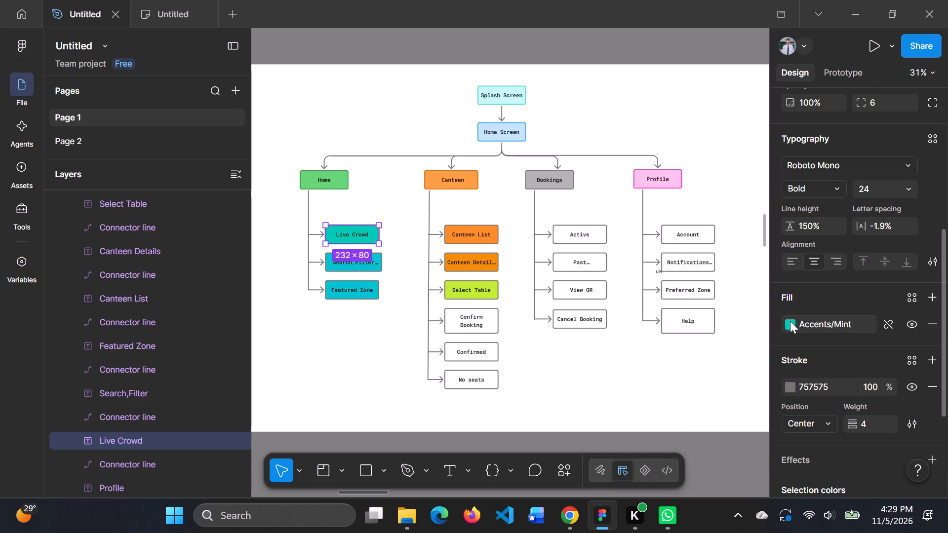
click(790, 321)
click(625, 187)
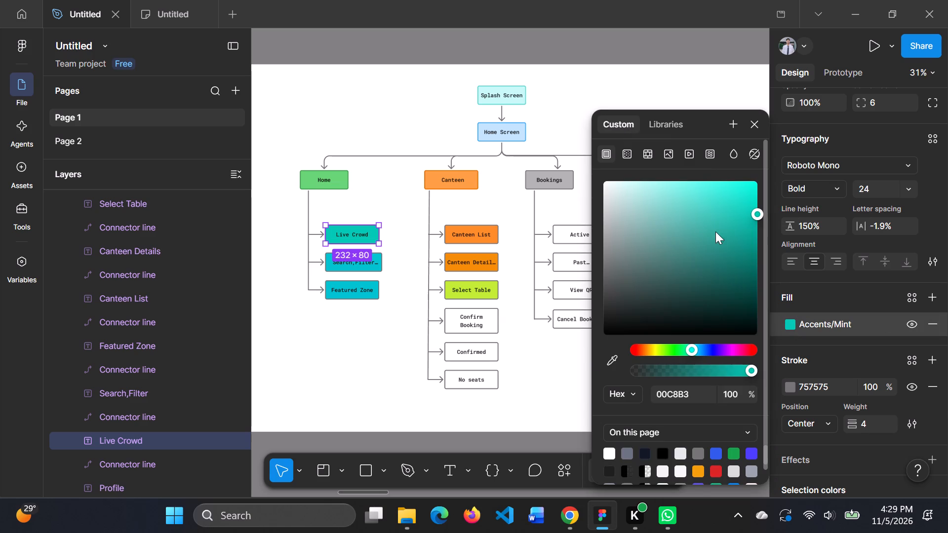
click(663, 348)
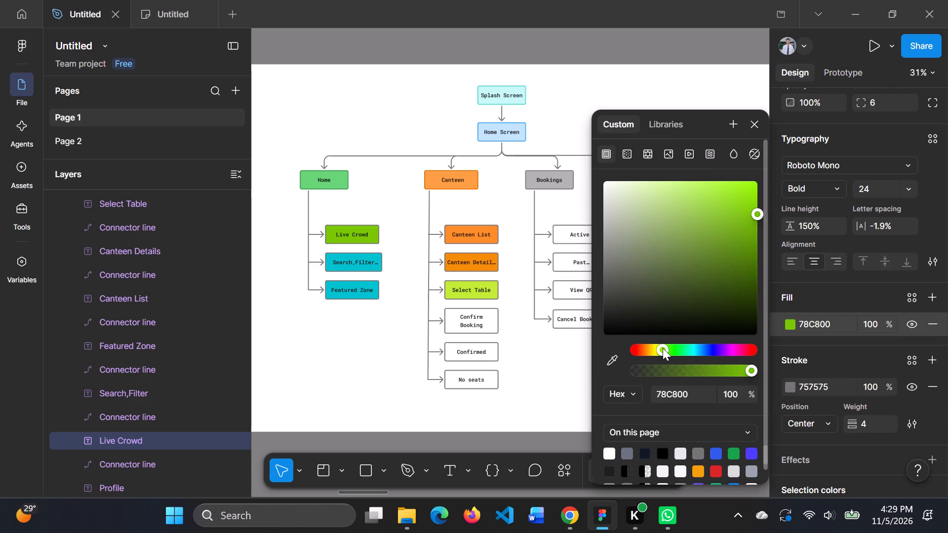
drag(719, 209, 681, 196)
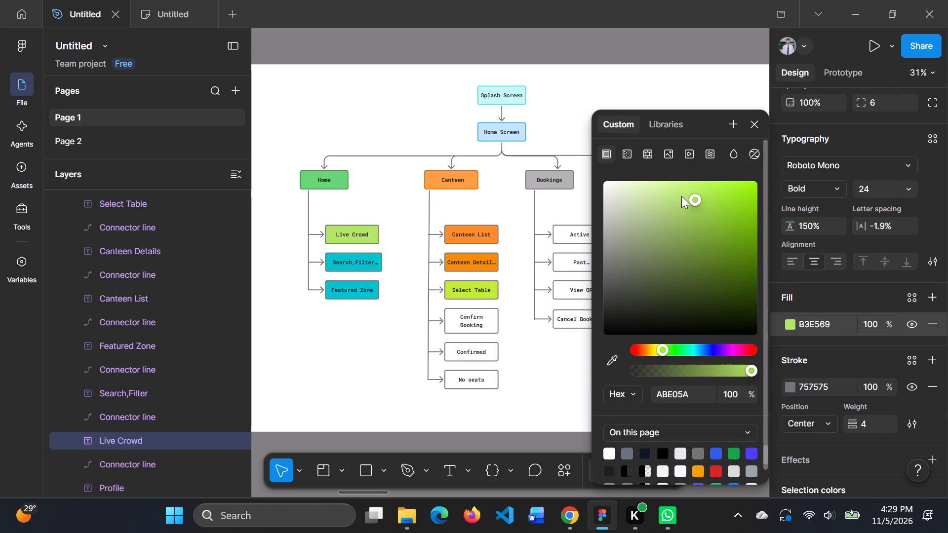
drag(681, 196, 670, 187)
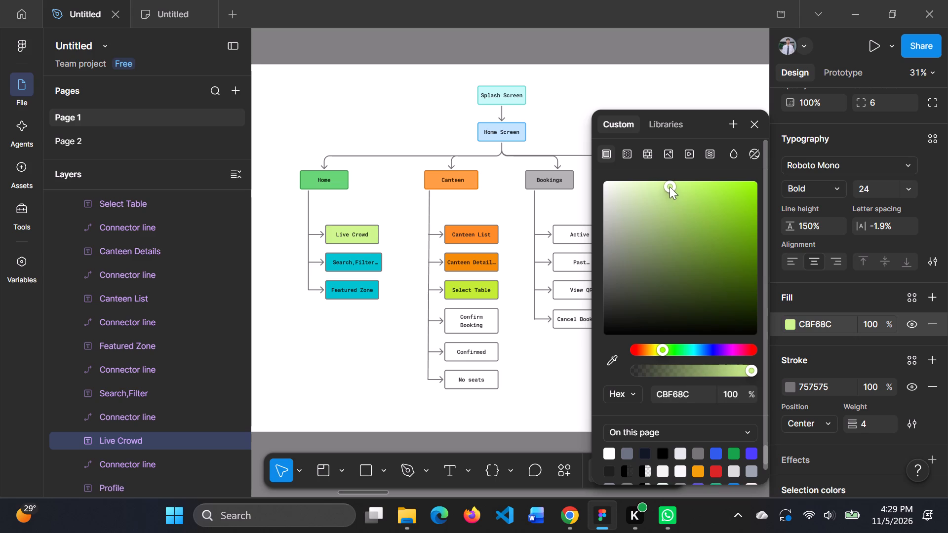
Detach the Search,Filter box's fill in the Home branch from its library colour and reuse Live Crowd's light green CBF68C.
click(363, 268)
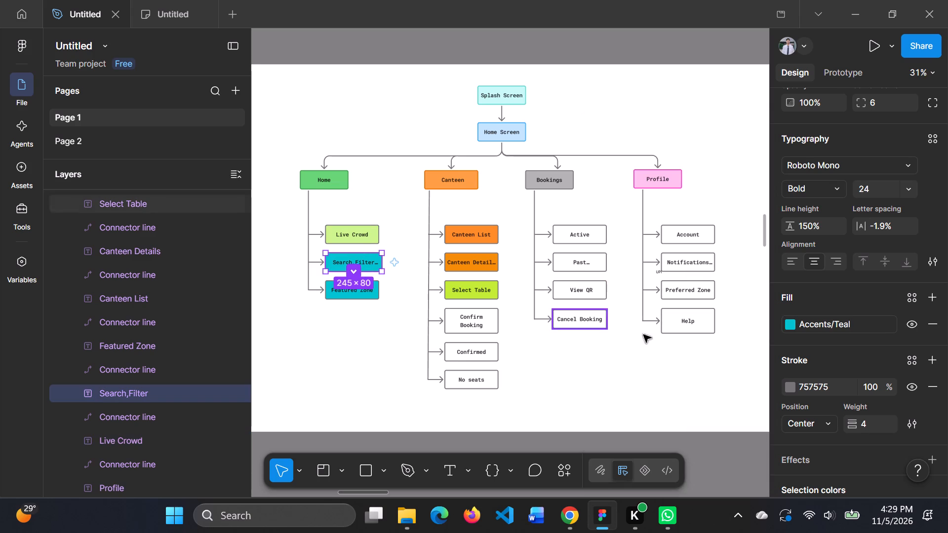
click(373, 240)
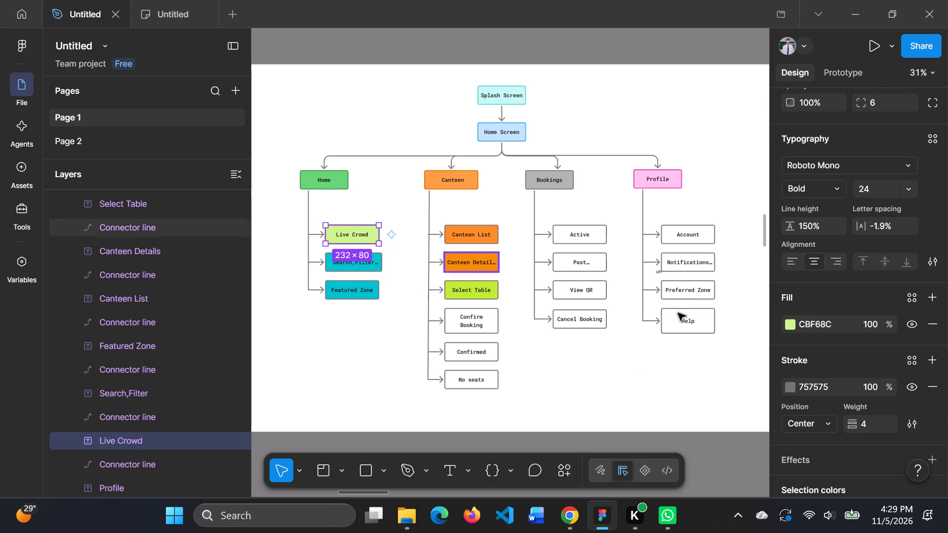
double_click(834, 323)
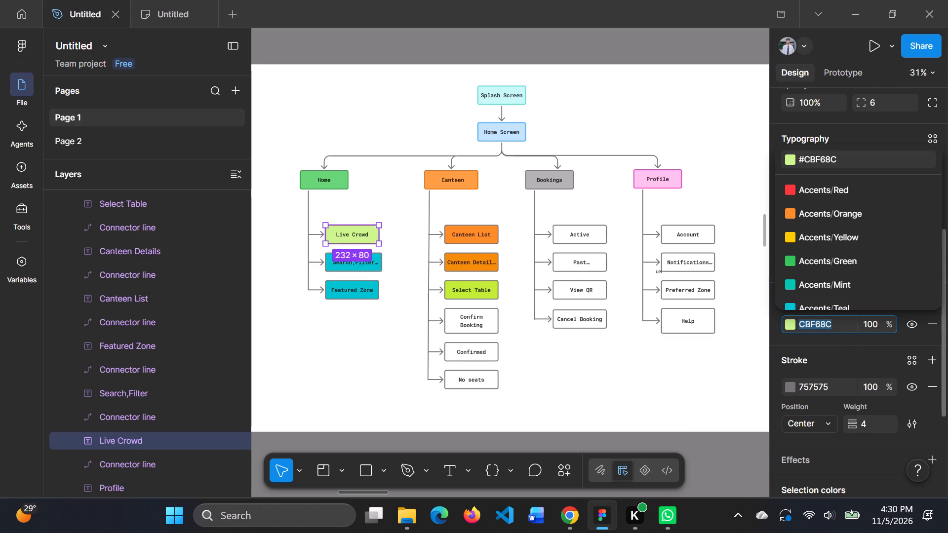
key(ctrl+c)
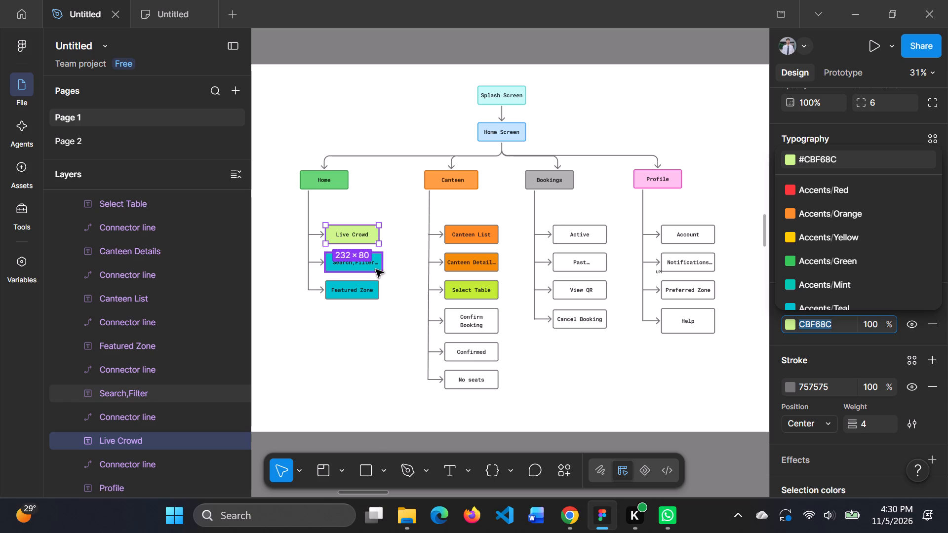
click(376, 269)
double_click(847, 324)
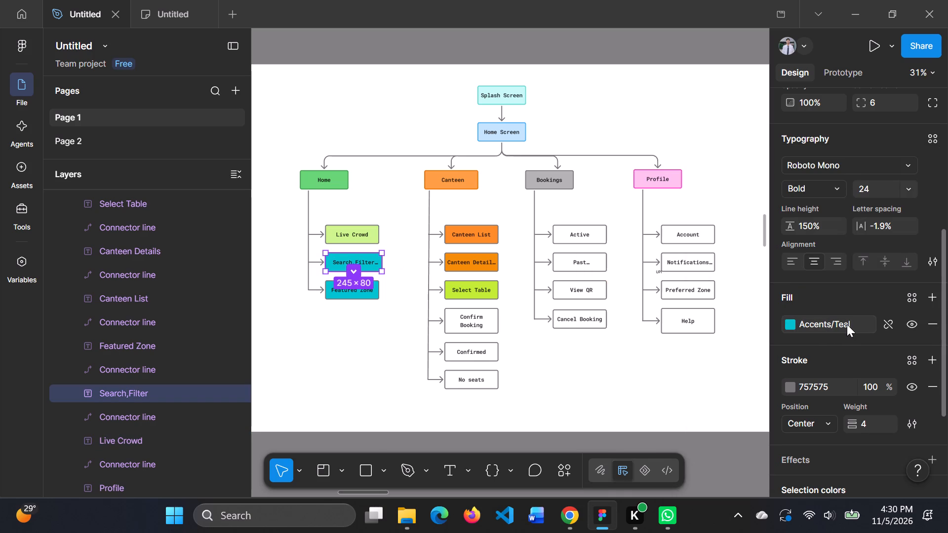
click(847, 324)
triple_click(862, 323)
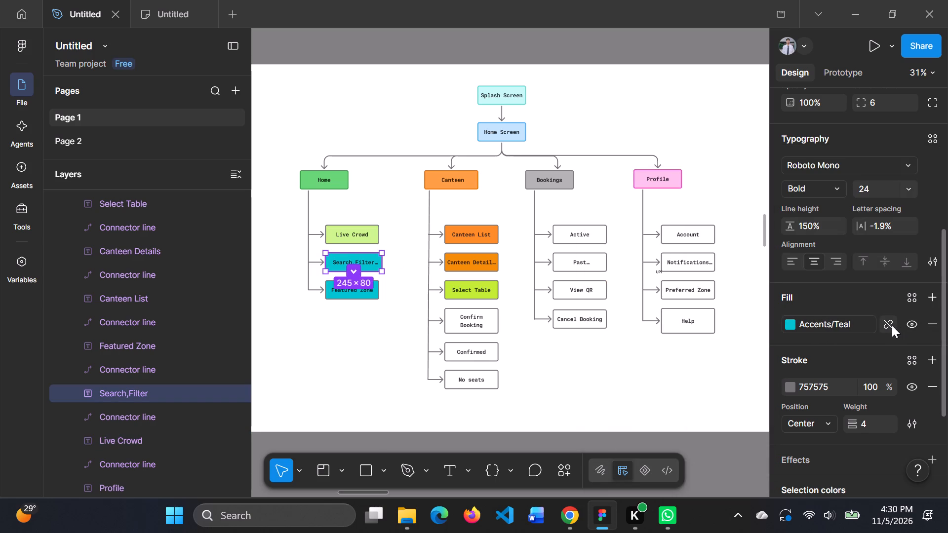
click(888, 325)
click(834, 323)
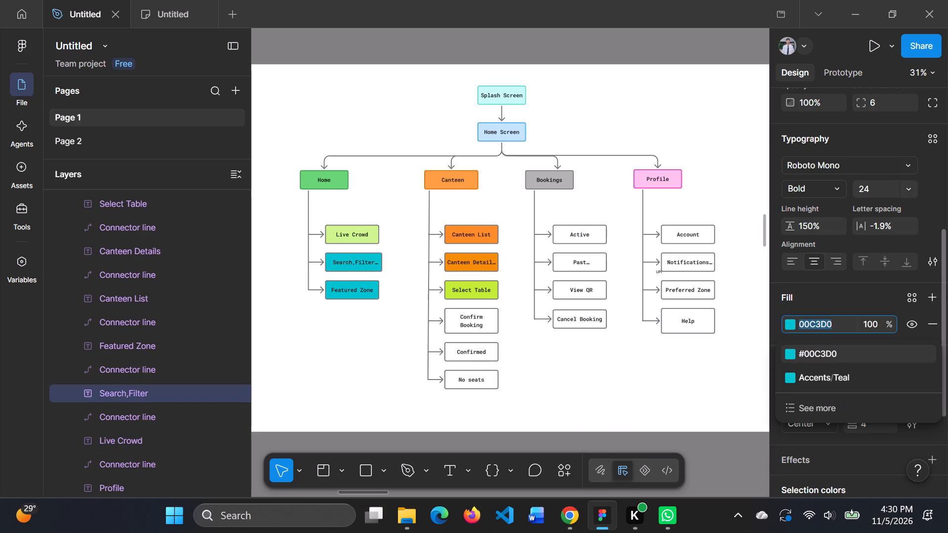
key(ctrl+v)
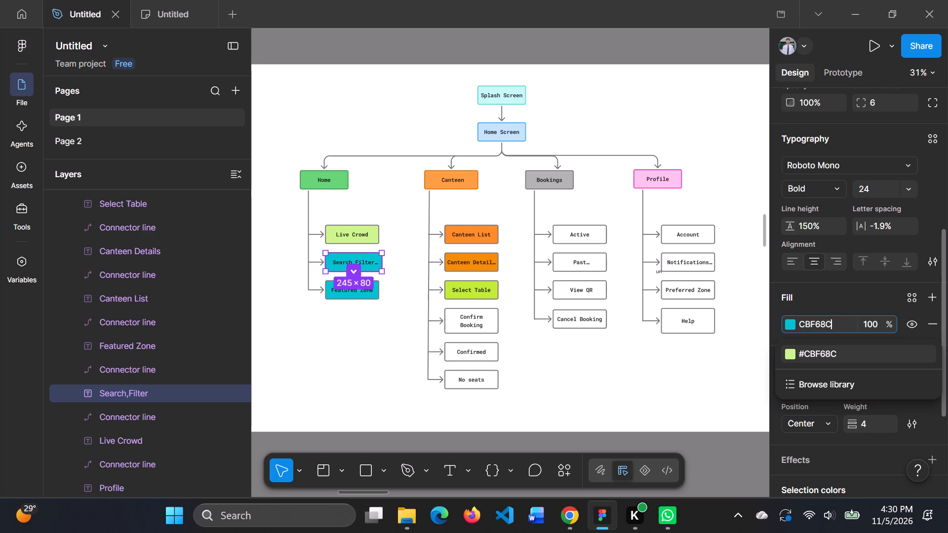
click(824, 348)
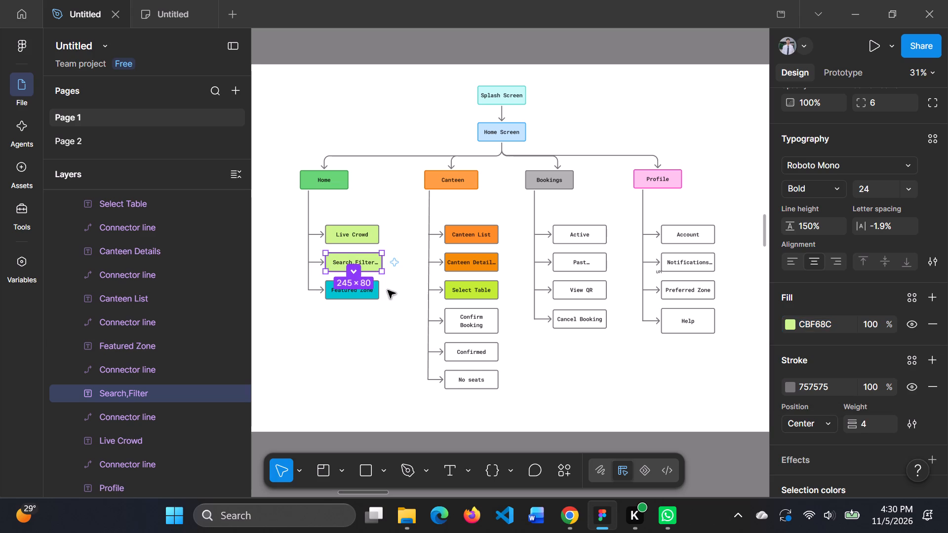
Detach the Featured Zone box's fill in the Home branch from its library colour and set it to CBF68C.
double_click(367, 296)
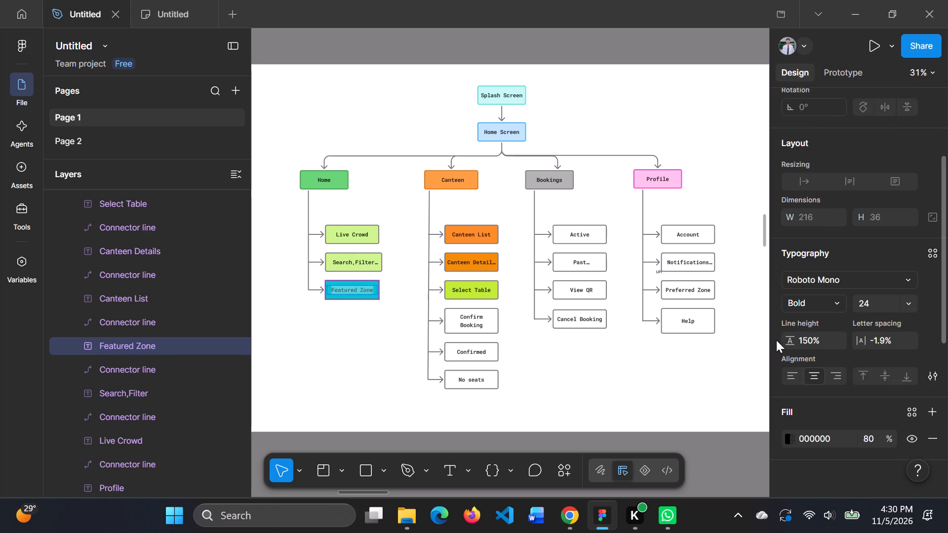
click(367, 284)
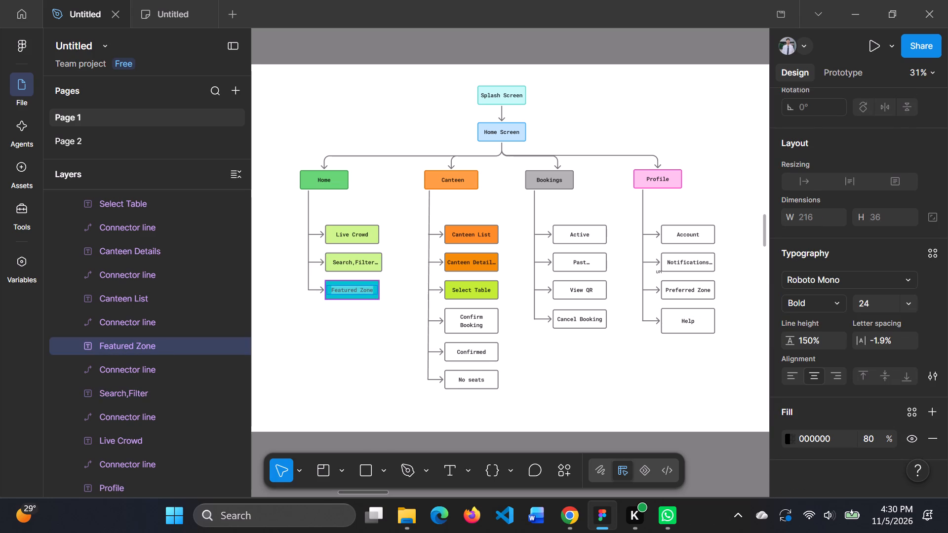
click(378, 299)
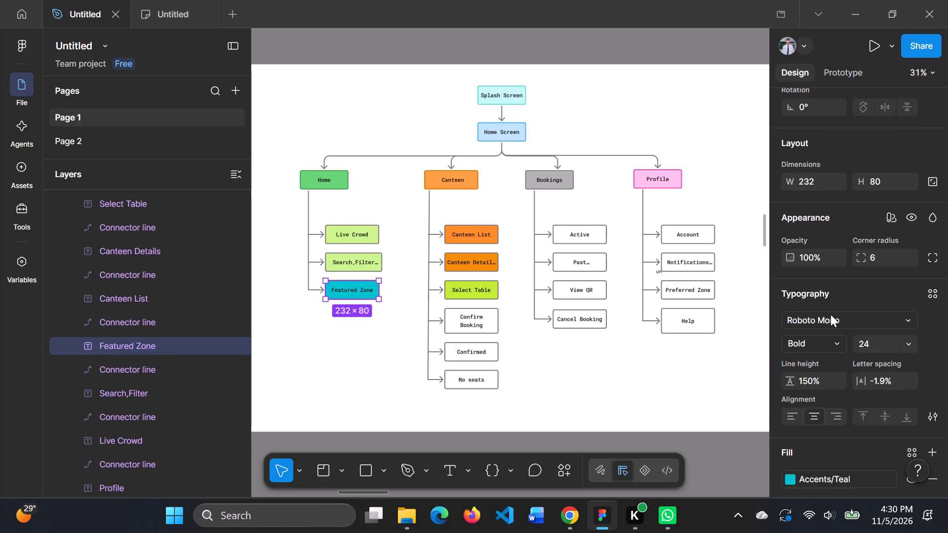
scroll(828, 340, down, 1)
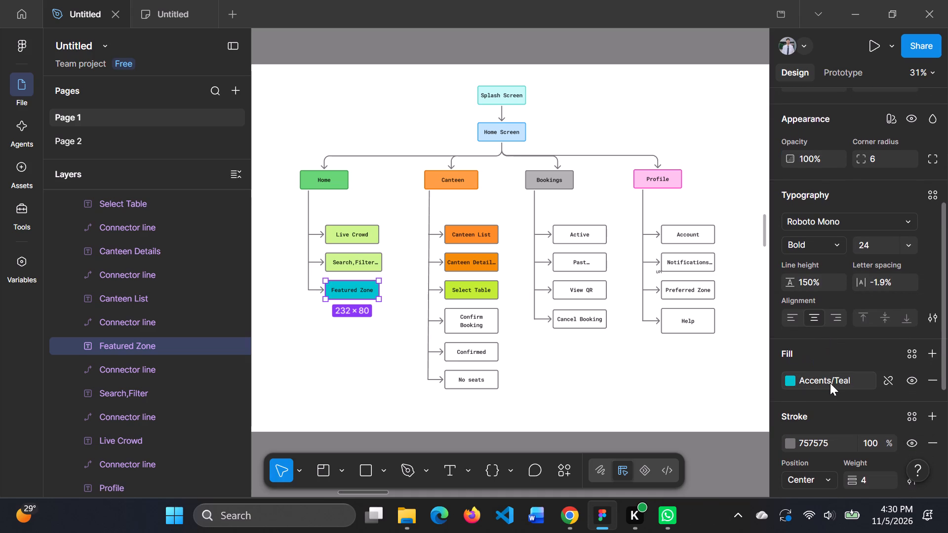
click(832, 383)
click(895, 383)
drag(895, 383, 474, 262)
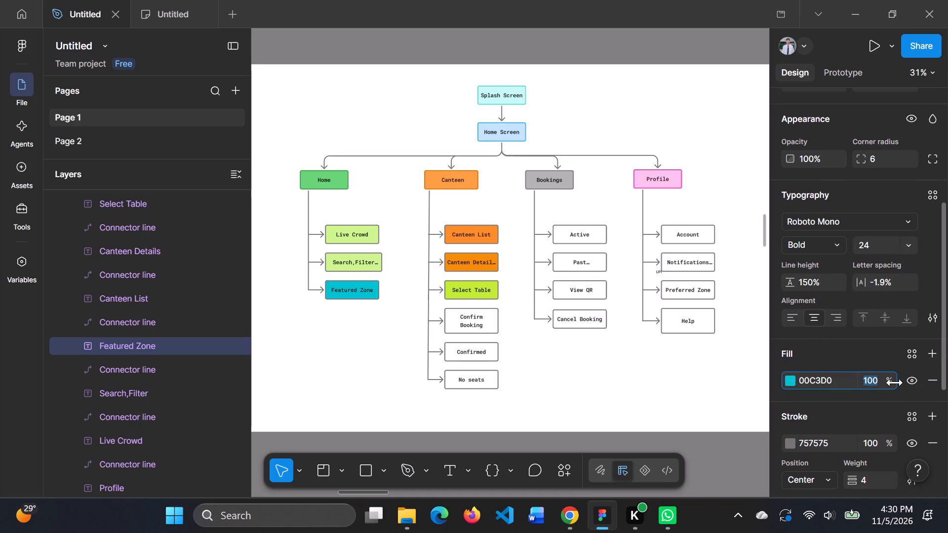
double_click(844, 380)
key(ctrl+v)
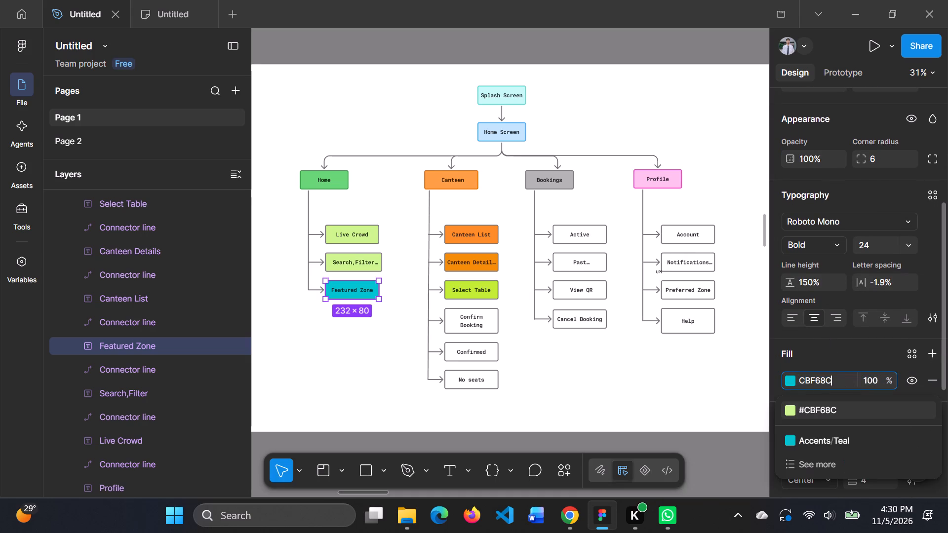
key(Return)
click(605, 379)
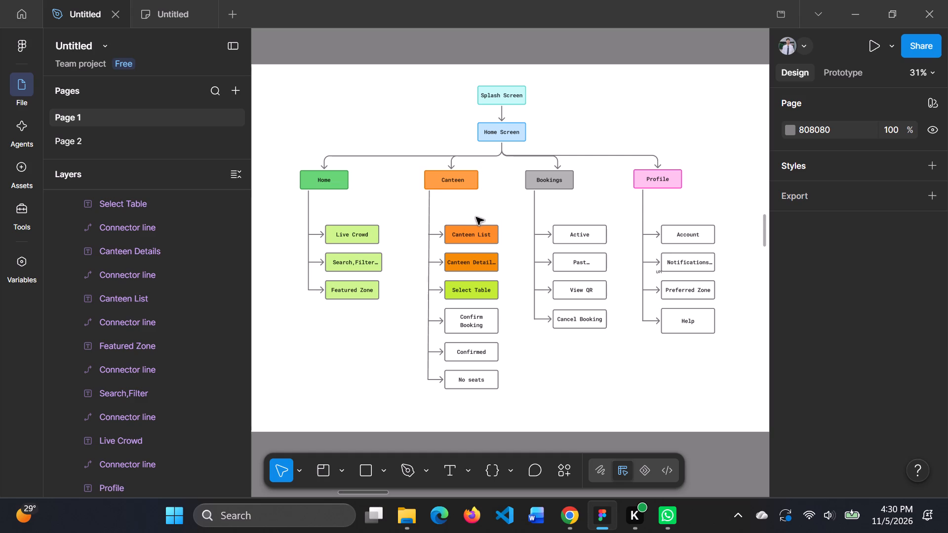
Replace the Canteen List box's library colour in the Canteen branch with the custom light orange F4C295.
click(477, 242)
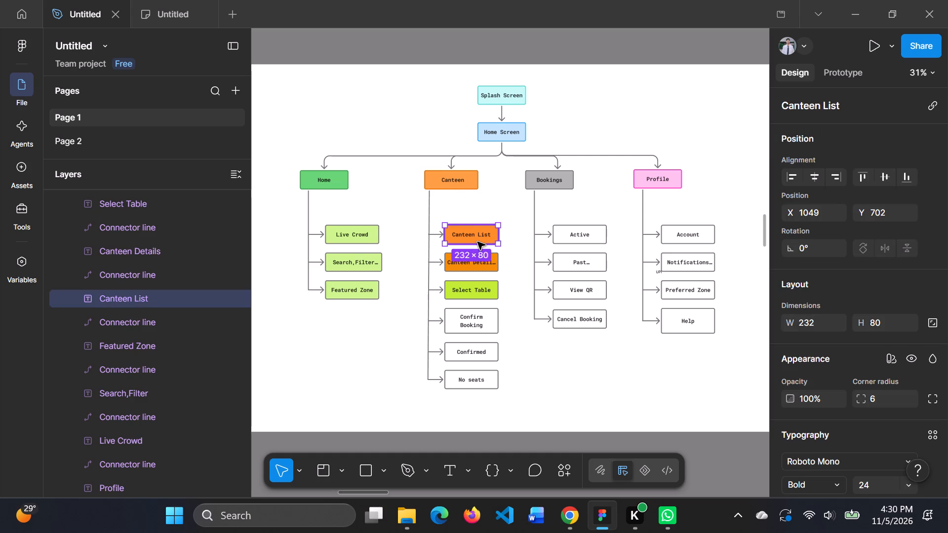
scroll(821, 331, down, 2)
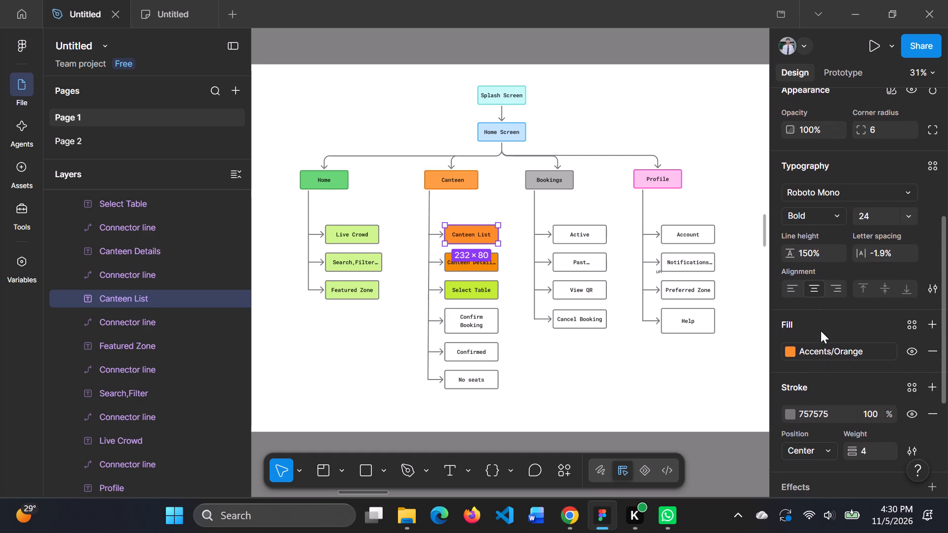
click(786, 348)
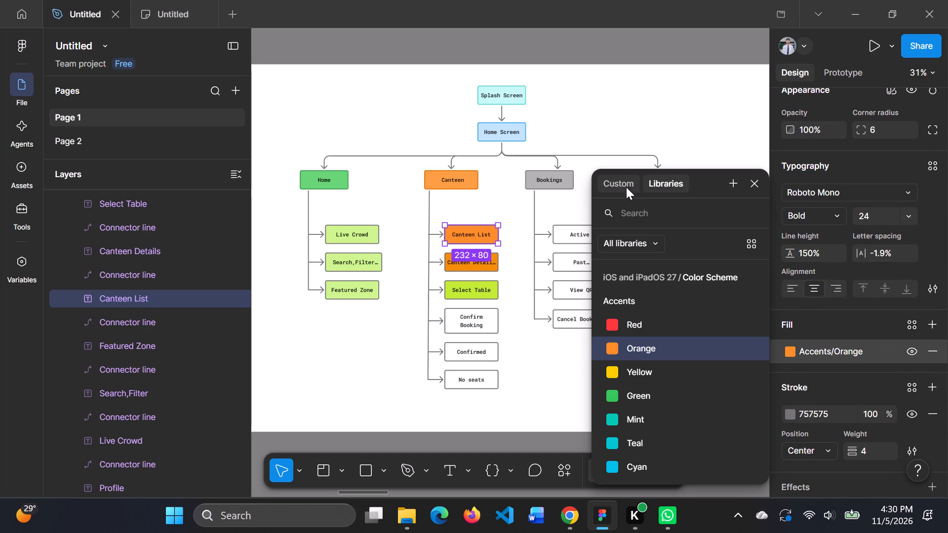
click(624, 181)
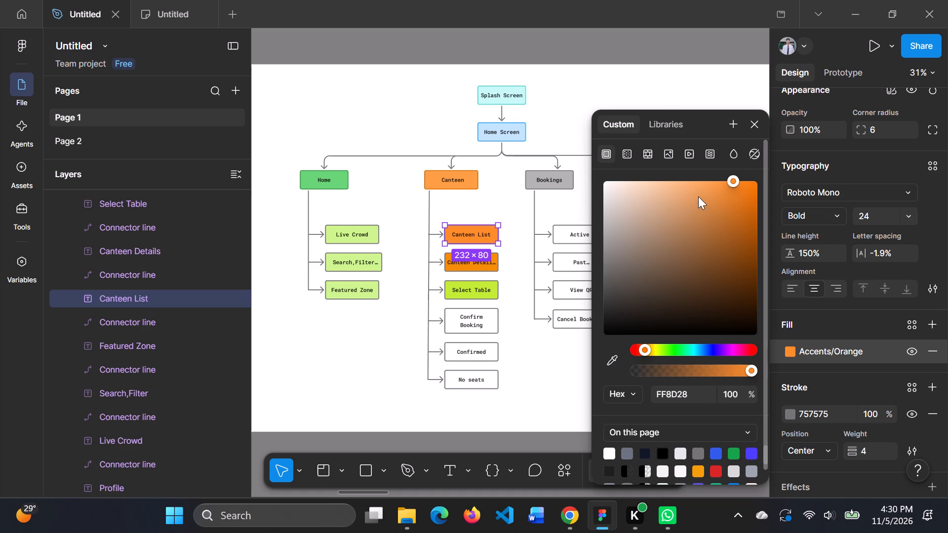
drag(698, 197, 706, 192)
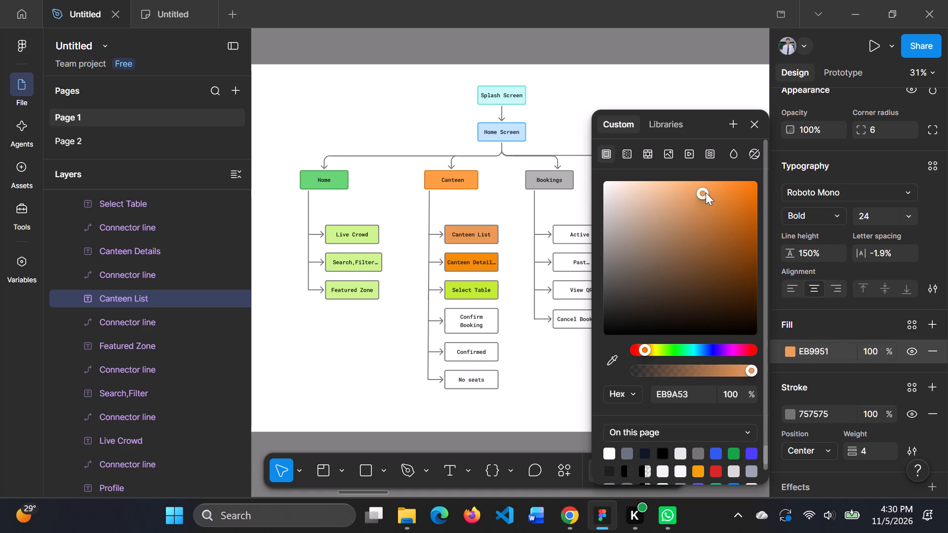
drag(706, 192, 666, 191)
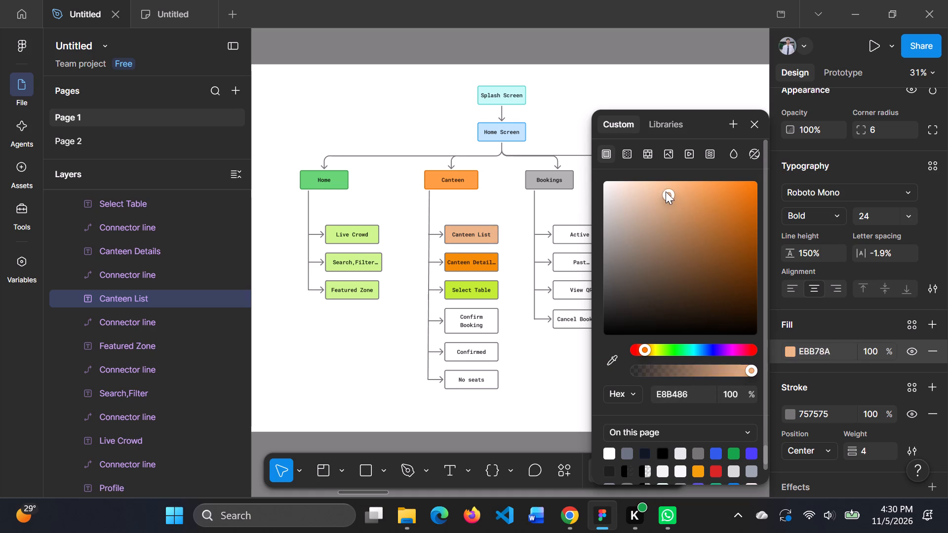
drag(666, 191, 663, 188)
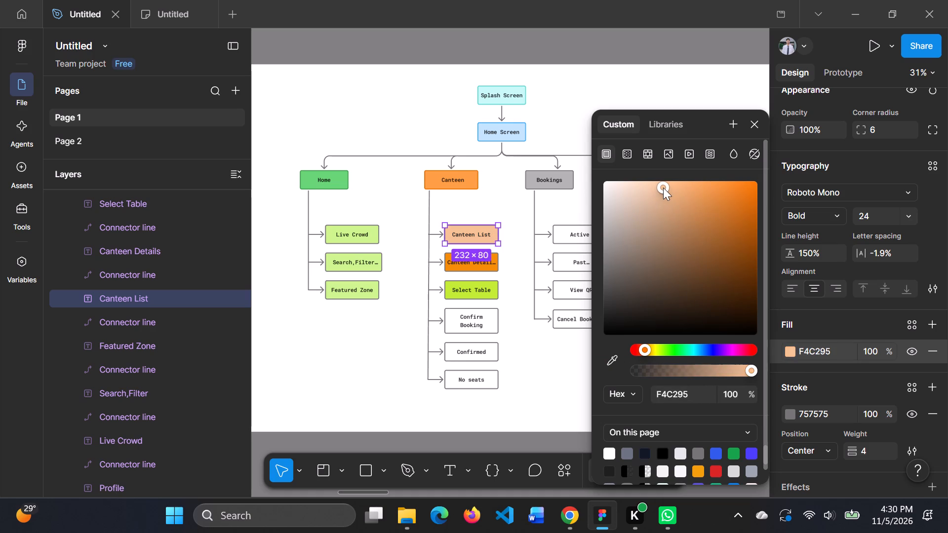
Copy the Canteen List box's fill colour F4C295 onto the Canteen Details box in the Canteen branch.
double_click(834, 349)
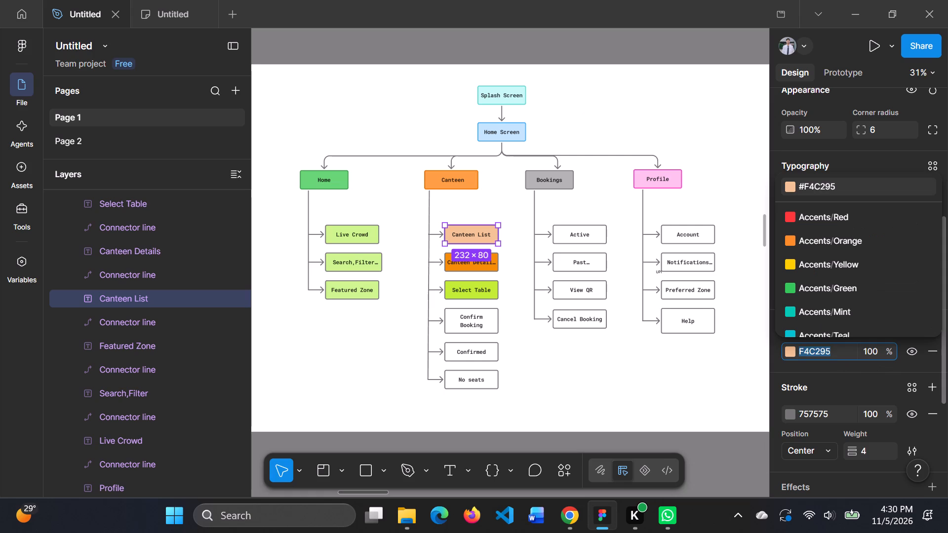
key(ctrl+c)
click(492, 269)
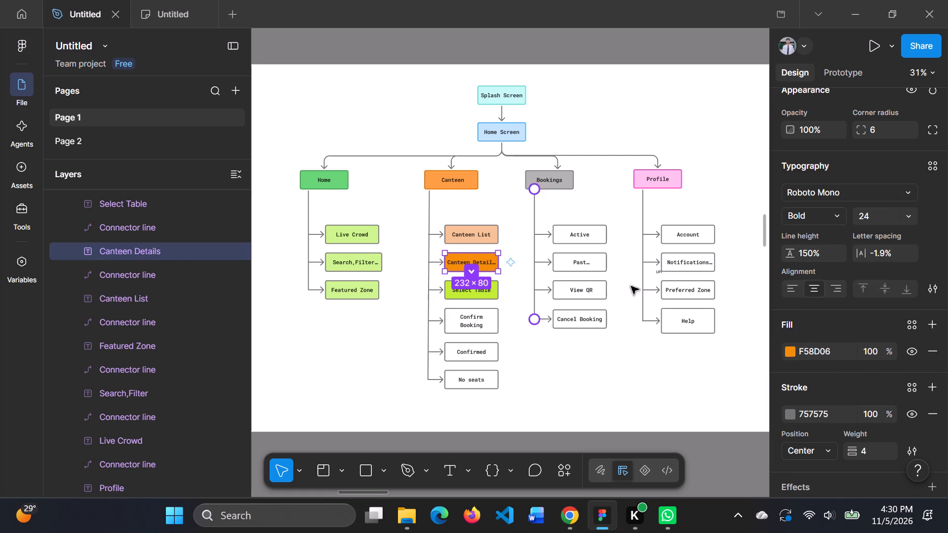
double_click(835, 358)
key(ctrl+v)
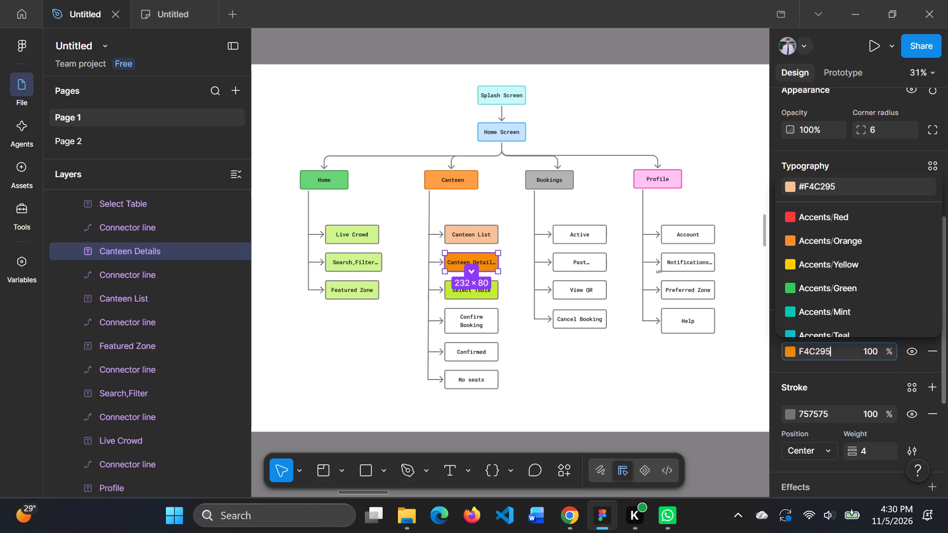
key(Return)
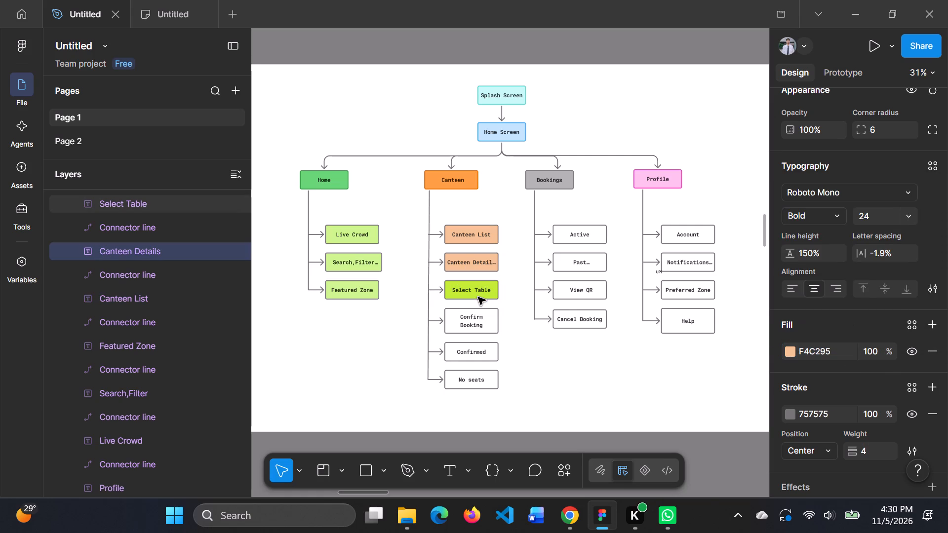
Set the fill of the Select Table box in the Canteen branch to the same light orange F4C295.
click(478, 297)
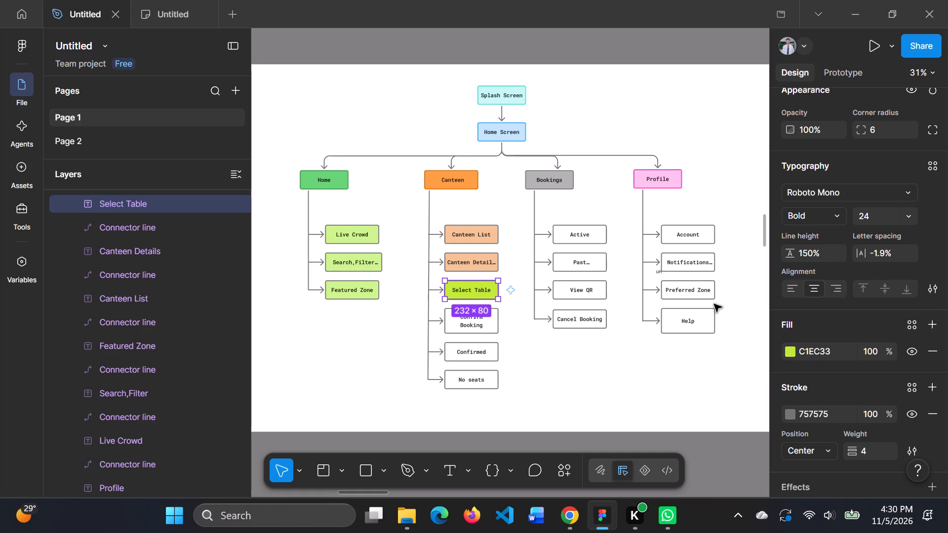
click(812, 342)
double_click(837, 346)
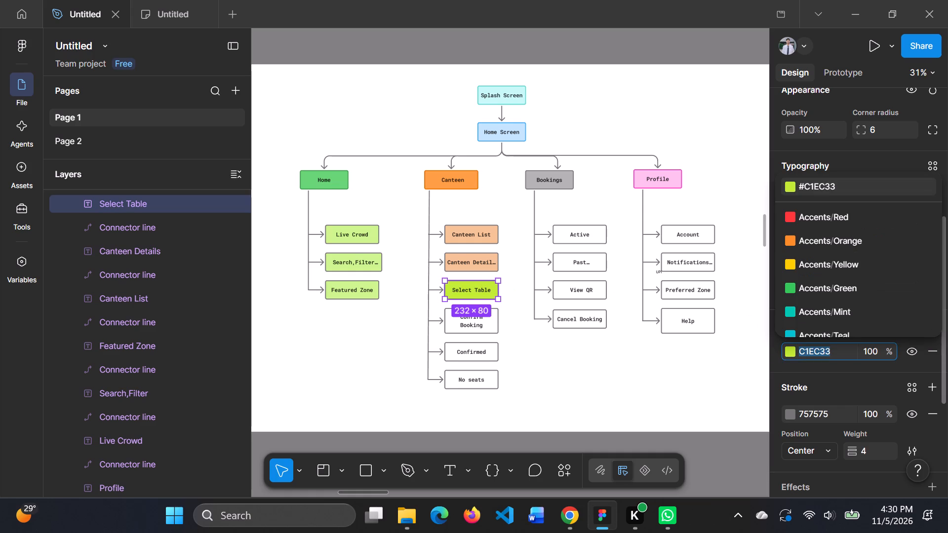
key(ctrl+v)
key(Return)
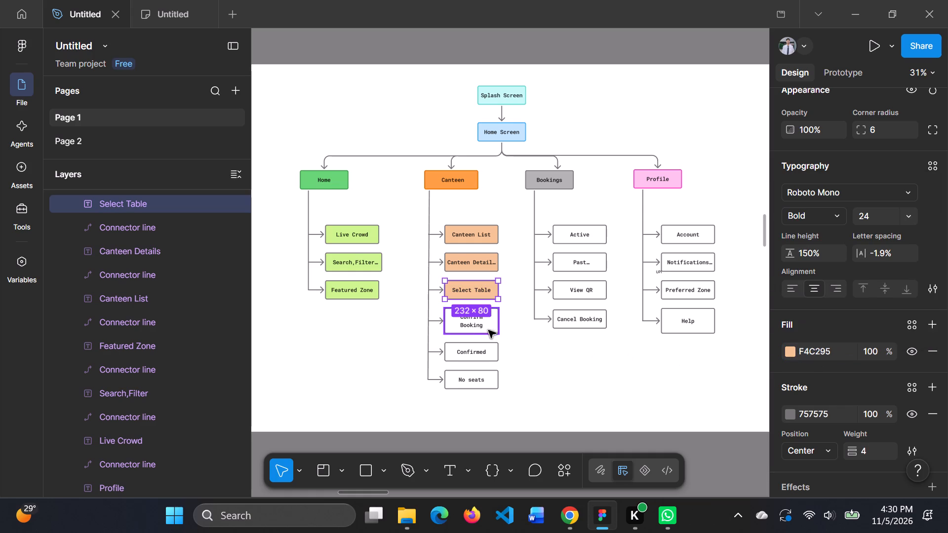
Set the fill of the Confirm Booking box in the Canteen branch to the light orange F4C295.
double_click(488, 328)
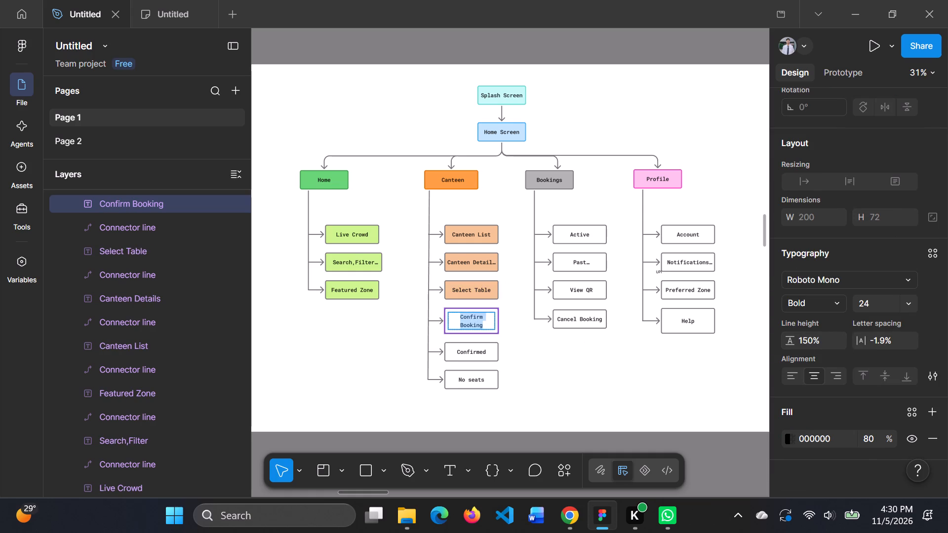
click(478, 311)
click(558, 352)
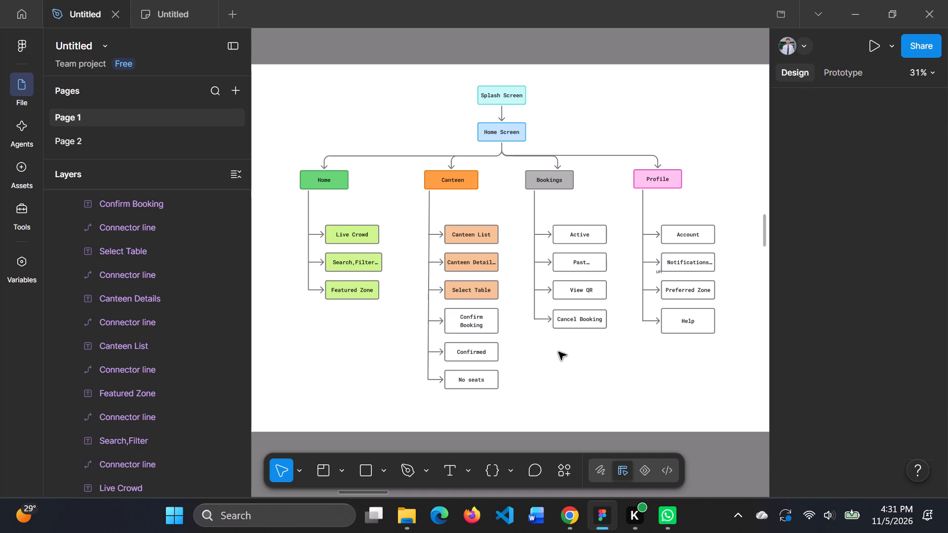
click(481, 328)
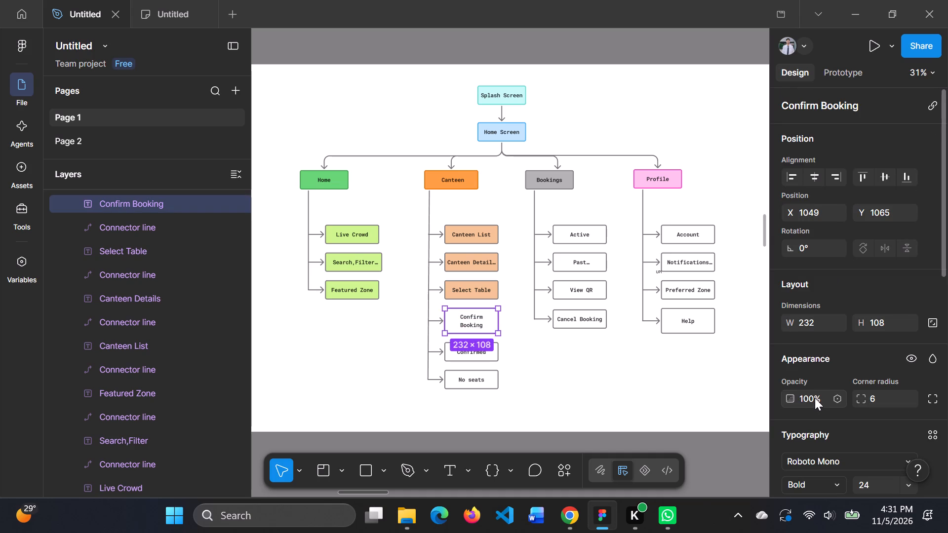
scroll(818, 382, down, 2)
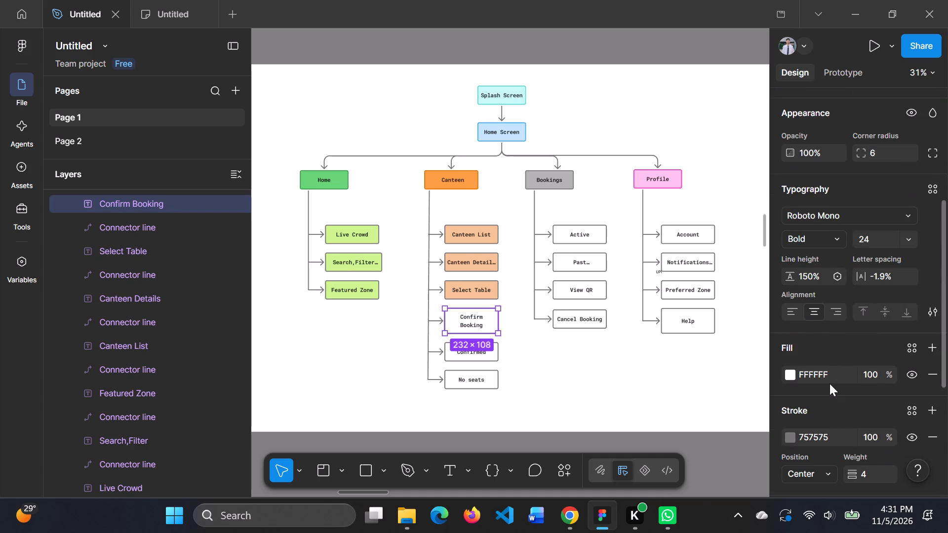
double_click(831, 381)
key(ctrl+v)
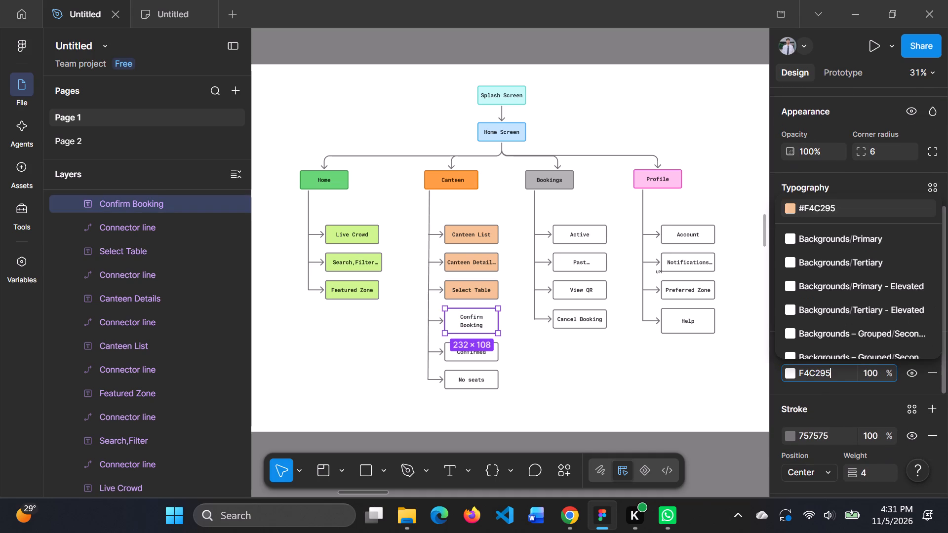
key(Return)
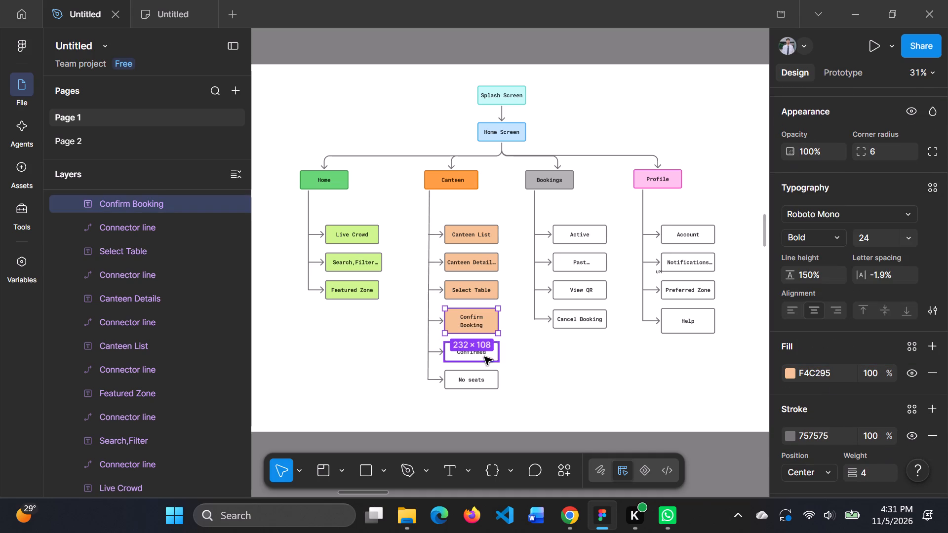
Apply the light orange fill F4C295 to the Confirmed box in the Canteen branch.
click(484, 357)
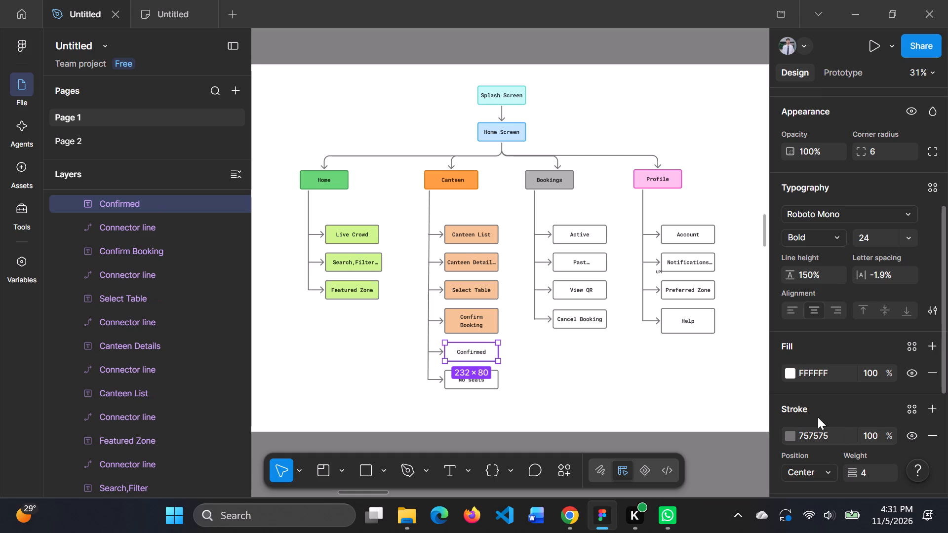
click(833, 365)
key(ctrl+v)
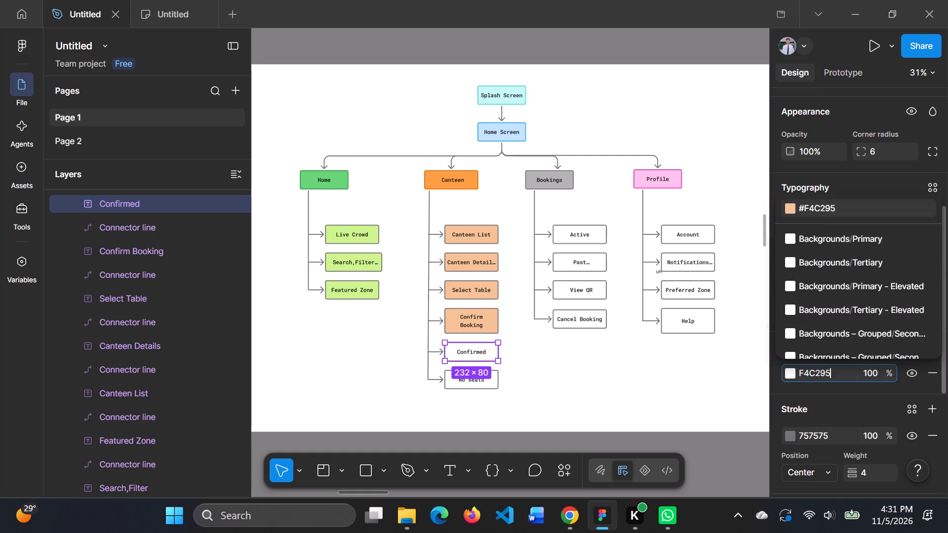
key(Return)
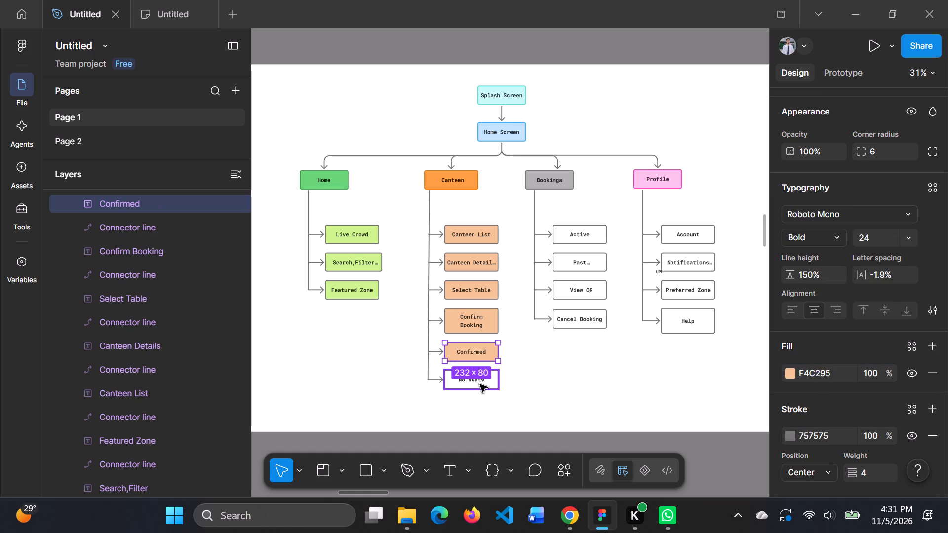
Set the fill of the No seats box in the Canteen branch to F4C295.
click(480, 384)
double_click(831, 379)
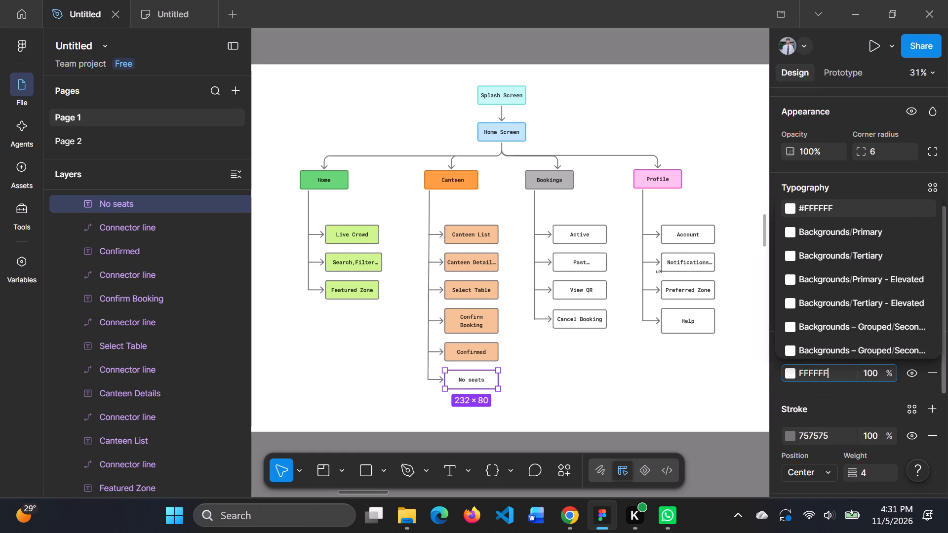
key(ctrl+v)
key(ctrl+Return)
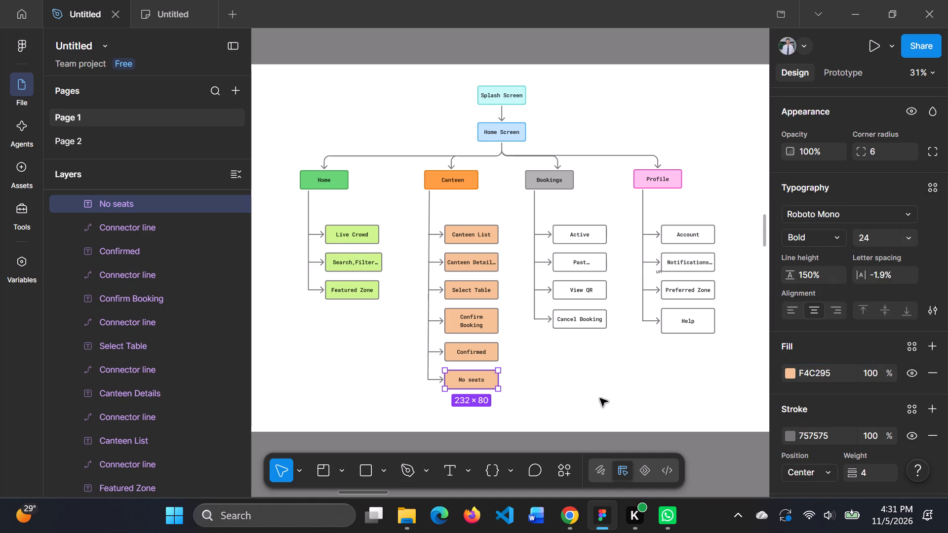
click(600, 398)
Fill the Active box in the Bookings branch with grey and lighten it to the custom neutral grey BABABA.
click(591, 242)
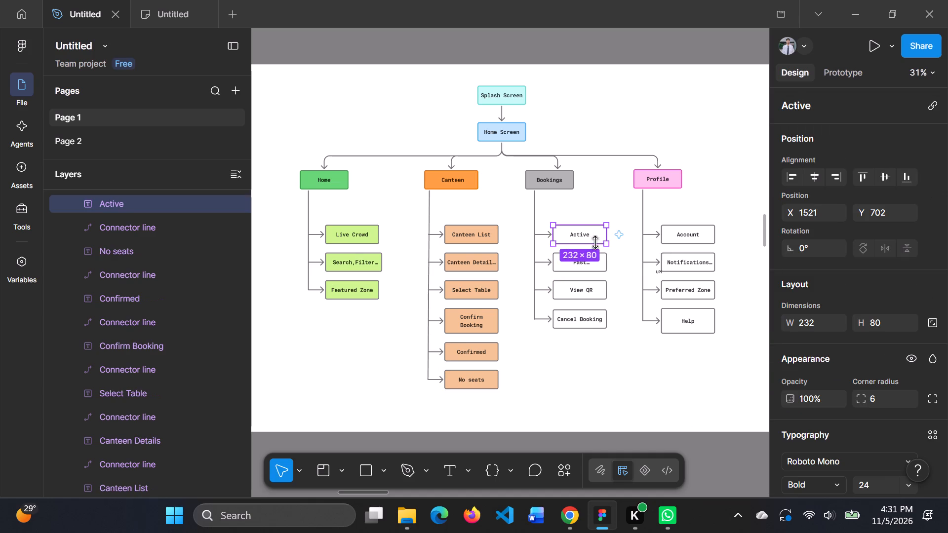
scroll(828, 389, down, 3)
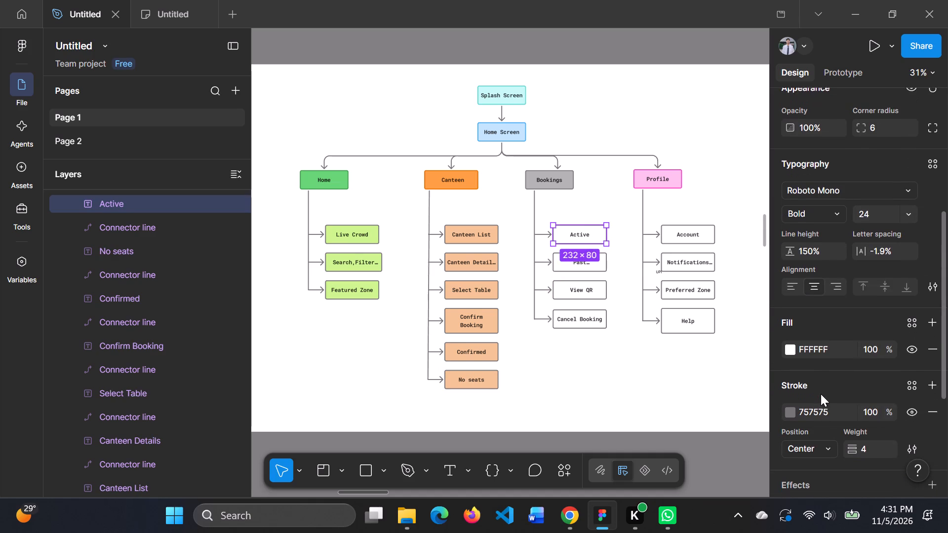
click(826, 350)
key(BackSpace)
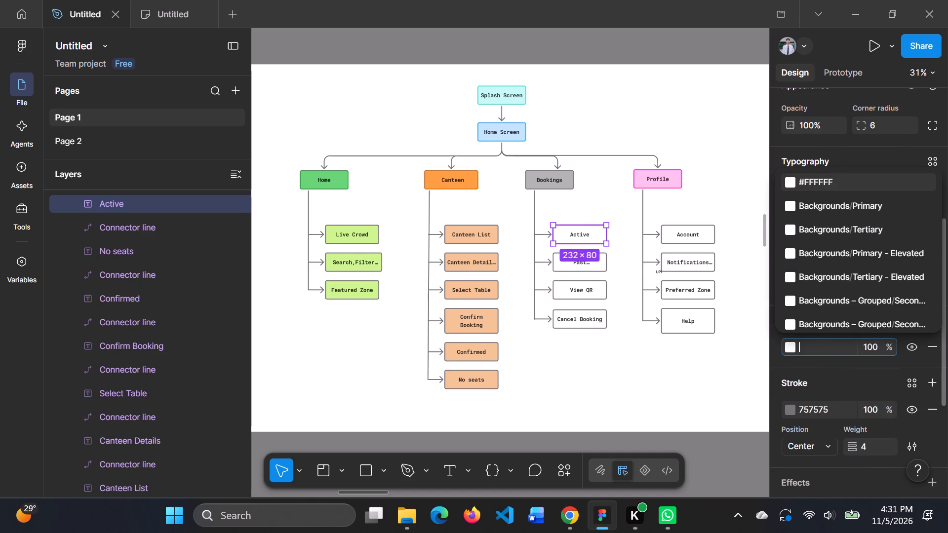
text(grey)
click(828, 283)
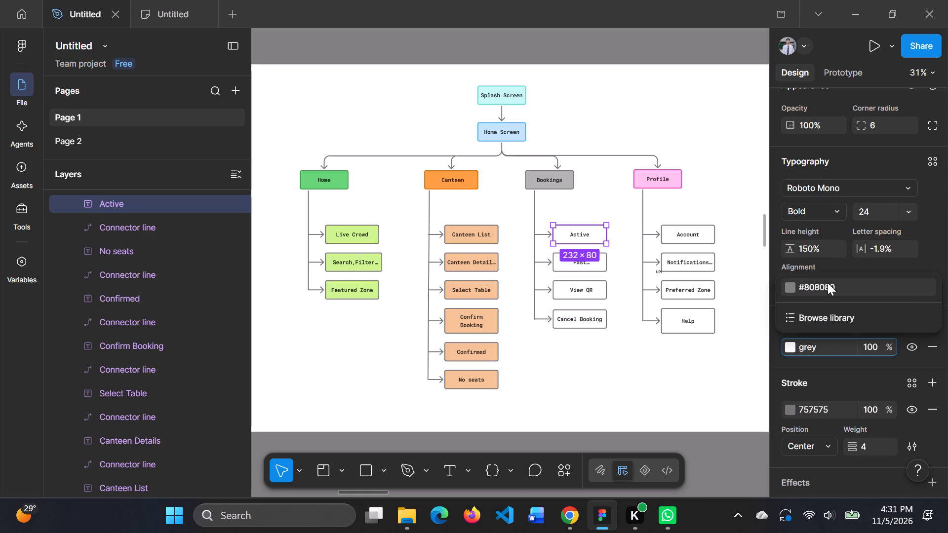
click(788, 346)
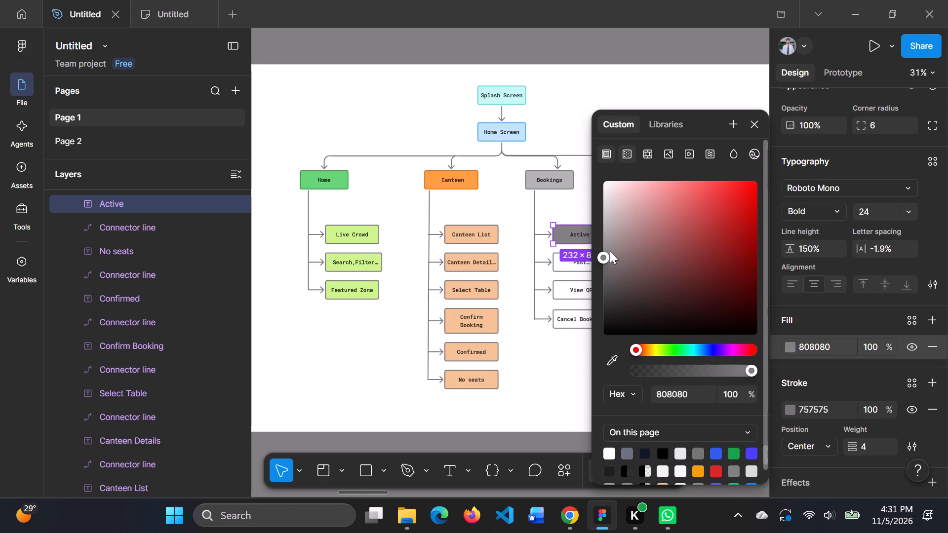
drag(610, 251, 617, 232)
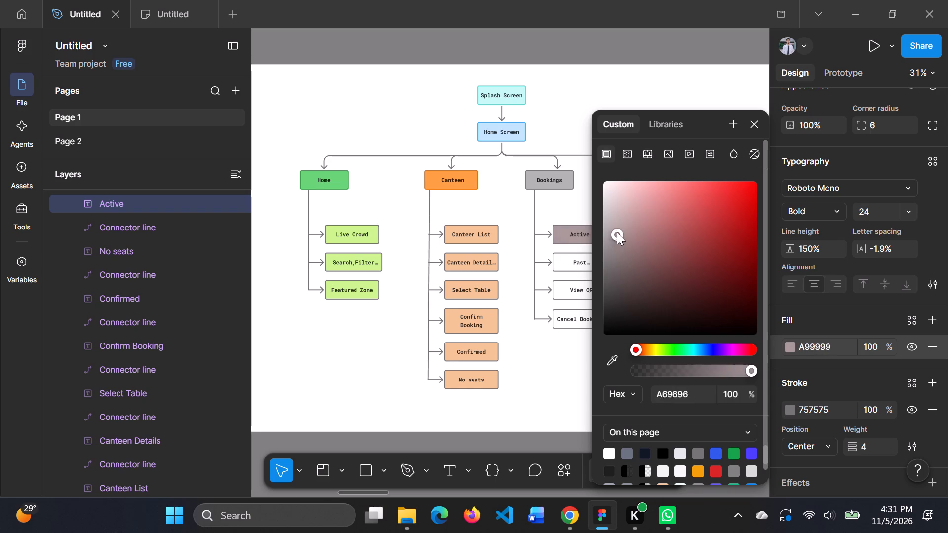
drag(617, 232, 603, 222)
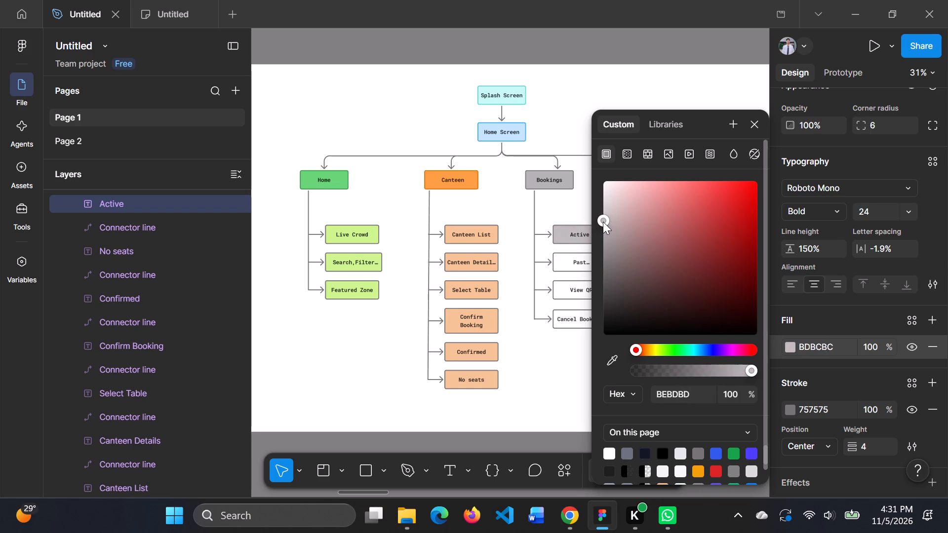
drag(603, 222, 603, 223)
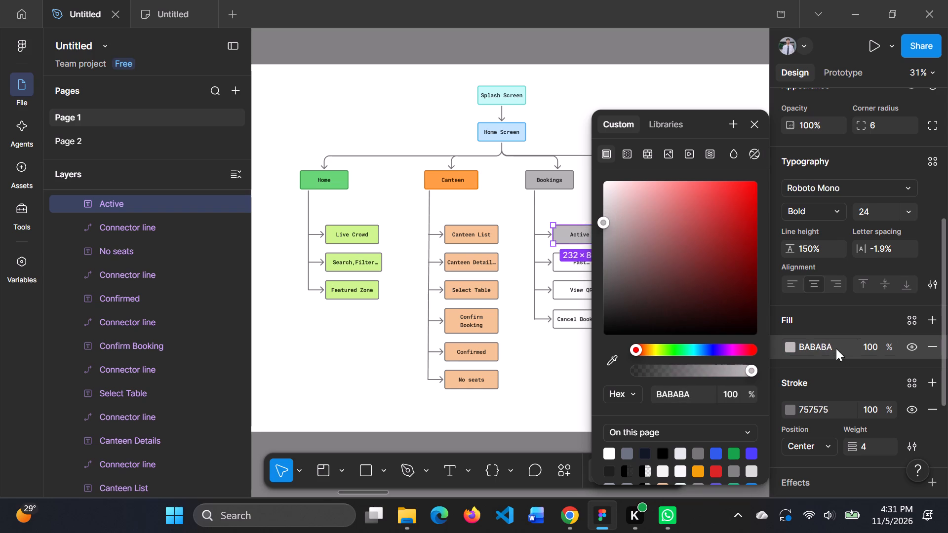
Copy the Active box's fill colour BABABA onto the Past box in the Bookings branch.
triple_click(836, 348)
key(ctrl+c)
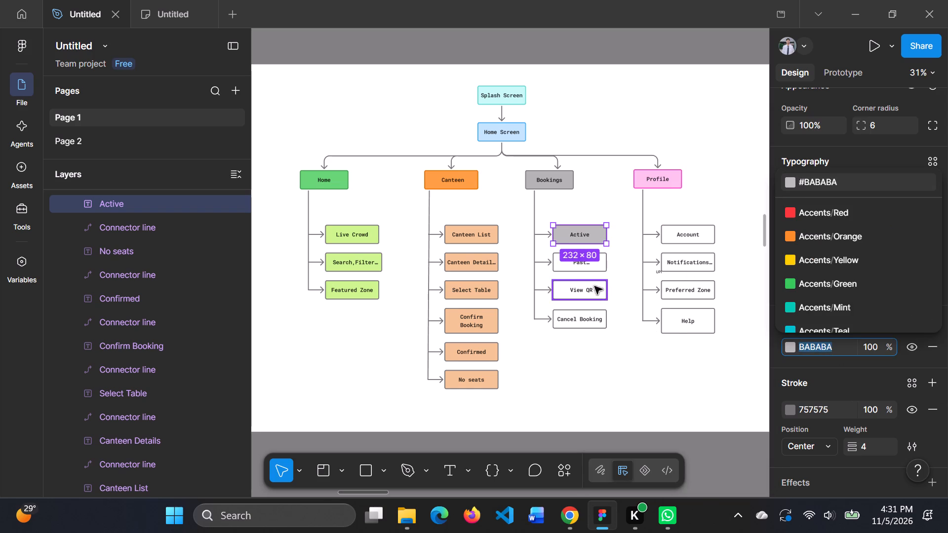
click(592, 270)
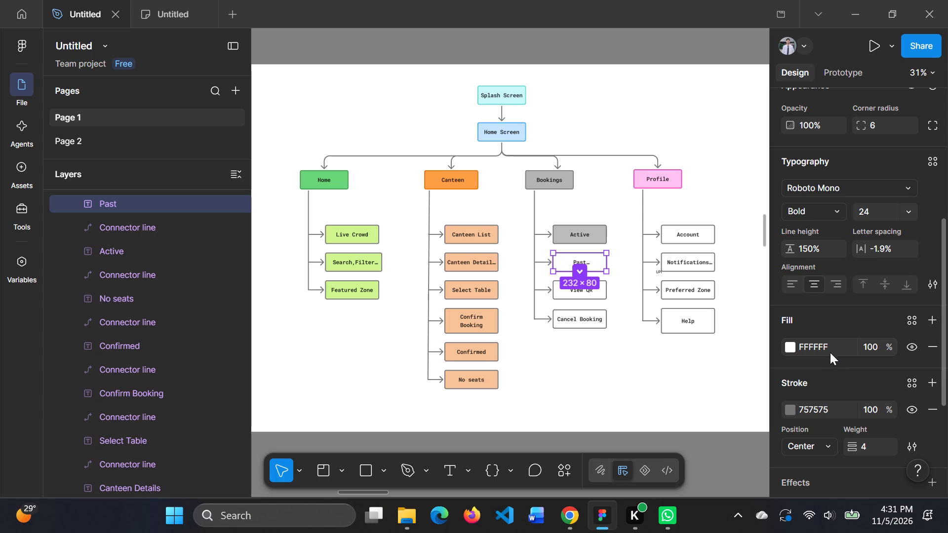
double_click(830, 349)
key(ctrl+v)
key(Return)
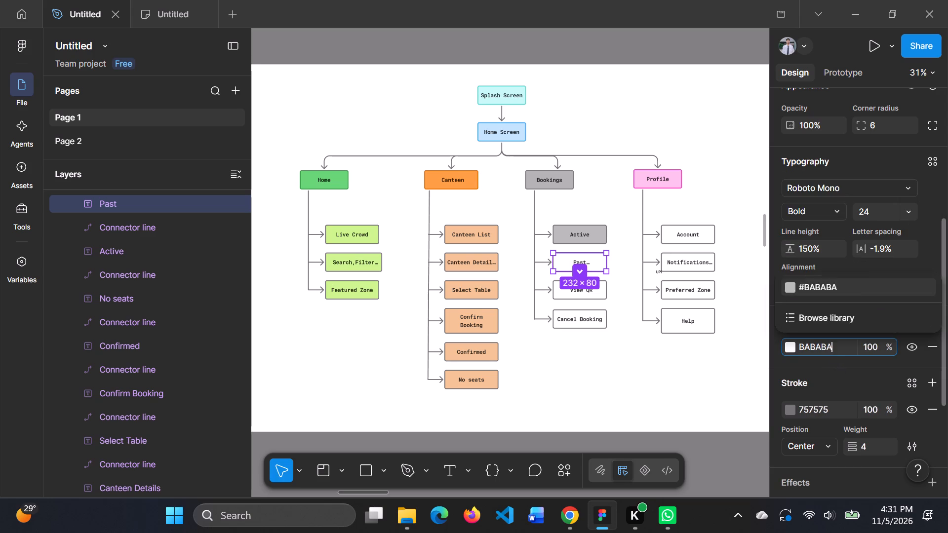
Set the fill of the View QR box in the Bookings branch to the same grey BABABA.
double_click(578, 290)
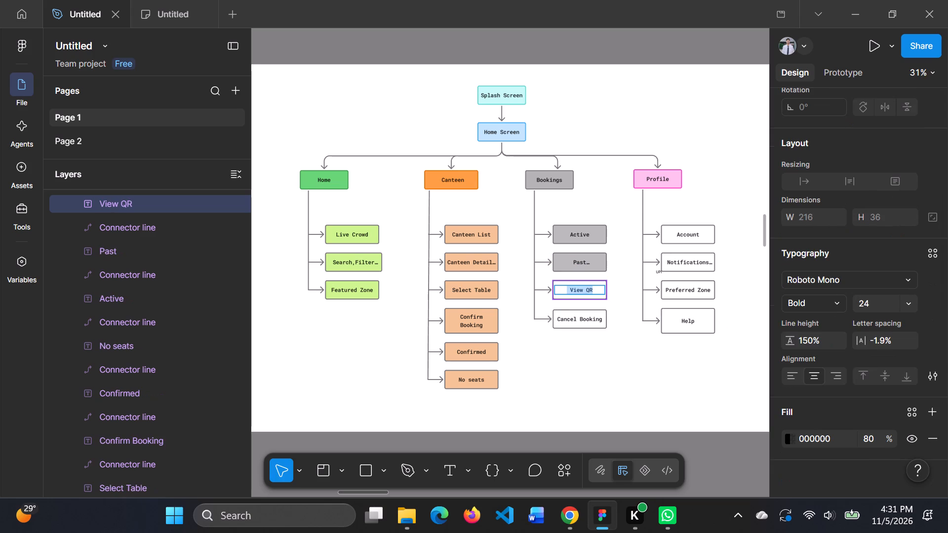
click(540, 348)
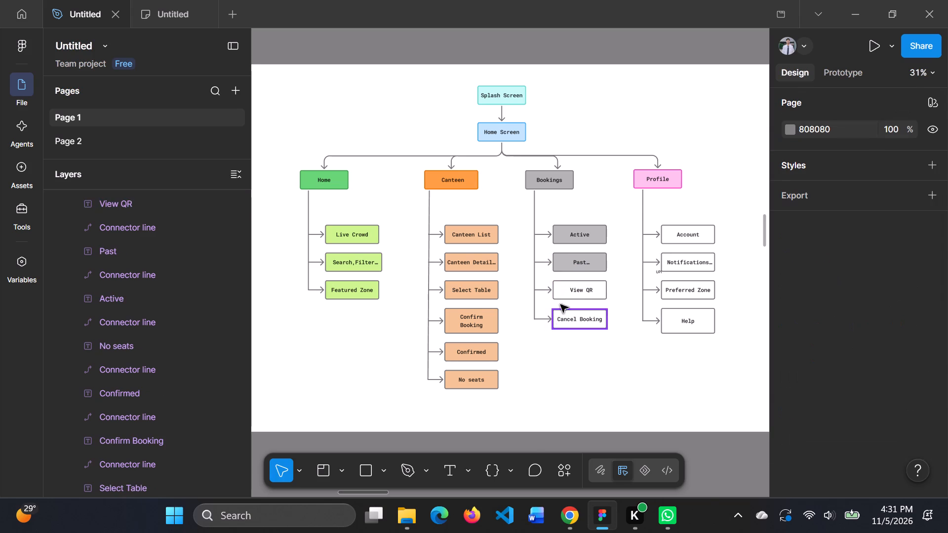
click(561, 296)
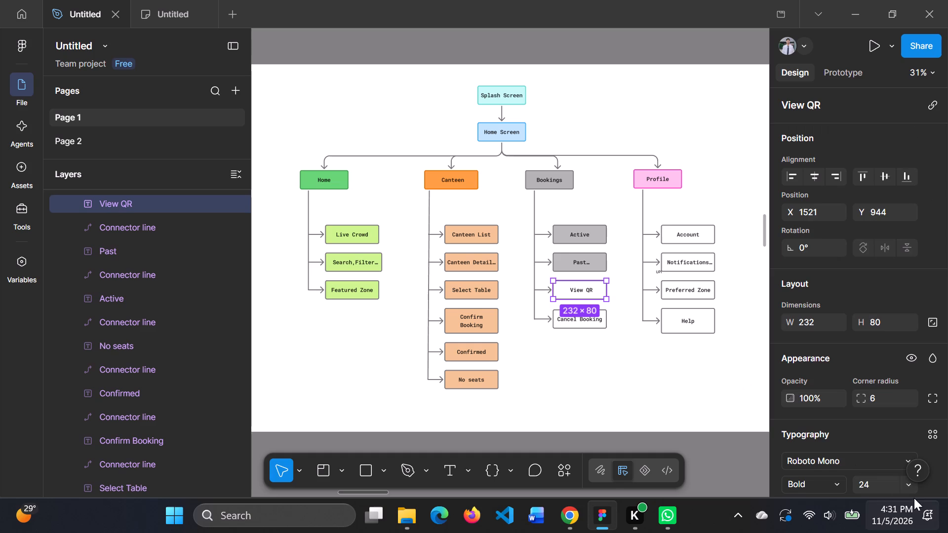
scroll(838, 435, down, 1)
double_click(836, 460)
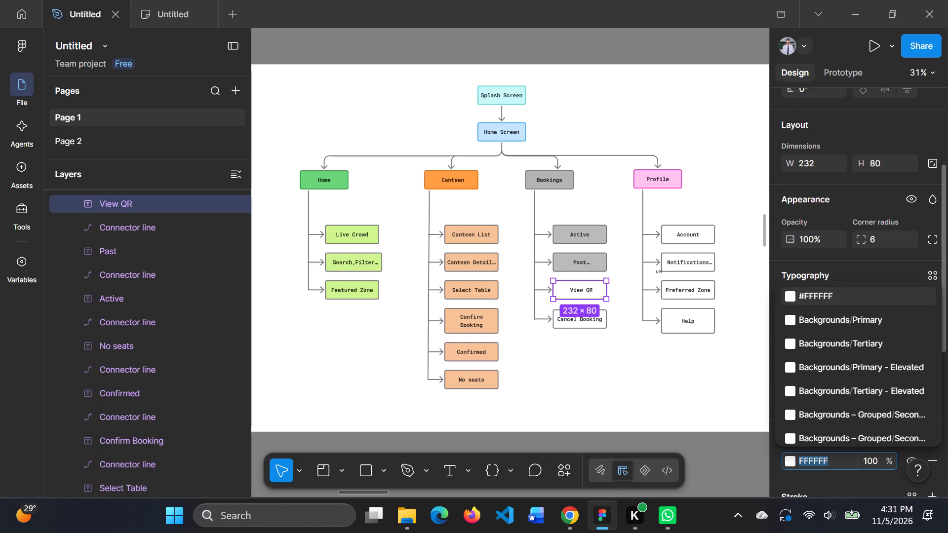
key(ctrl+v)
key(Return)
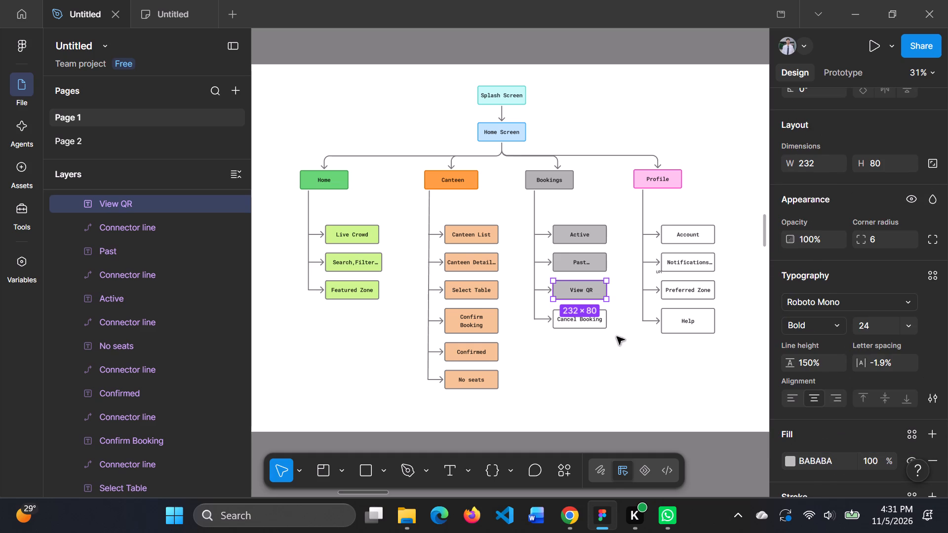
Apply the grey fill BABABA to the Cancel Booking box in the Bookings branch.
click(596, 329)
scroll(883, 396, down, 1)
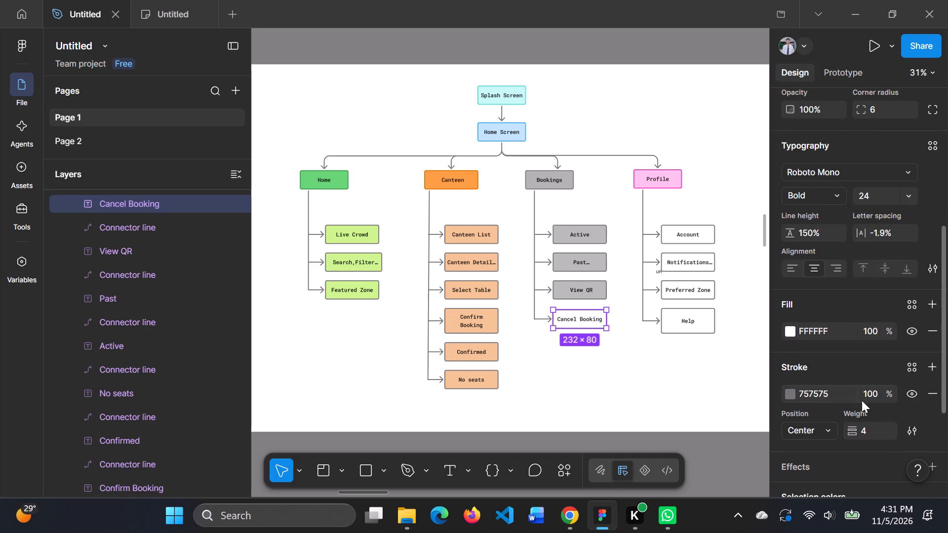
triple_click(832, 327)
key(ctrl+v)
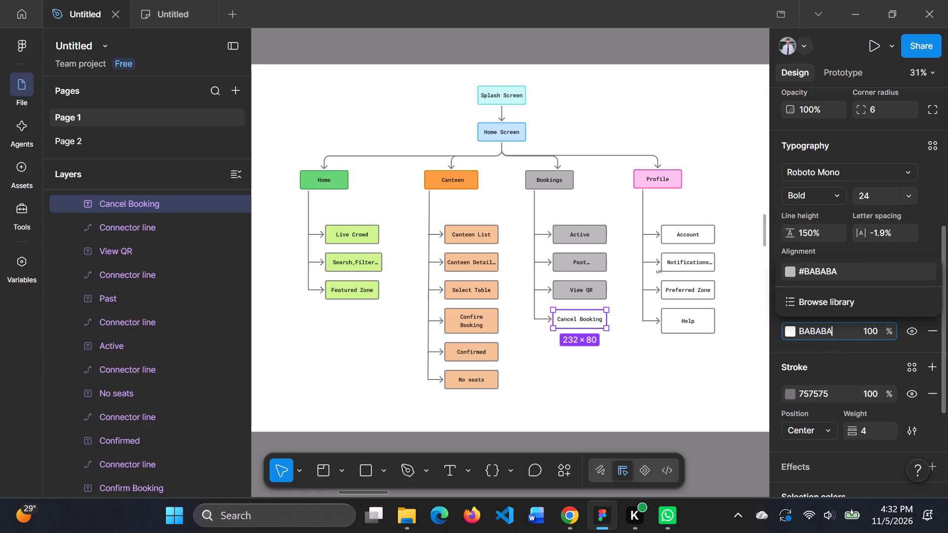
key(Return)
click(703, 376)
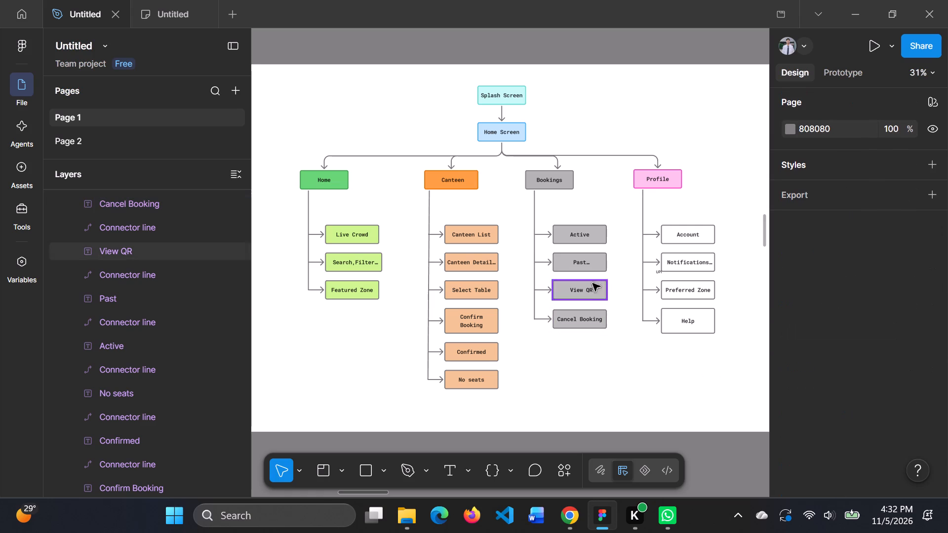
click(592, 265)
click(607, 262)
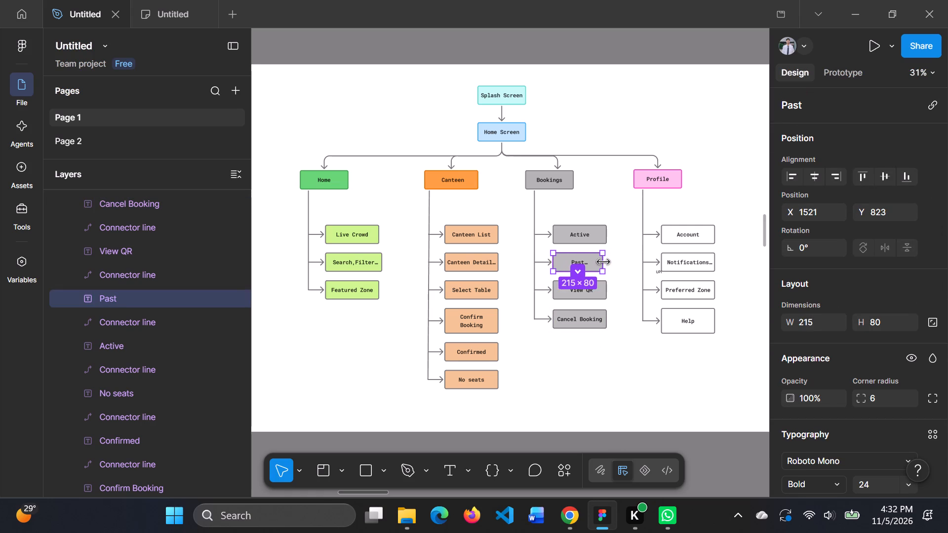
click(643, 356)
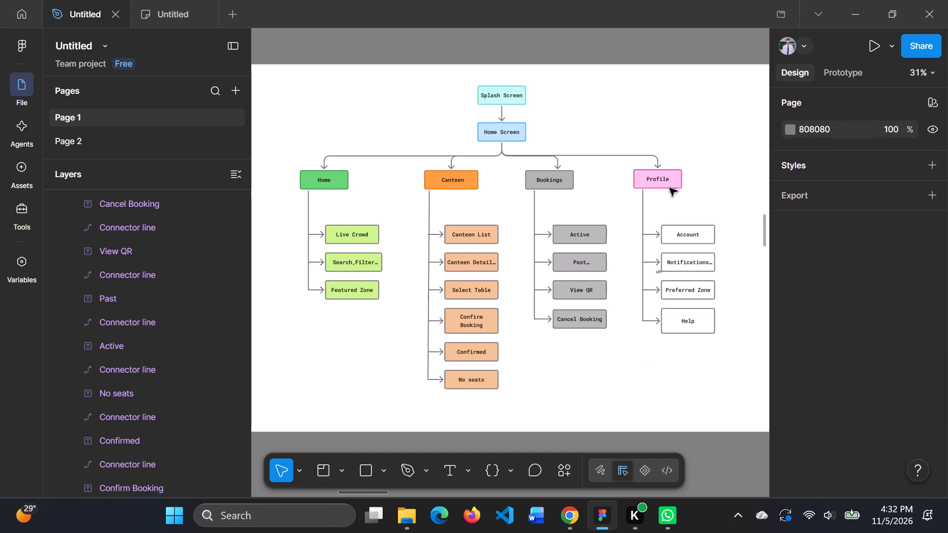
Fill the Account box in the Profile branch with Pink/200 and detach the colour from its library variable.
click(689, 237)
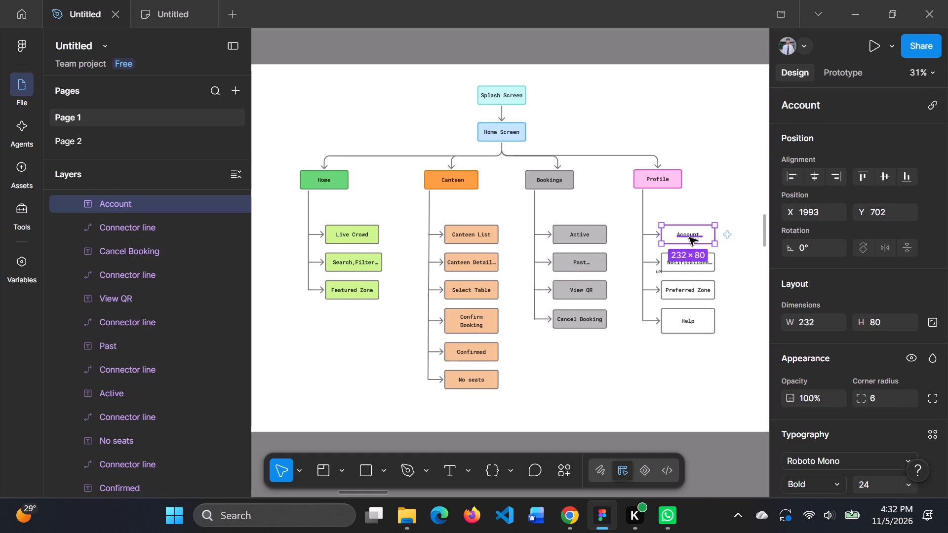
scroll(830, 430, down, 1)
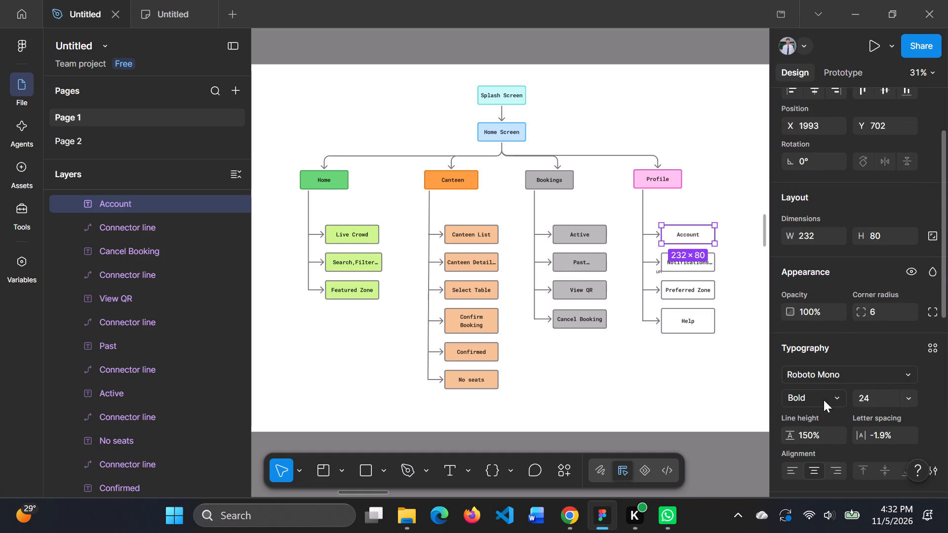
scroll(824, 400, down, 2)
click(832, 376)
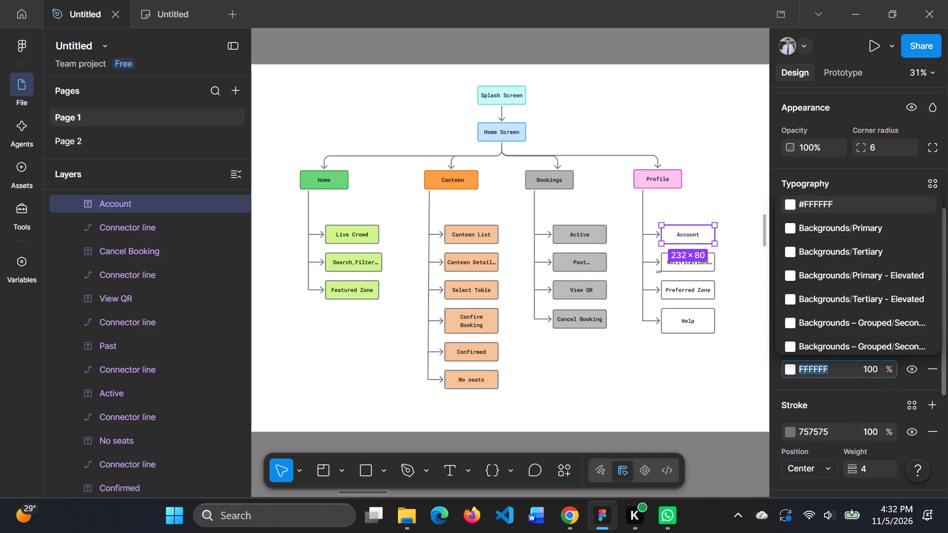
key(BackSpace)
text(pink)
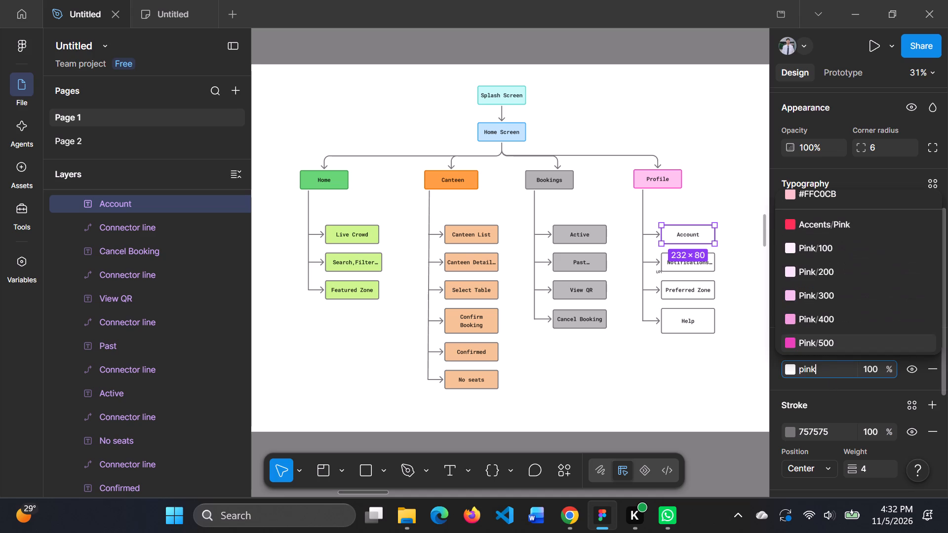
click(829, 272)
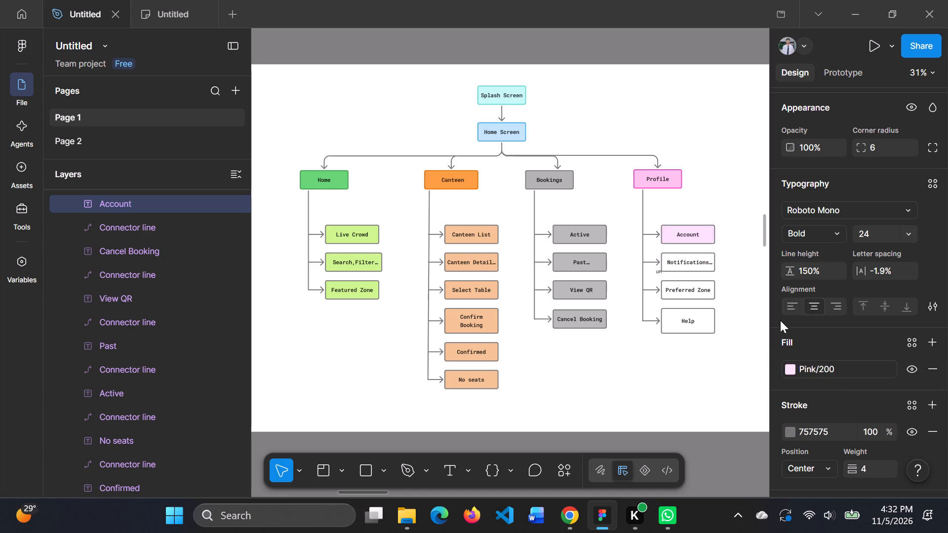
double_click(842, 366)
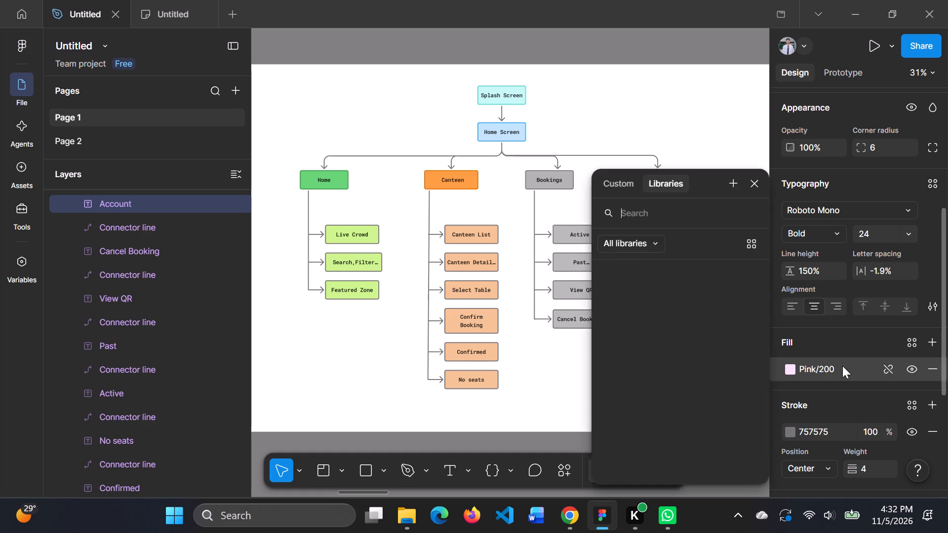
click(842, 366)
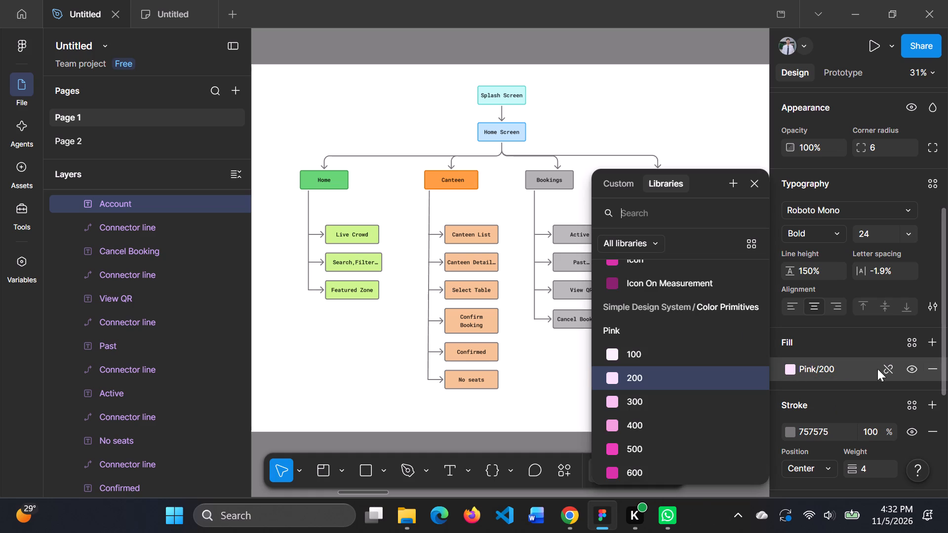
click(890, 370)
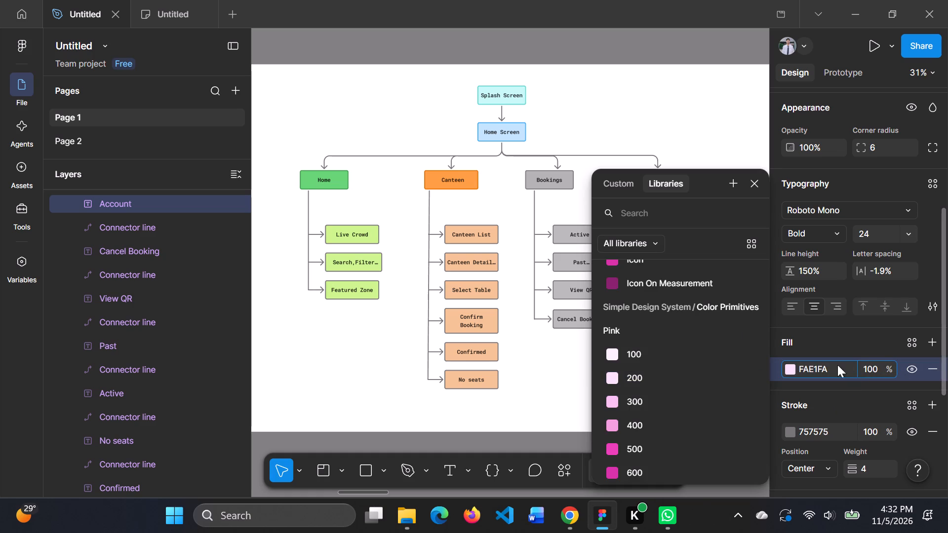
Copy the Account box's fill colour FAE1FA onto the Notifications box in the Profile branch.
click(822, 360)
double_click(835, 369)
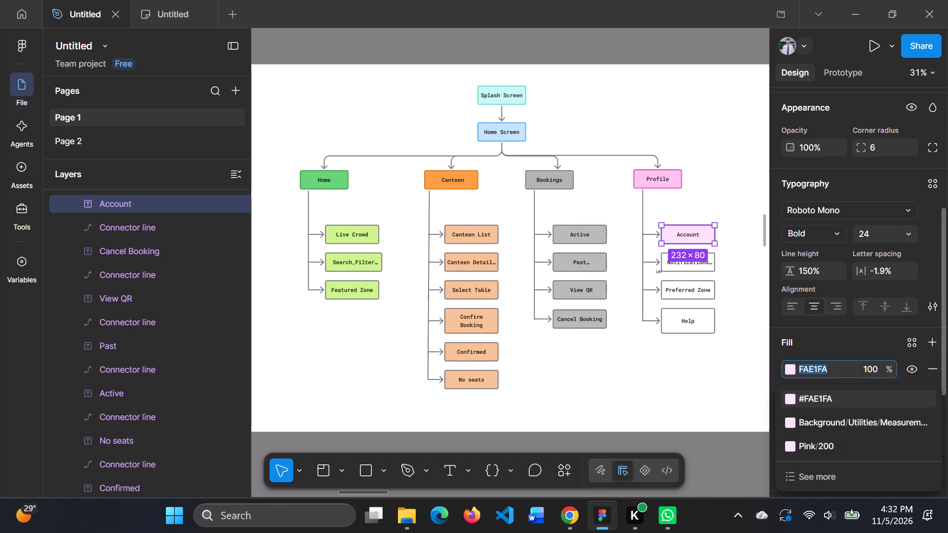
key(ctrl+c)
click(695, 266)
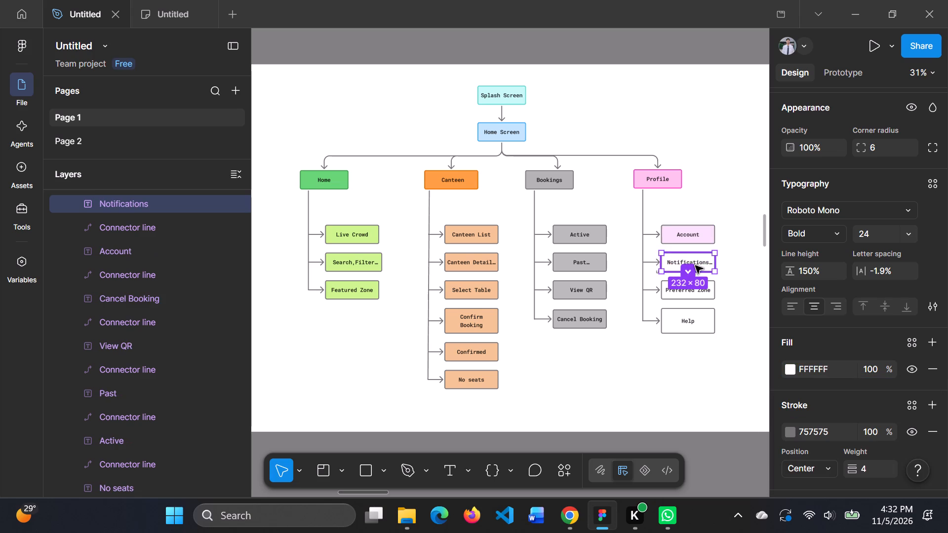
double_click(830, 371)
key(ctrl+v)
key(Return)
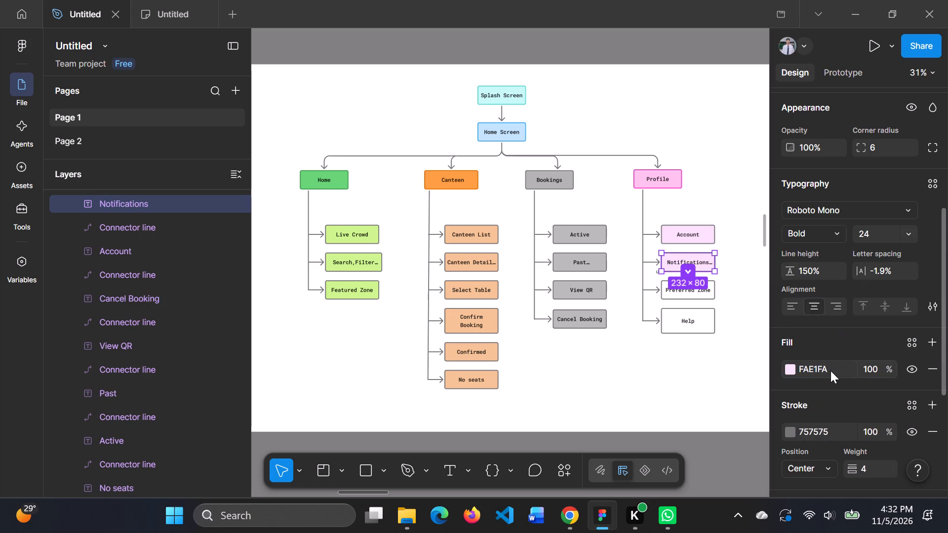
Set the fill of the Preferred Zone box in the Profile branch to the same light pink FAE1FA.
click(709, 293)
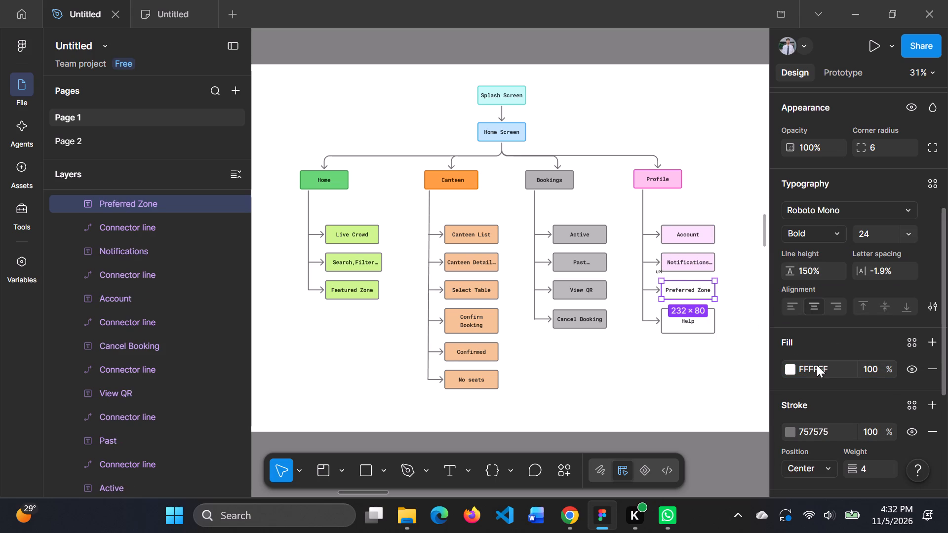
double_click(830, 368)
key(ctrl+v)
key(Return)
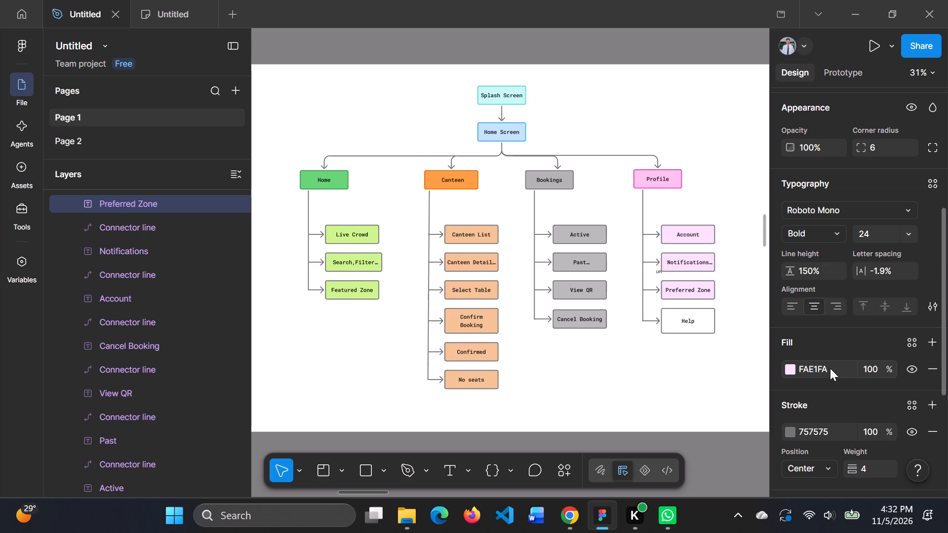
Apply the light pink fill FAE1FA to the Help box in the Profile branch.
click(711, 323)
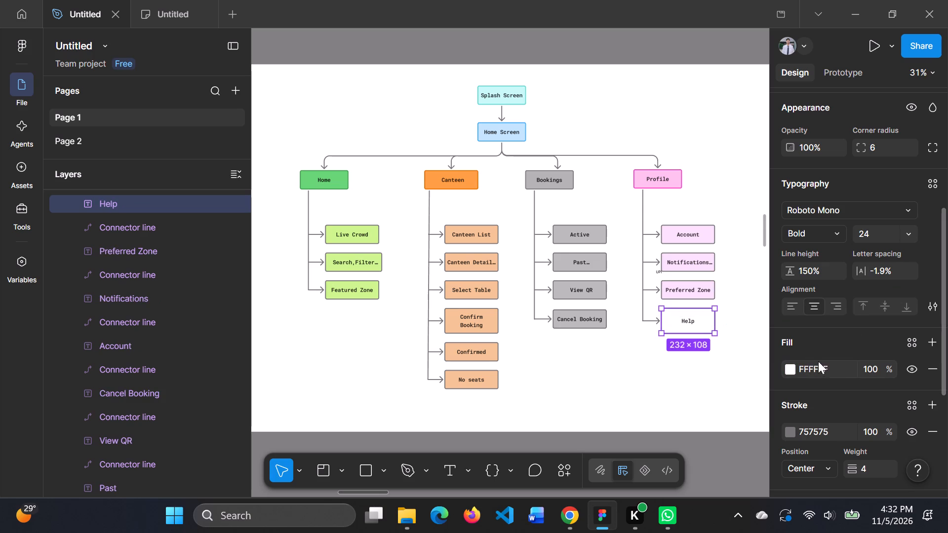
double_click(839, 366)
key(ctrl+v)
key(Return)
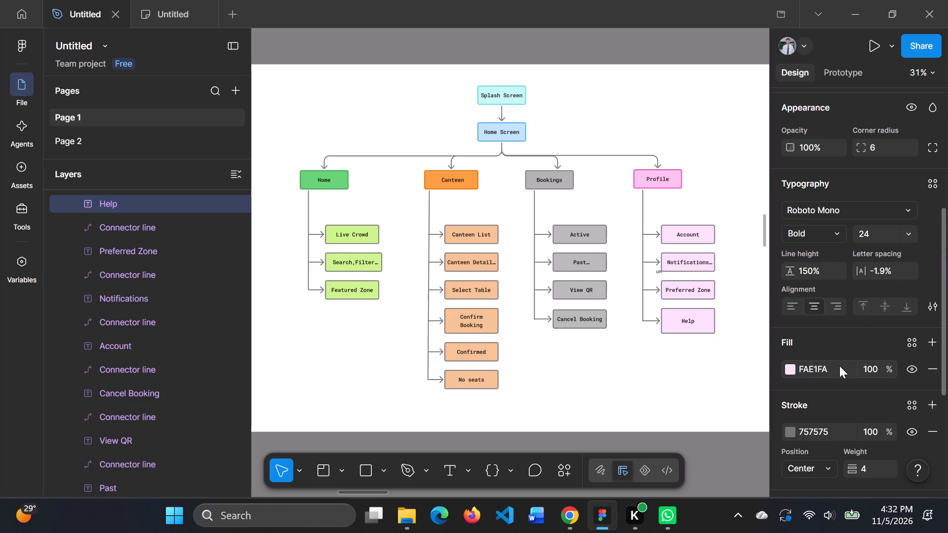
click(615, 381)
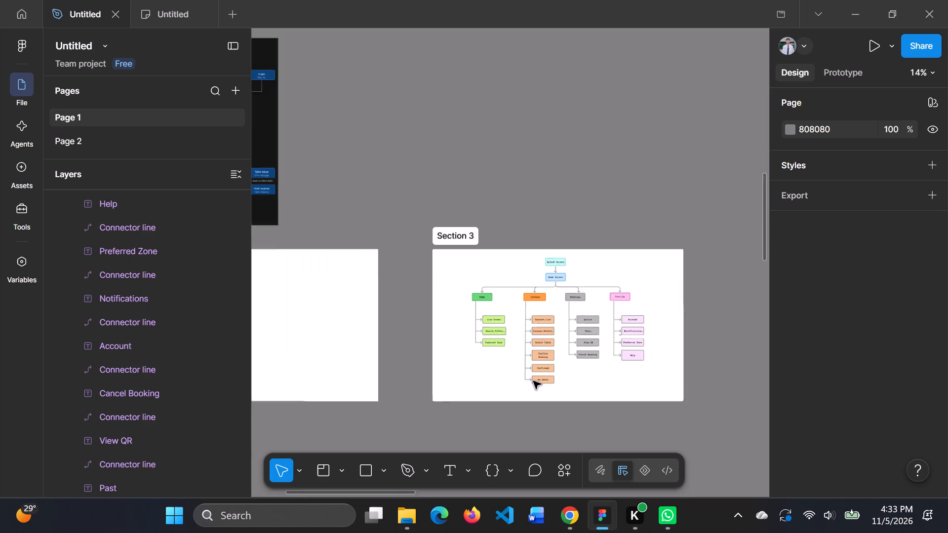
Delete the dark user flow flowchart image above Section 4.
scroll(366, 362, right, 2)
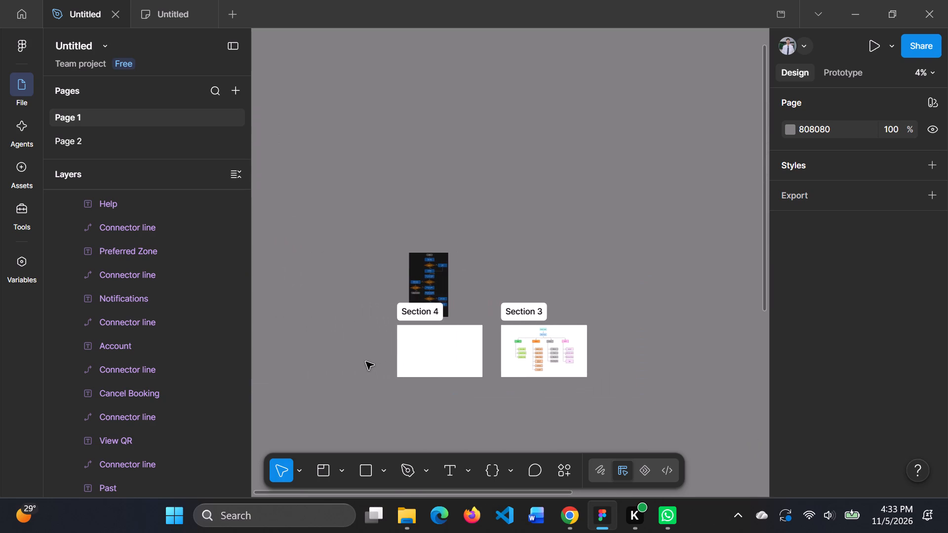
click(598, 102)
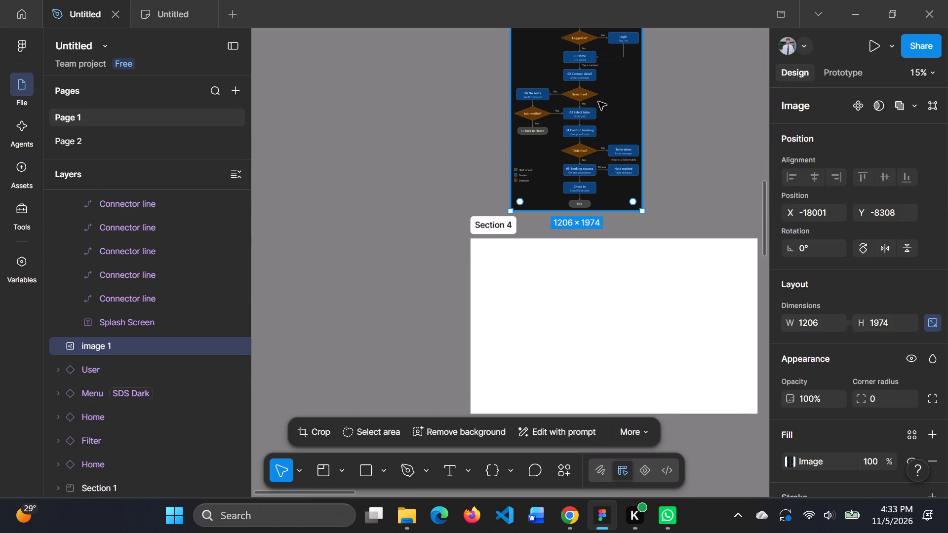
key(Delete)
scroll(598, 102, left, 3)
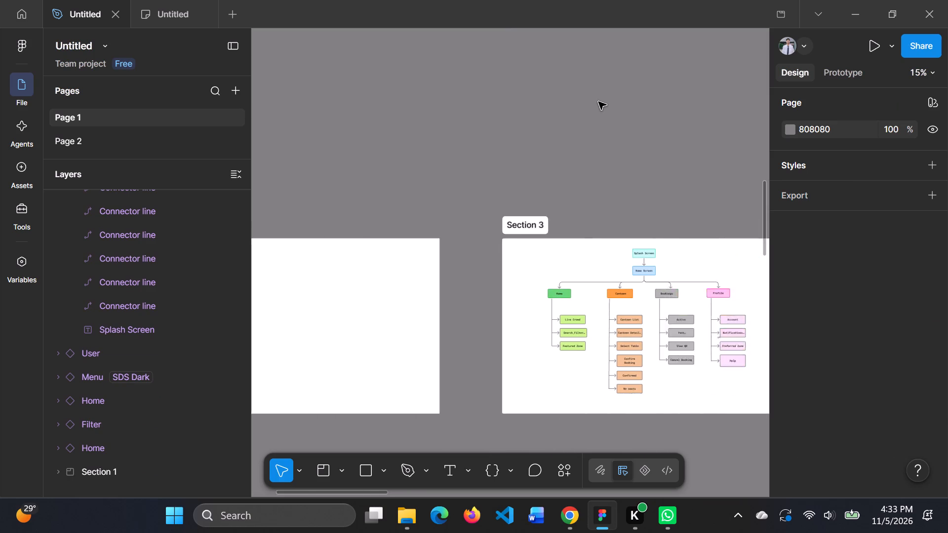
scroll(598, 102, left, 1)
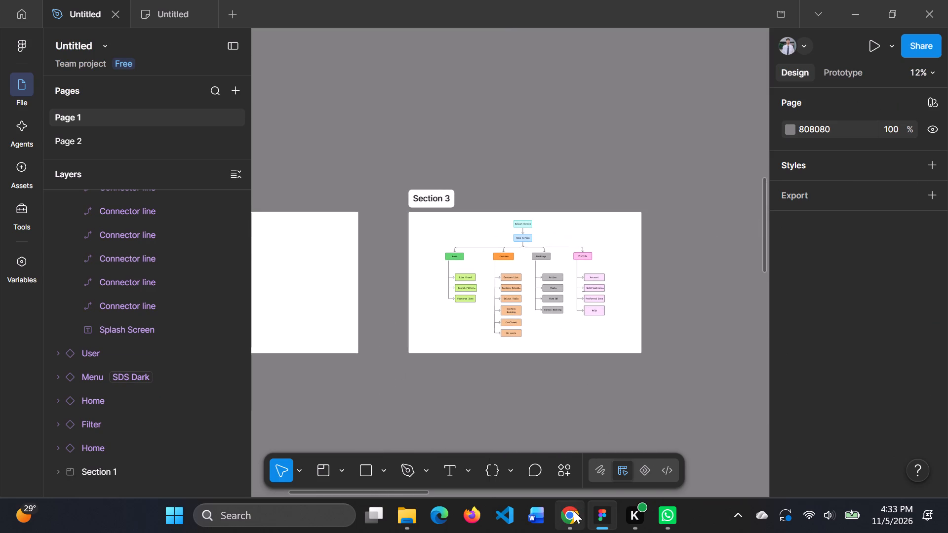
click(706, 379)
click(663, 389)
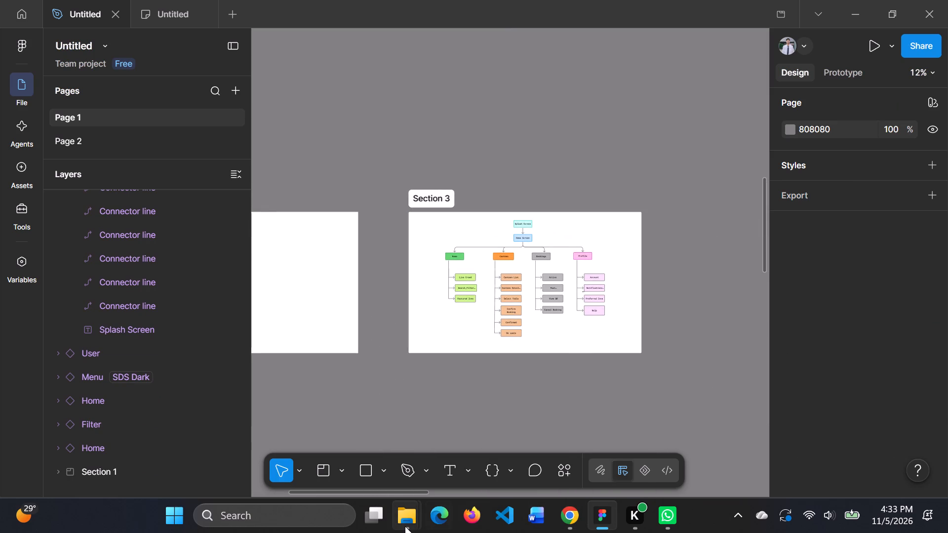
Open seatsense_user_flow.png from the Downloads folder in File Explorer and copy the image.
click(405, 526)
click(446, 473)
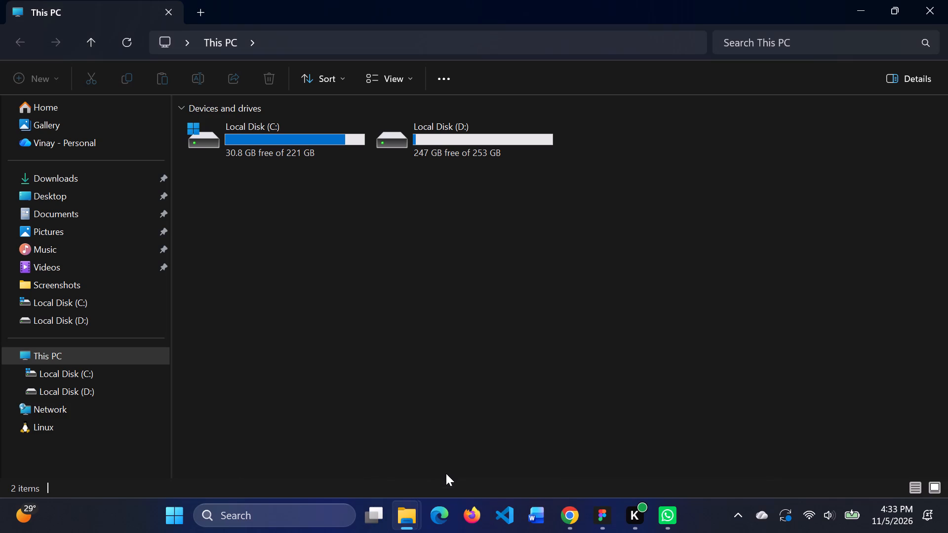
click(357, 454)
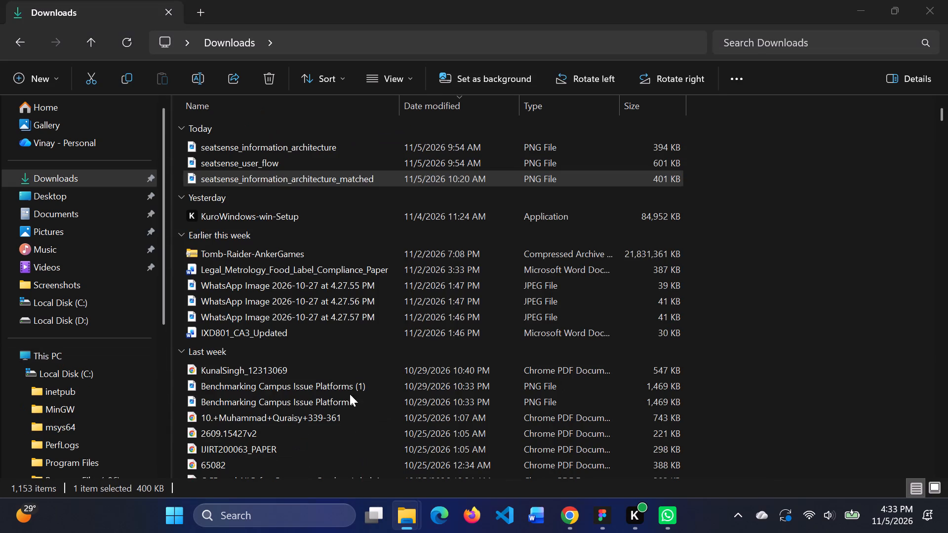
double_click(323, 155)
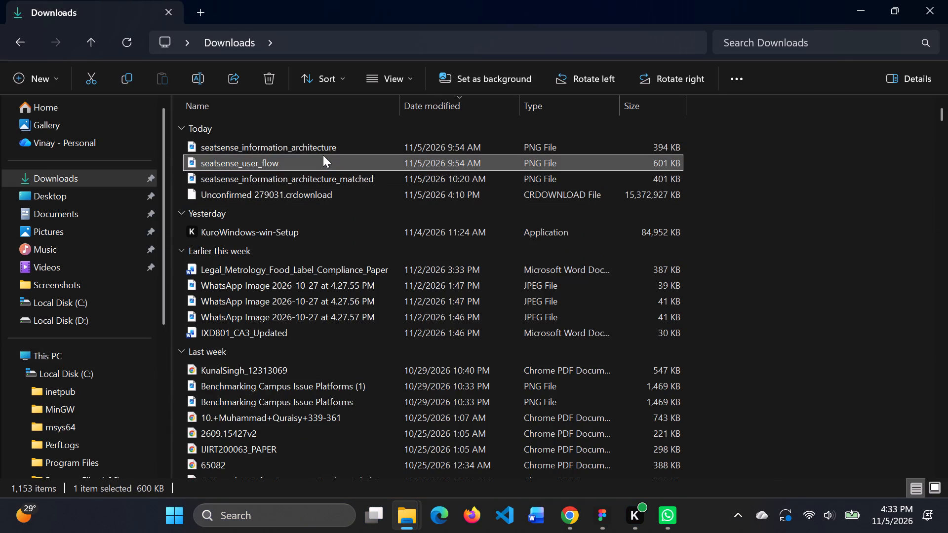
ctrl+scroll(575, 174, up, 3)
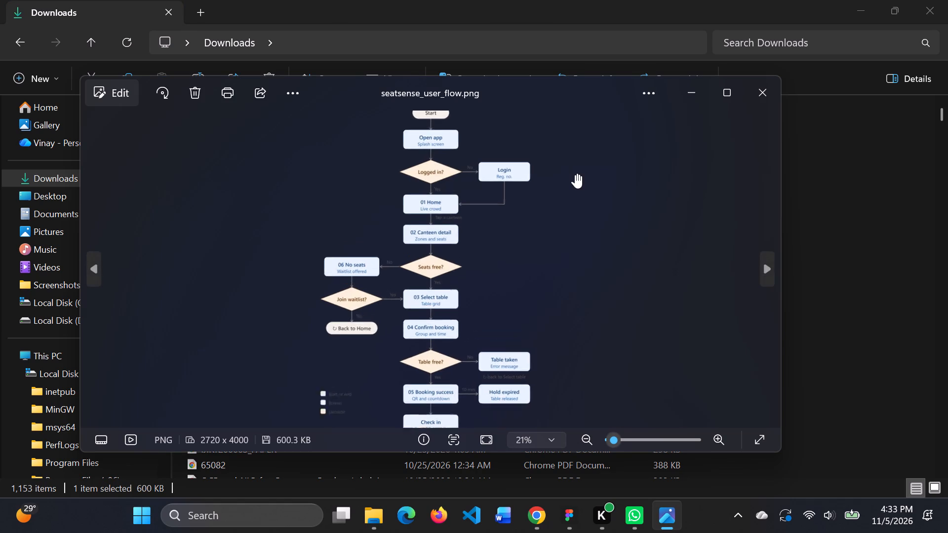
ctrl+scroll(575, 174, down, 7)
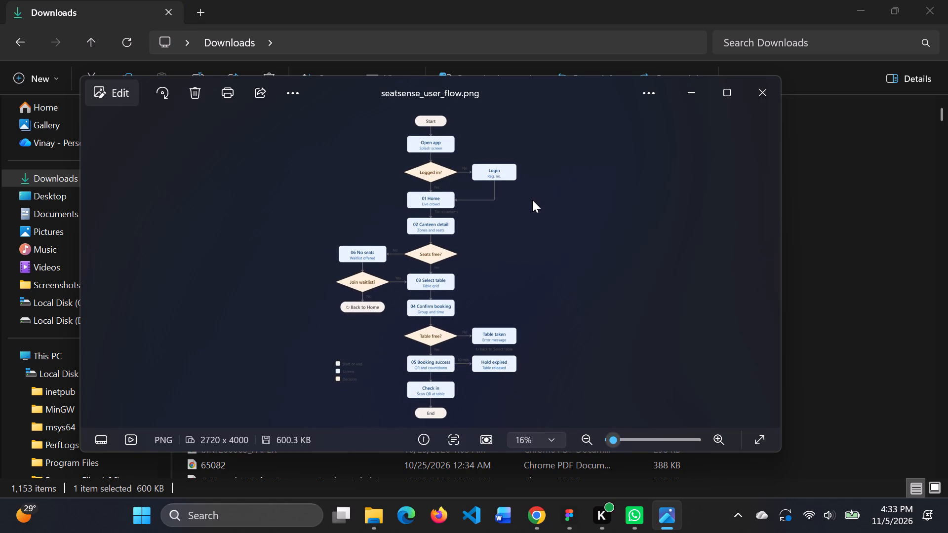
key(ctrl+c)
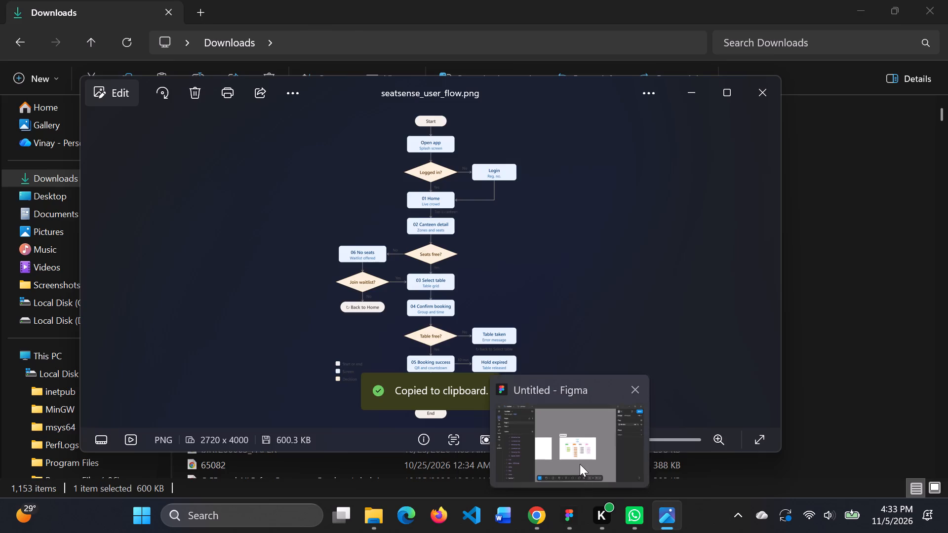
Switch back to Figma and paste the copied user flow image onto the canvas around Section 4.
click(580, 462)
scroll(457, 417, right, 2)
scroll(457, 417, up, 1)
scroll(457, 417, down, 1)
scroll(457, 417, up, 1)
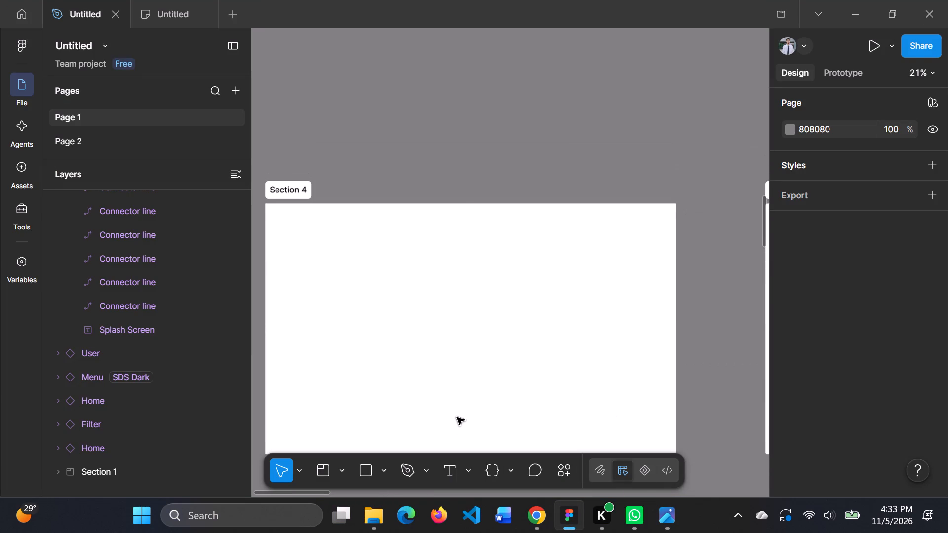
click(447, 111)
key(ctrl+v)
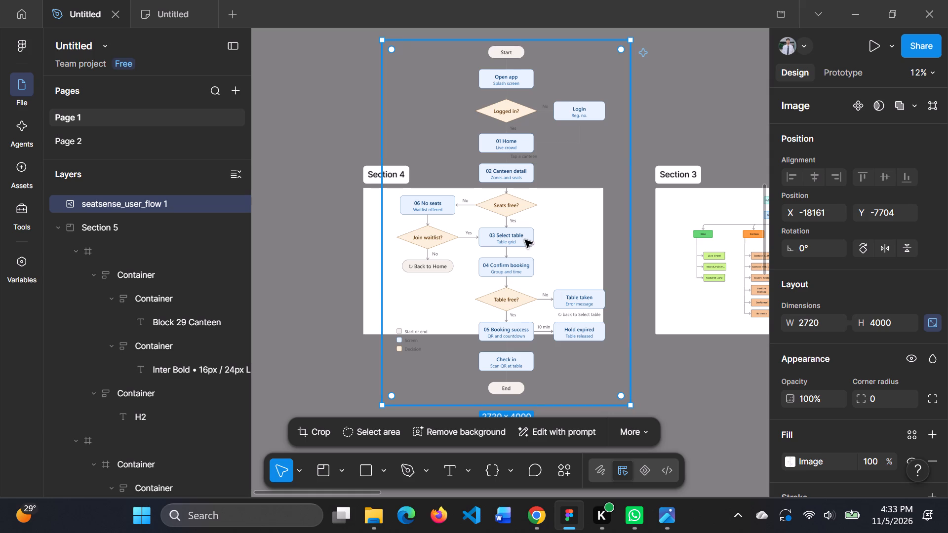
Move the pasted user flow image off Section 4 to its left side, at about X -21087, Y -7217.
scroll(589, 227, right, 1)
drag(589, 227, 528, 242)
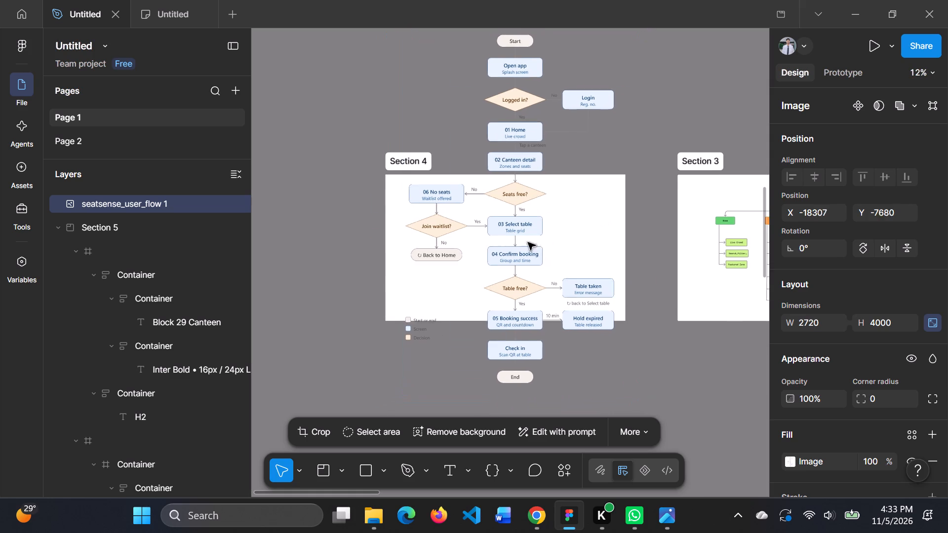
drag(528, 242, 325, 272)
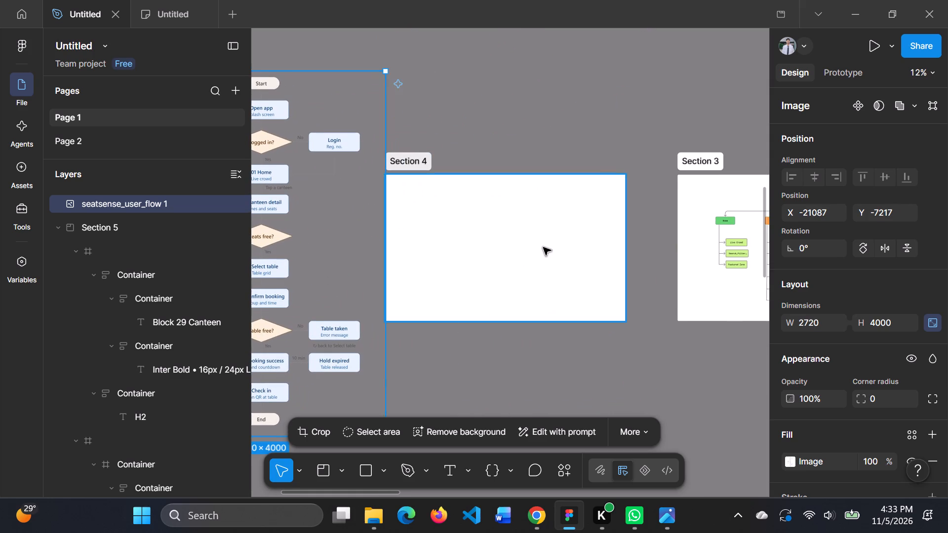
scroll(543, 247, right, 1)
click(611, 325)
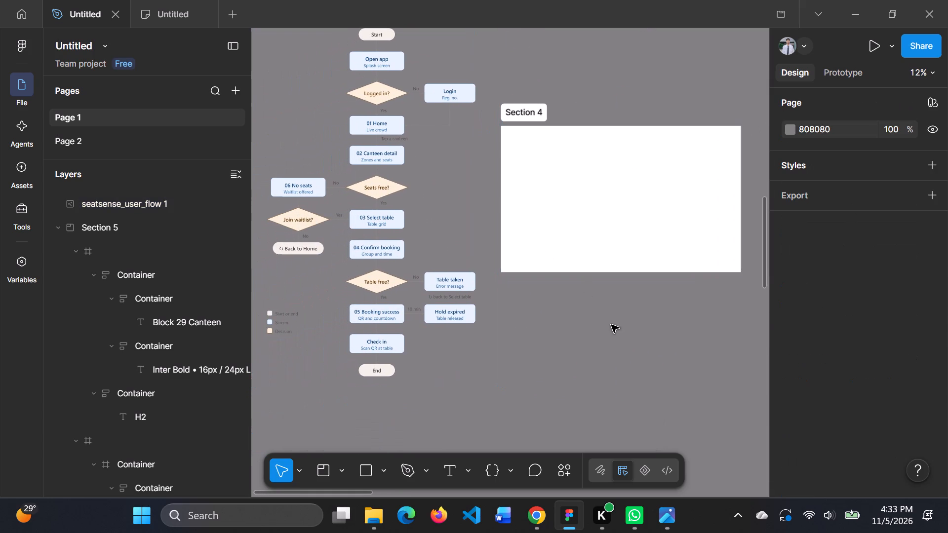
Enlarge Section 4 upward and sideways to about 2795 × 2972, keeping its bottom edge in place.
scroll(611, 325, up, 1)
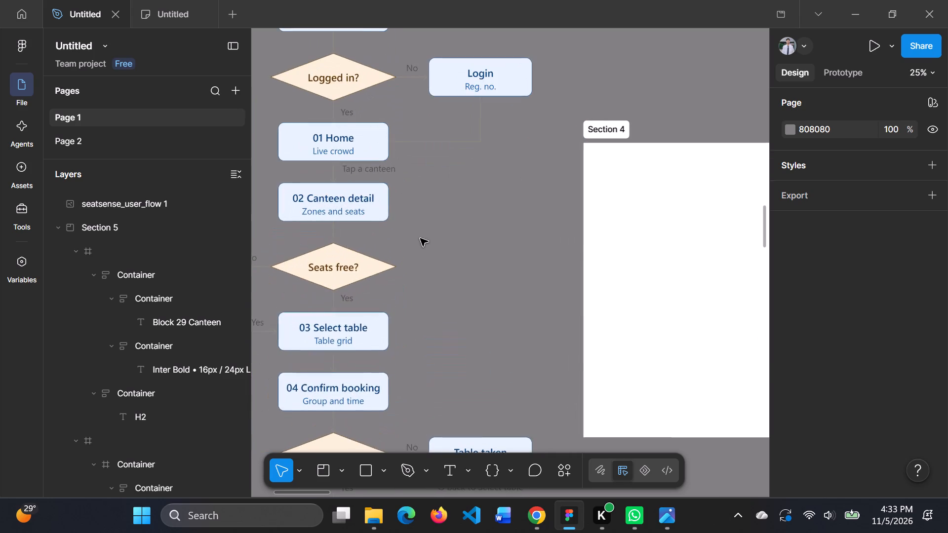
click(469, 314)
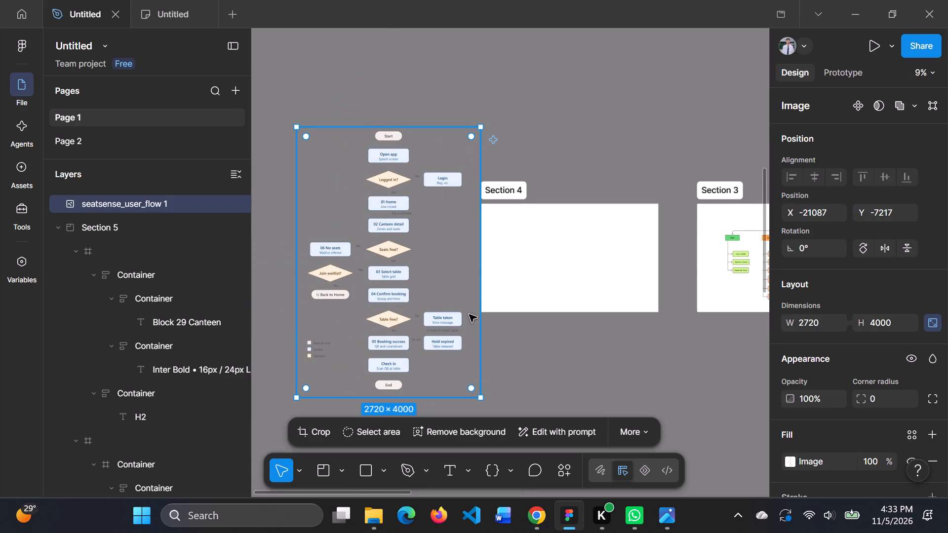
click(634, 381)
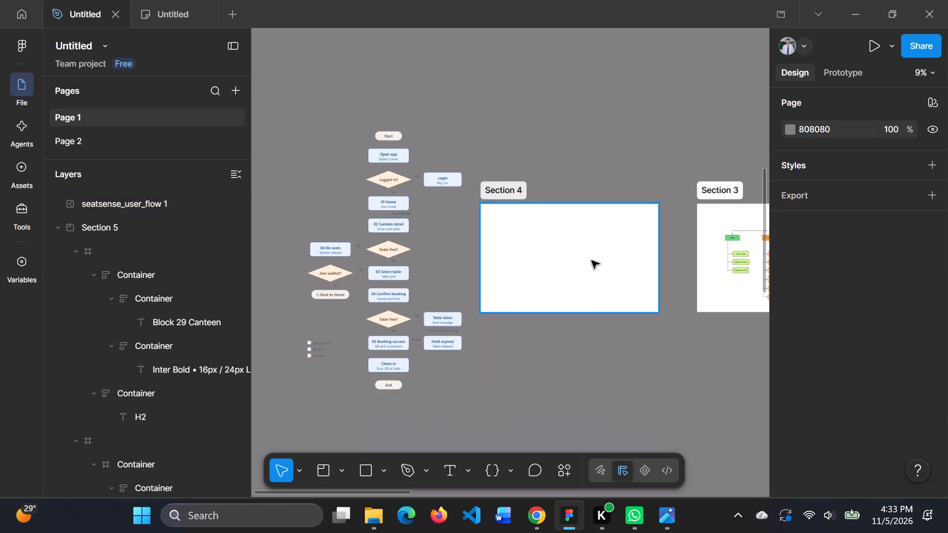
click(592, 261)
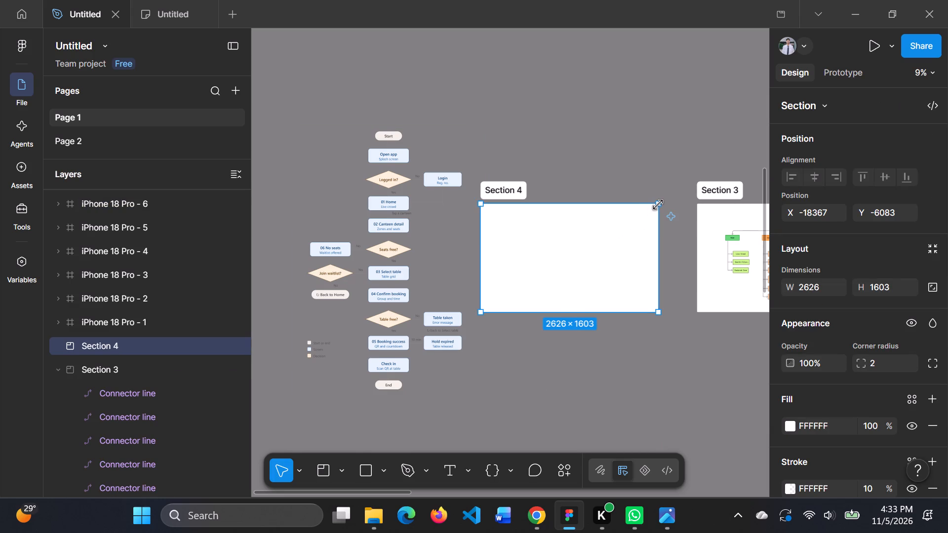
drag(658, 205, 670, 180)
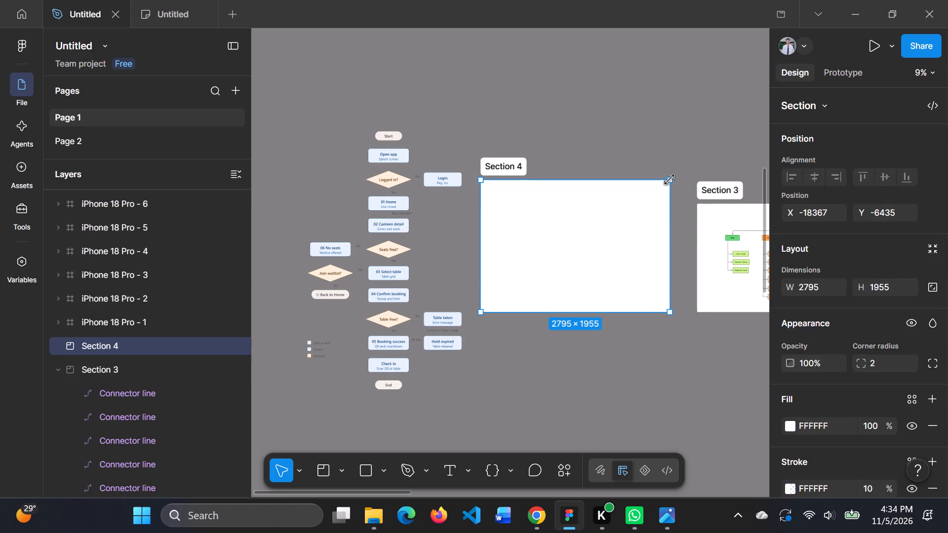
drag(638, 181, 625, 121)
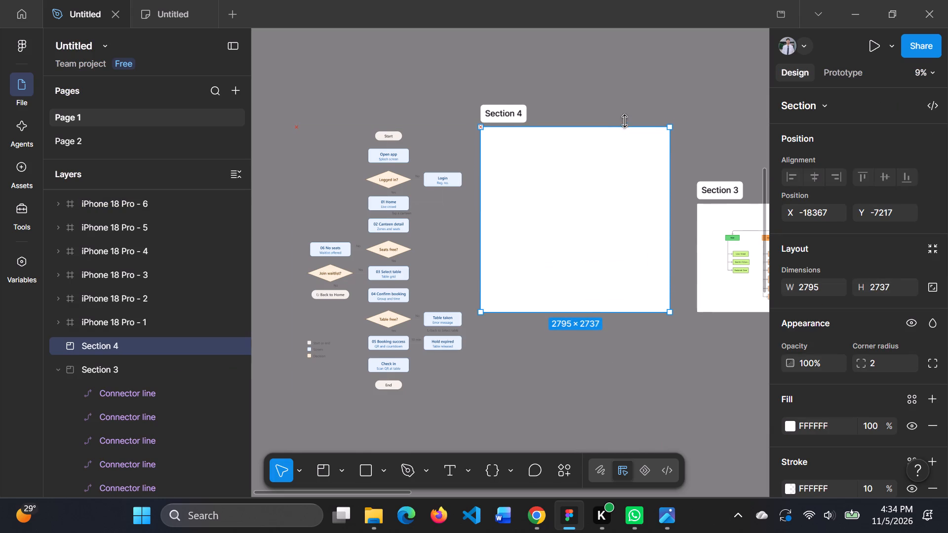
drag(625, 121, 623, 111)
click(613, 171)
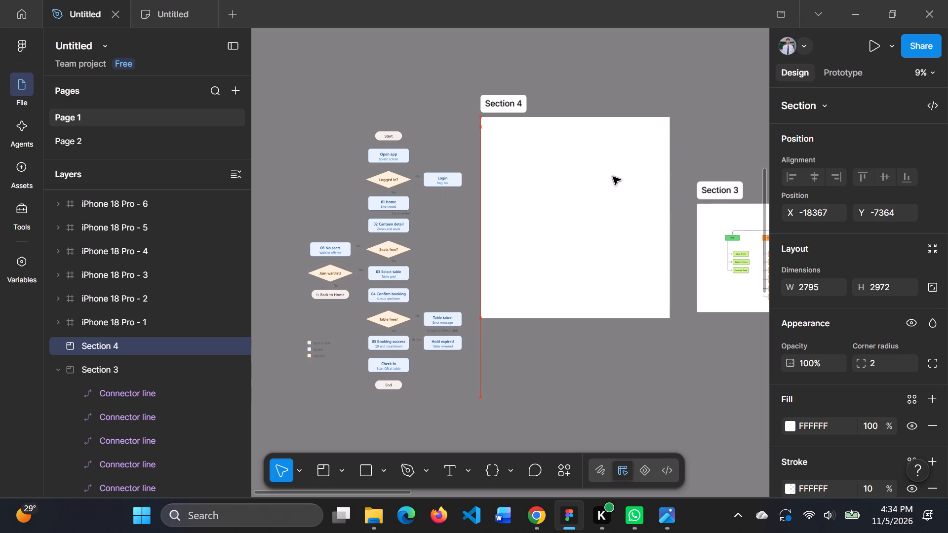
click(648, 375)
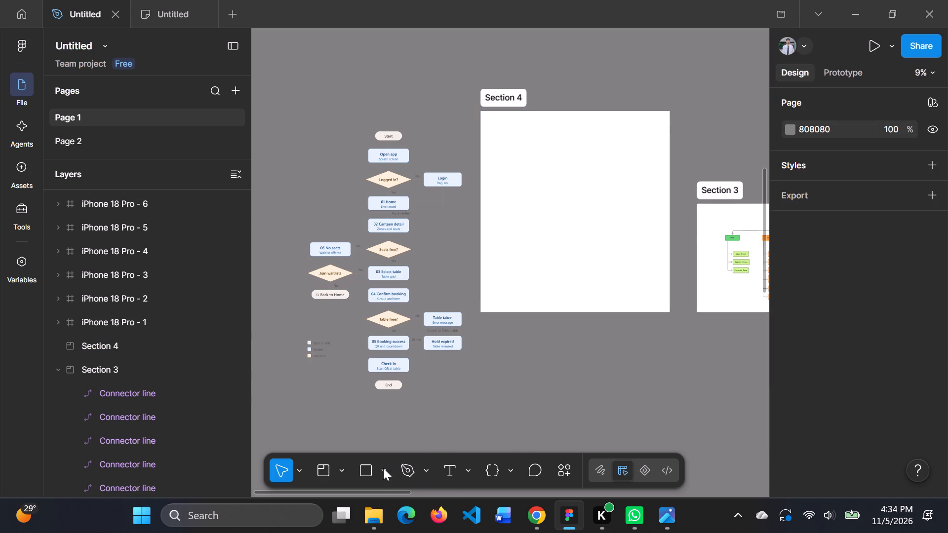
Add a 344 × 100 rectangle centred near the top of Section 4 for the flow's start shape.
click(384, 468)
click(384, 468)
click(379, 468)
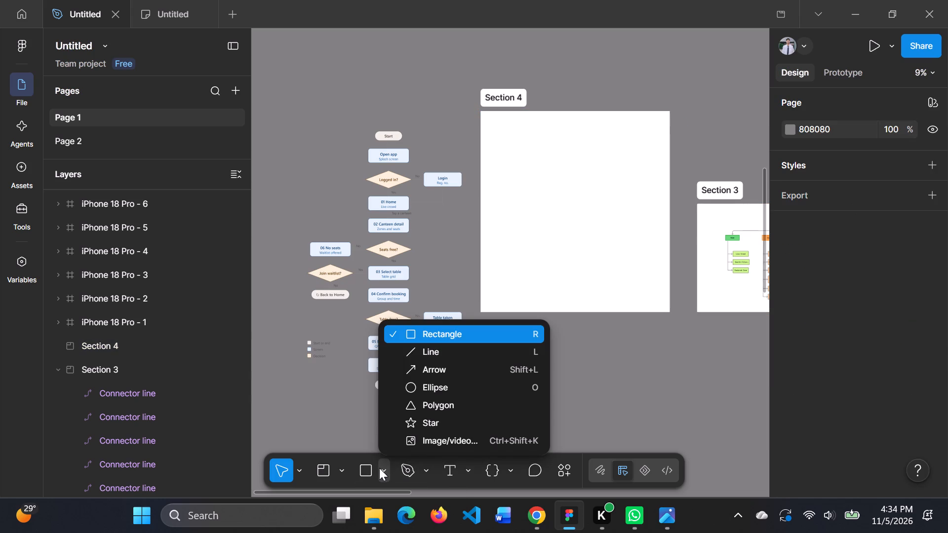
click(454, 334)
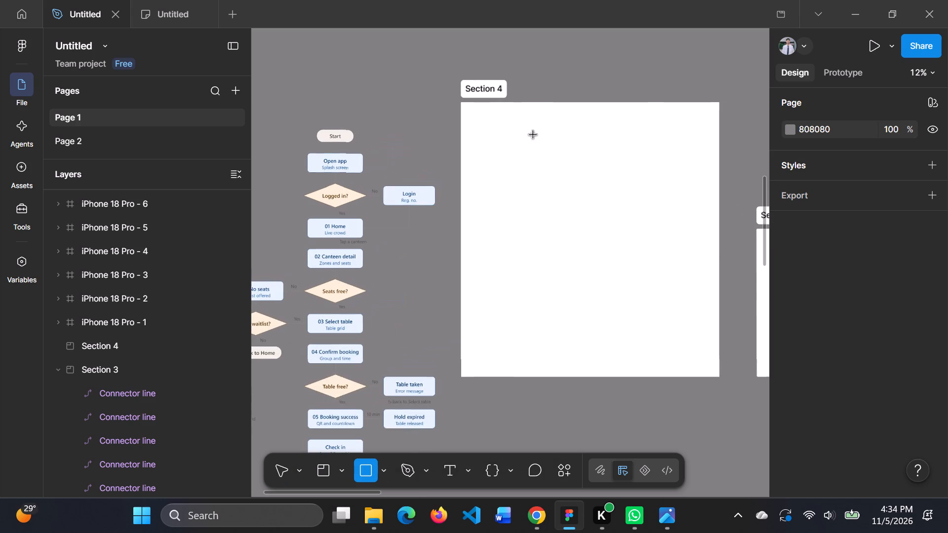
click(575, 120)
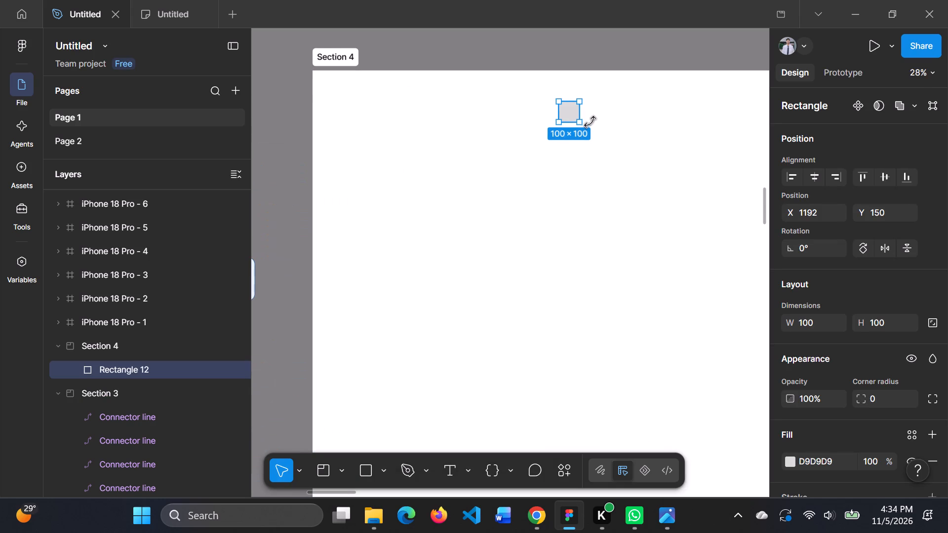
drag(579, 110, 630, 106)
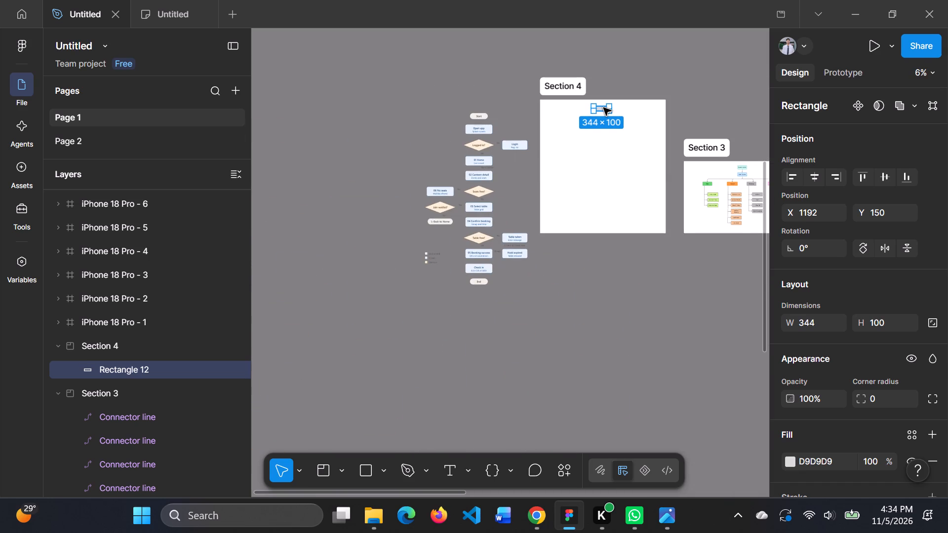
drag(603, 109, 608, 108)
right_click(606, 160)
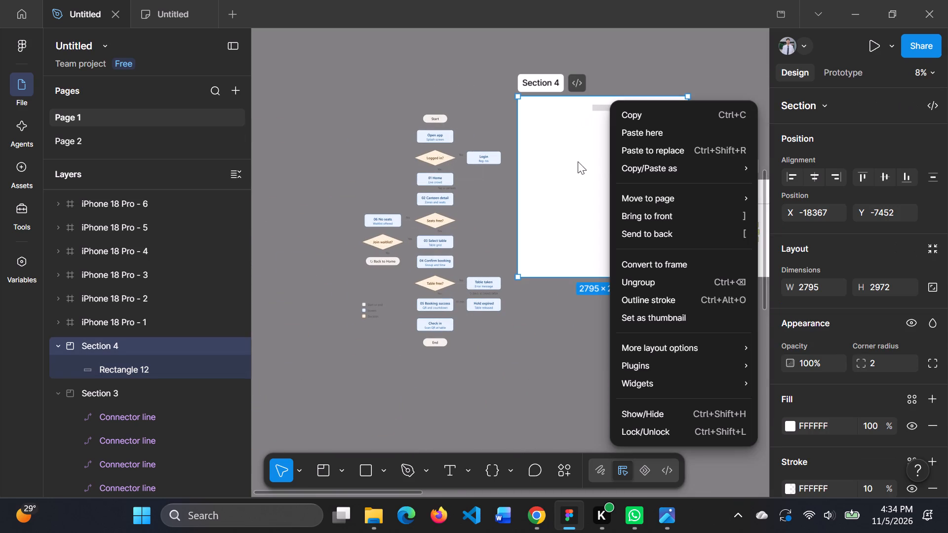
click(578, 161)
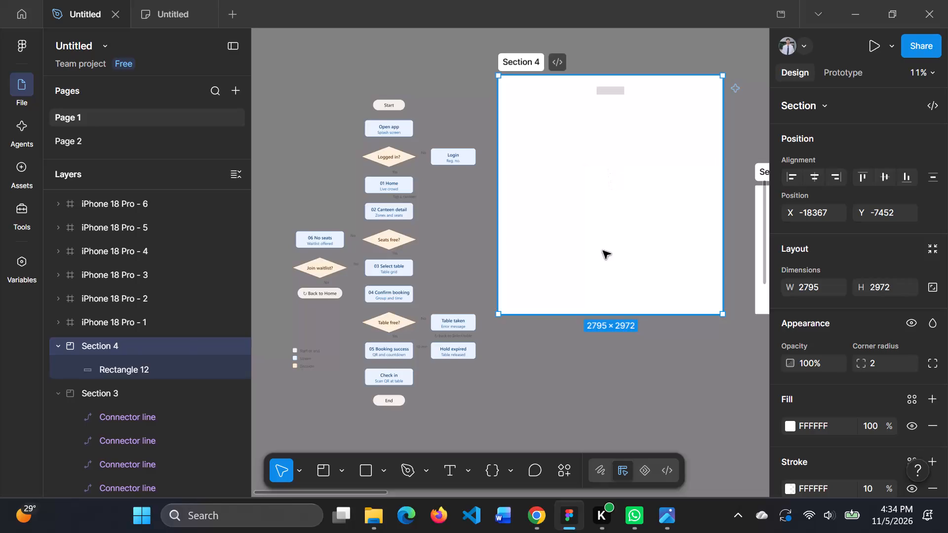
Draw a second rectangle, about 479 × 147, and centre it beneath the first at X 1158, Y 333.
click(381, 471)
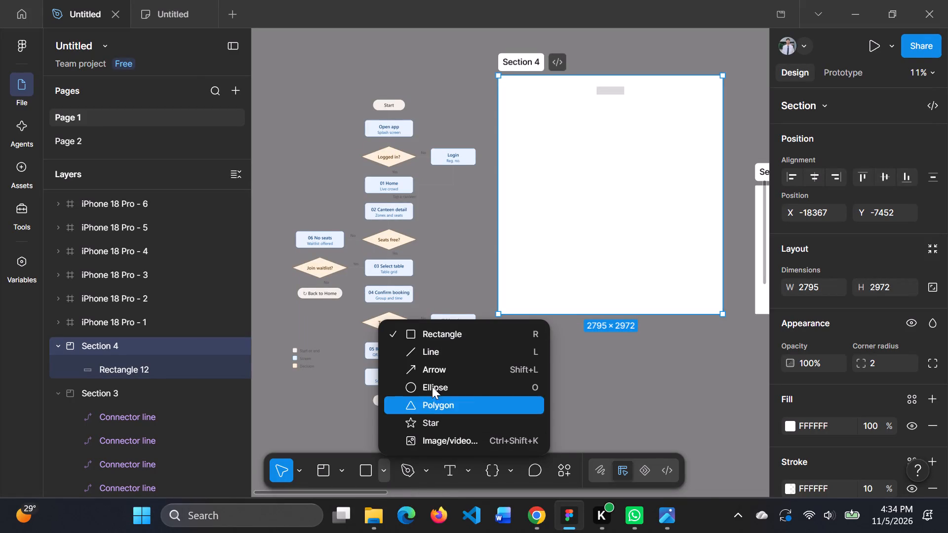
click(468, 338)
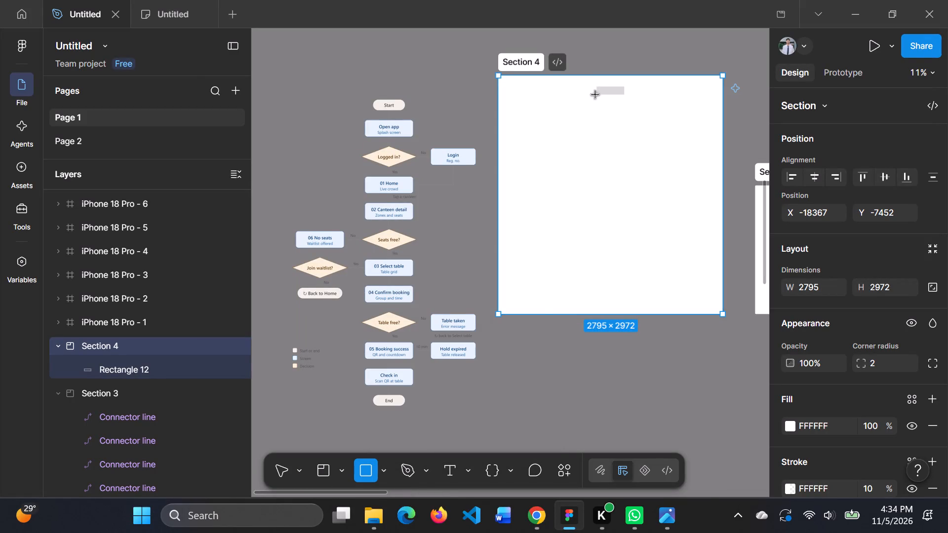
drag(592, 110, 632, 125)
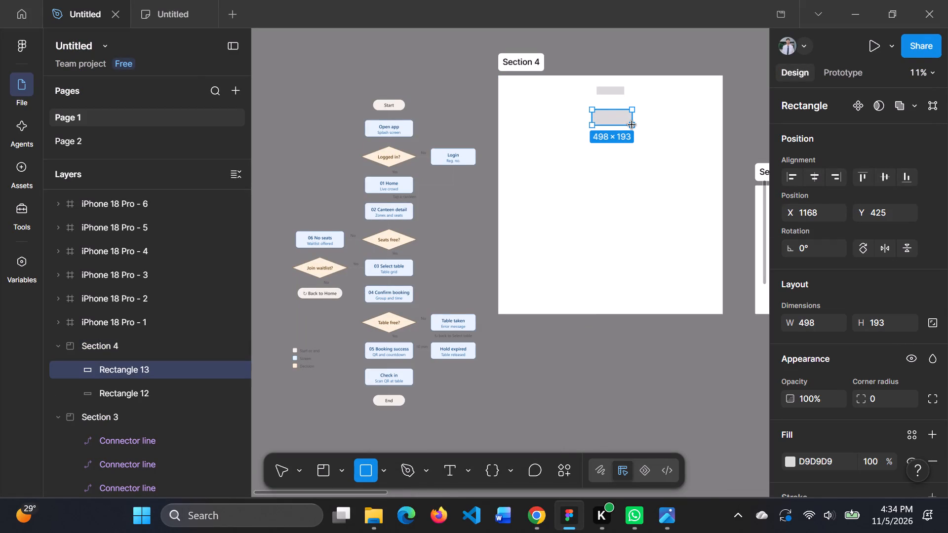
drag(632, 125, 631, 121)
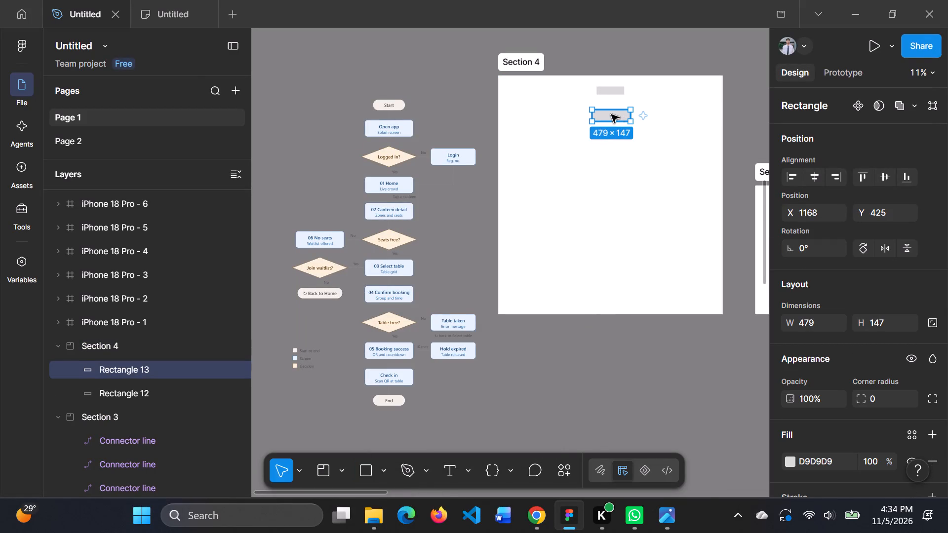
drag(611, 114, 611, 106)
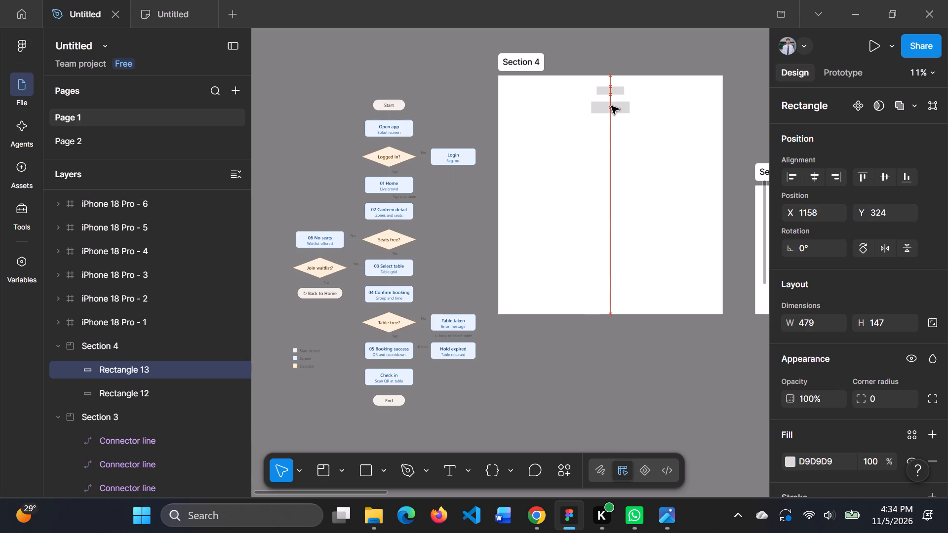
drag(611, 106, 611, 107)
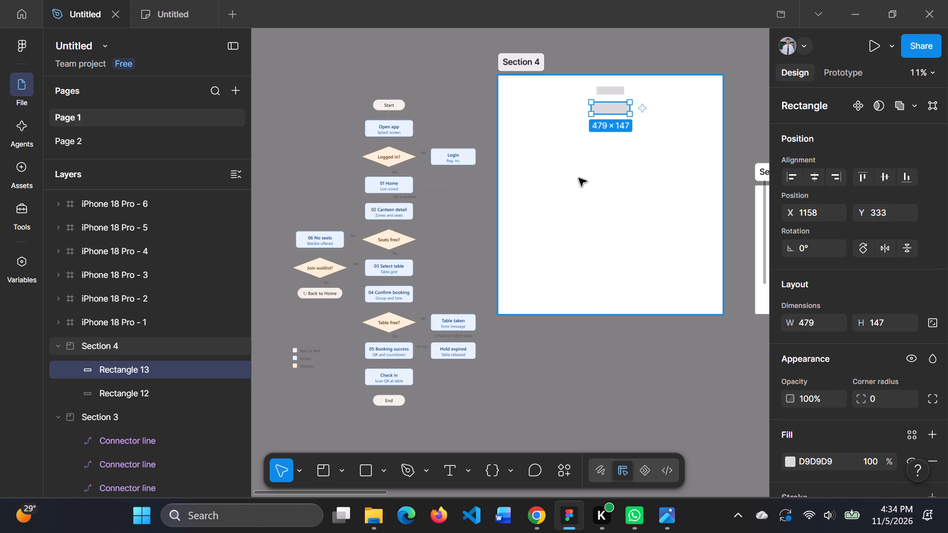
click(579, 178)
Draw a third rectangle, about 172 × 212, below the second one at about X 1225, Y 674.
click(386, 470)
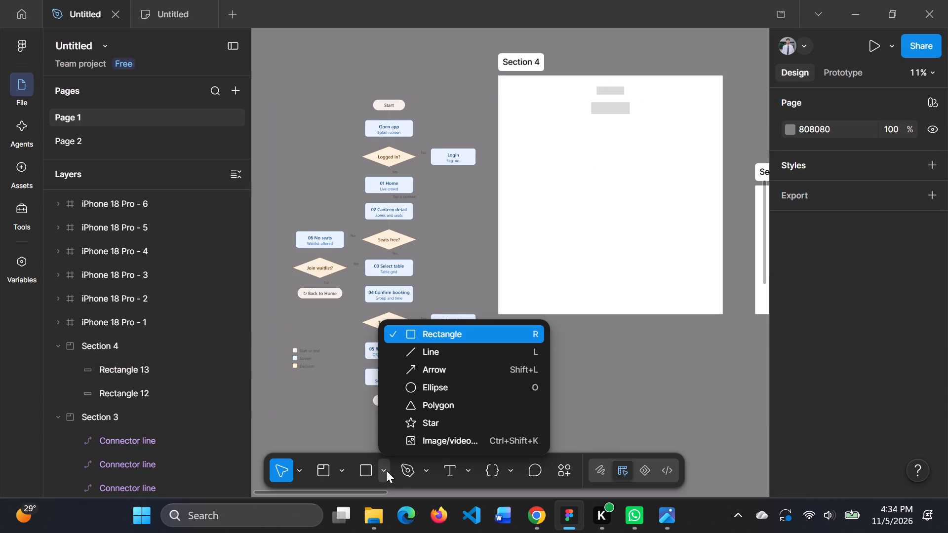
scroll(469, 373, down, 1)
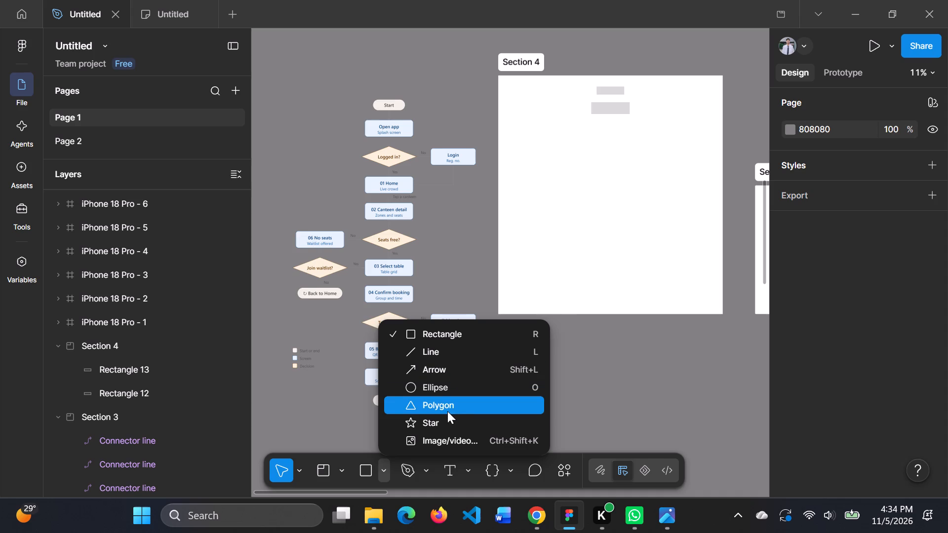
click(474, 337)
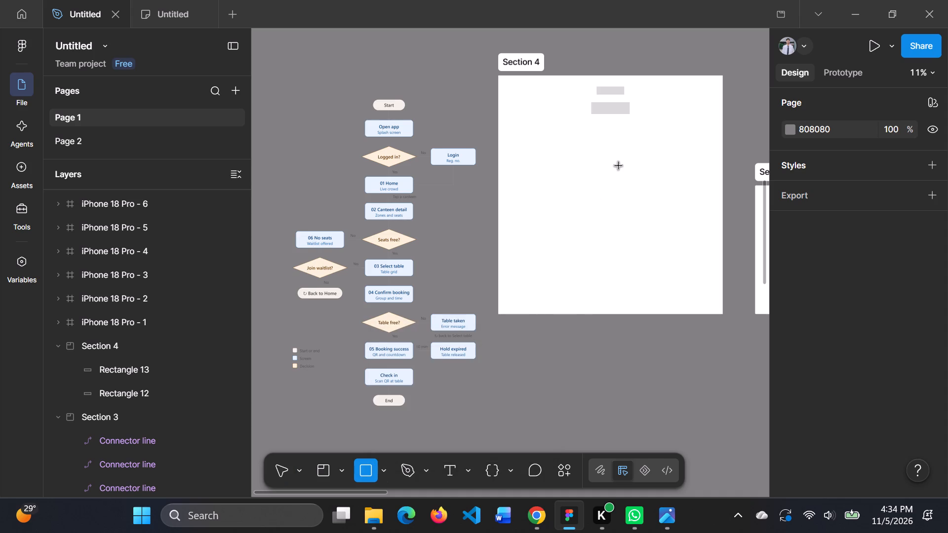
drag(612, 129, 595, 147)
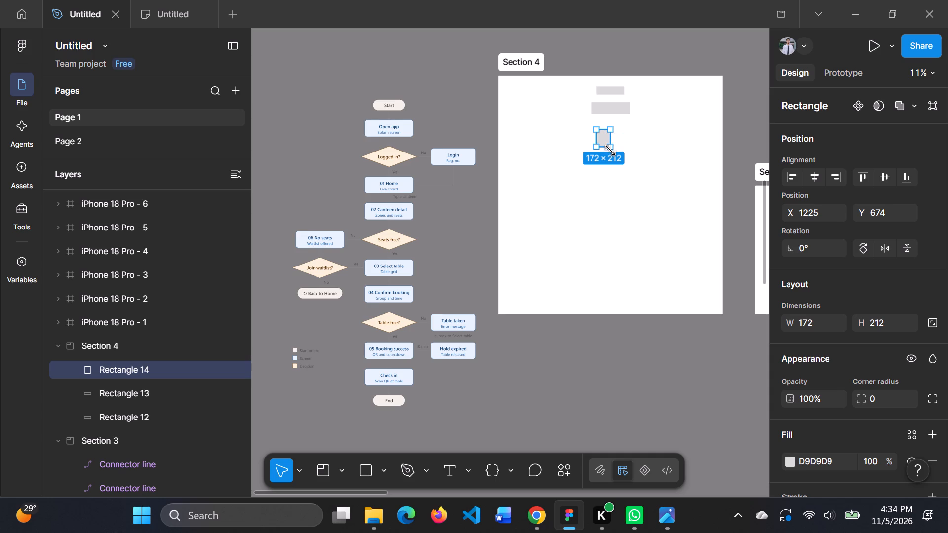
click(607, 158)
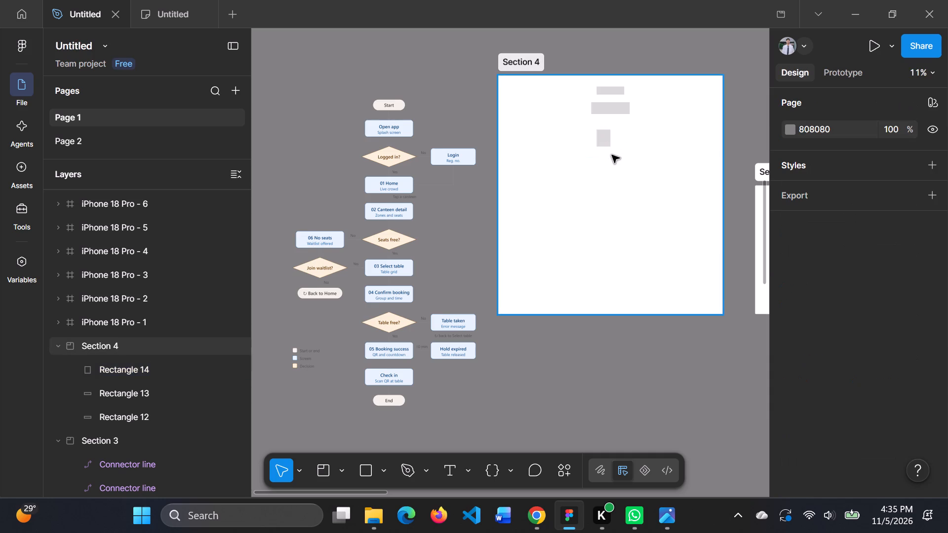
Rotate the third rectangle to about -45° and enlarge it to about 319 × 302 as a decision diamond.
click(604, 145)
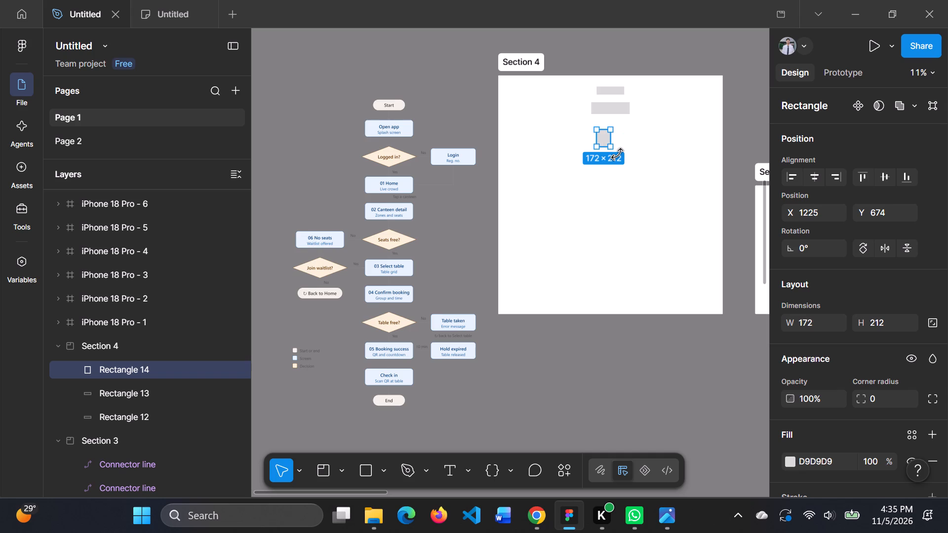
drag(617, 154, 602, 162)
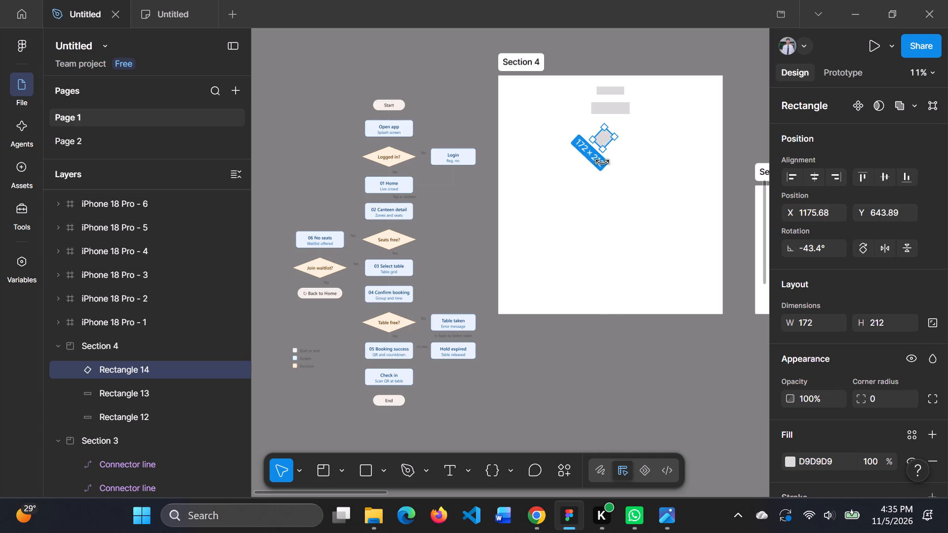
drag(602, 162, 601, 162)
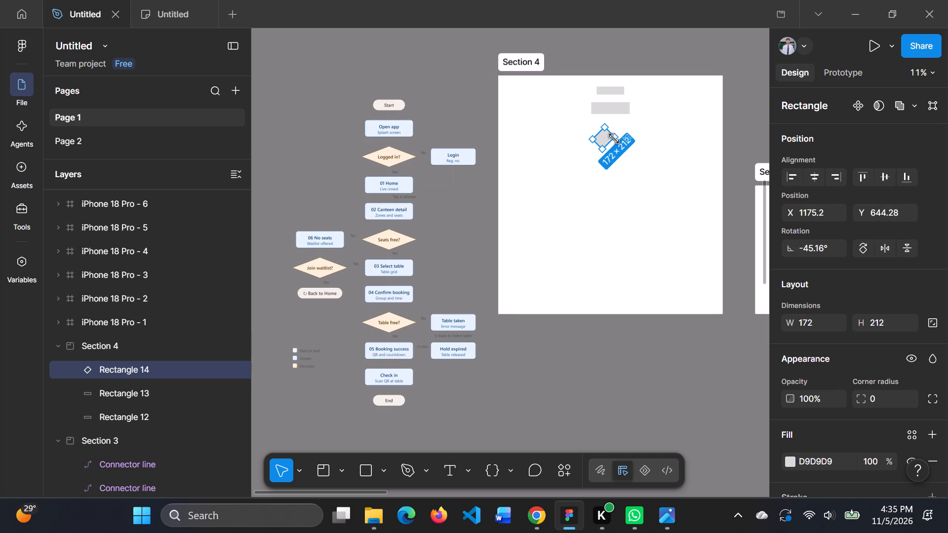
drag(614, 139, 626, 134)
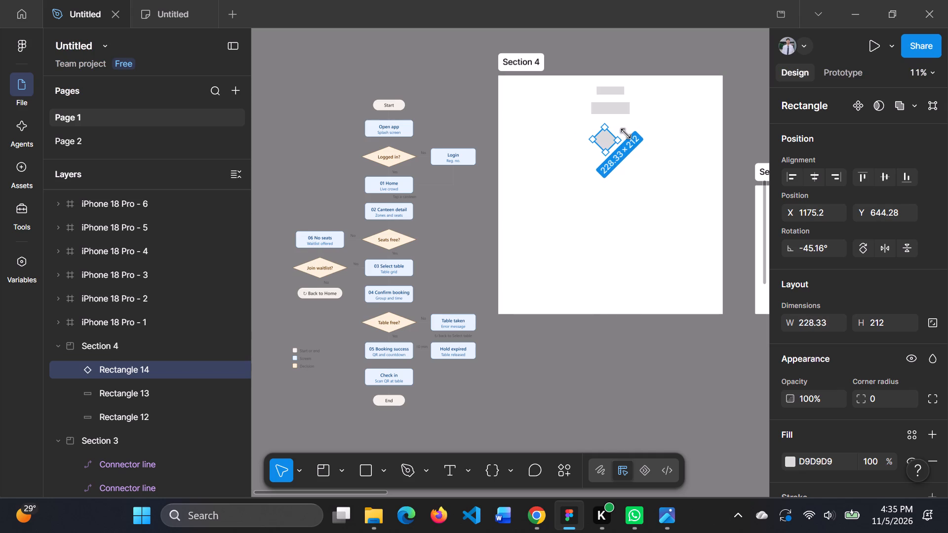
drag(626, 134, 628, 135)
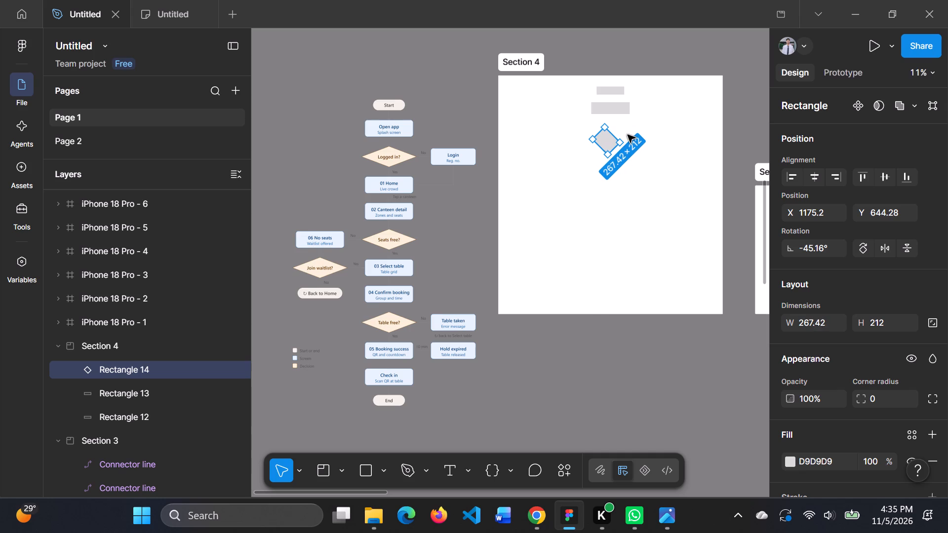
drag(589, 139, 586, 141)
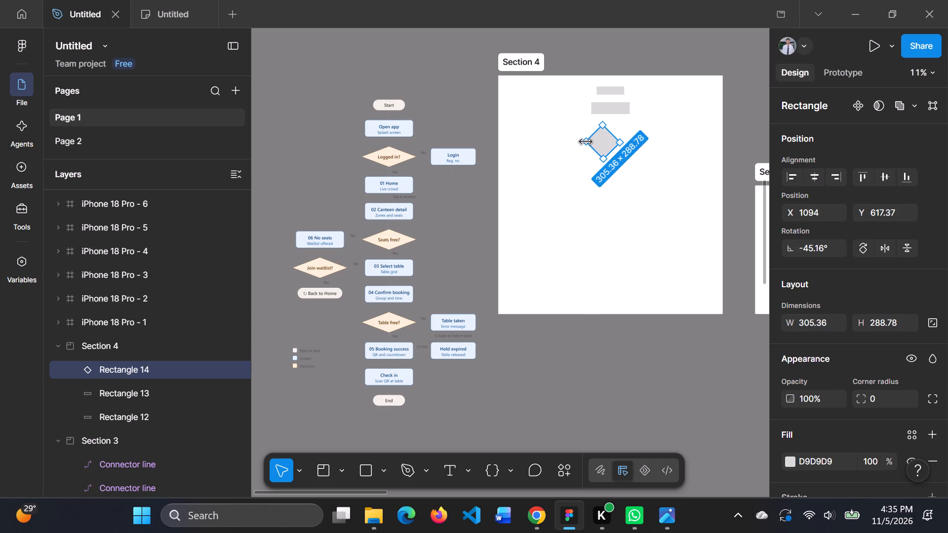
drag(586, 141, 585, 142)
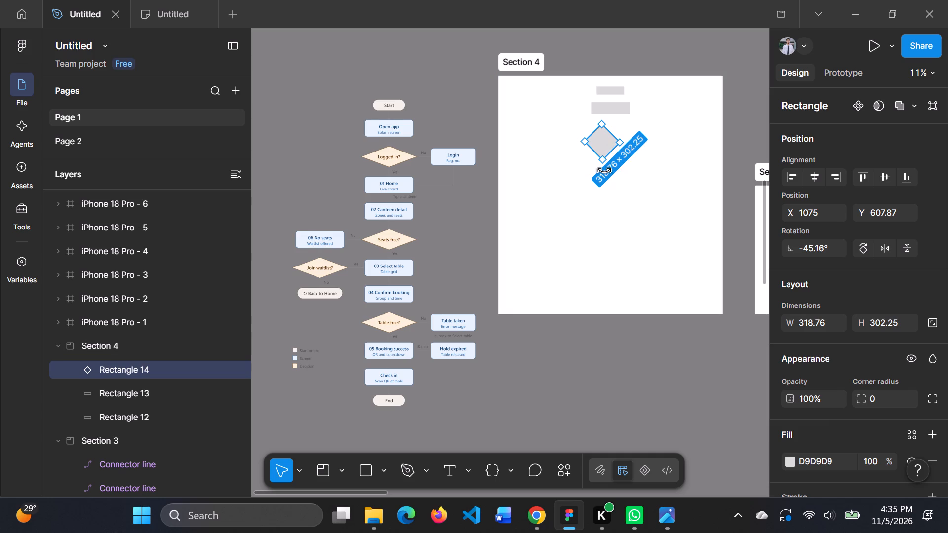
Adjust the decision diamond to about 315 × 309 with a rotation of about -44°, and centre it beneath the second rectangle at X 1183, Y 575.
drag(604, 169, 605, 168)
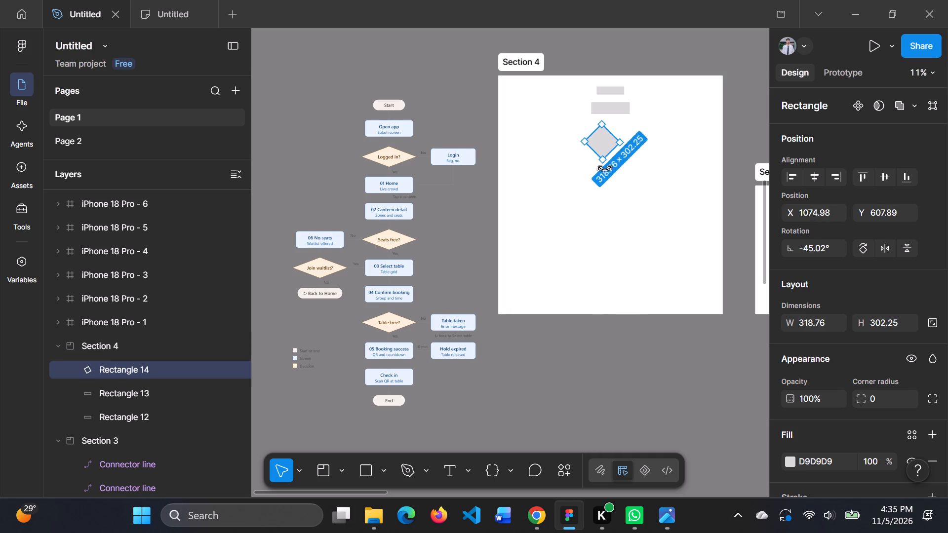
drag(605, 168, 605, 166)
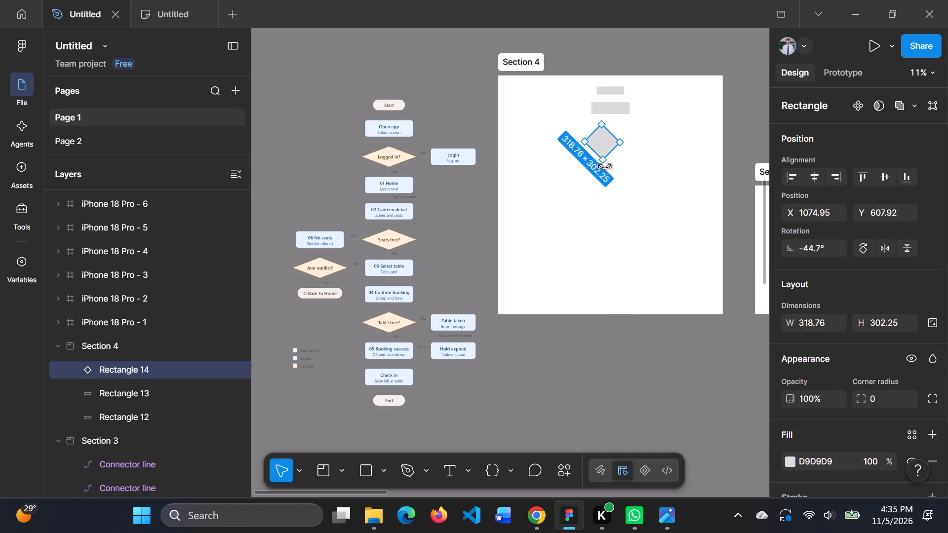
drag(605, 166, 614, 161)
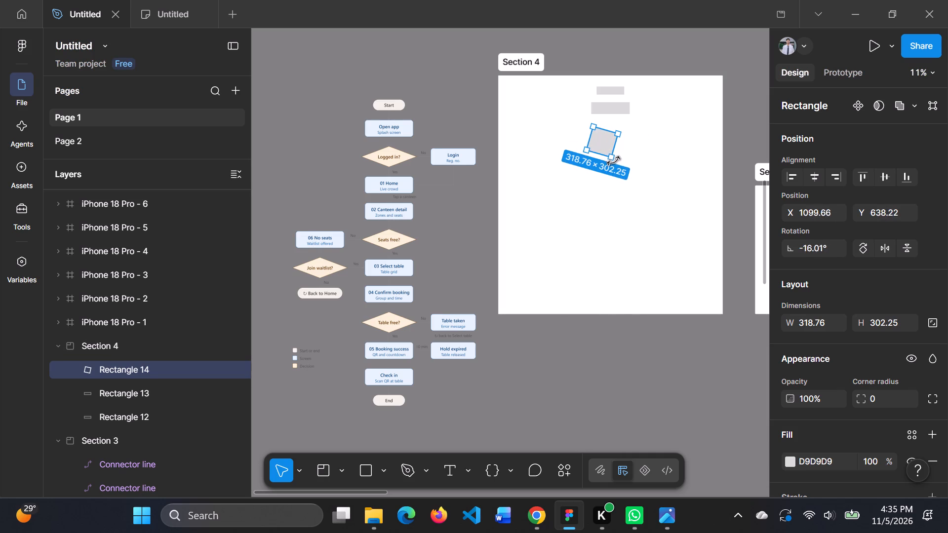
drag(614, 161, 611, 161)
drag(597, 138, 609, 137)
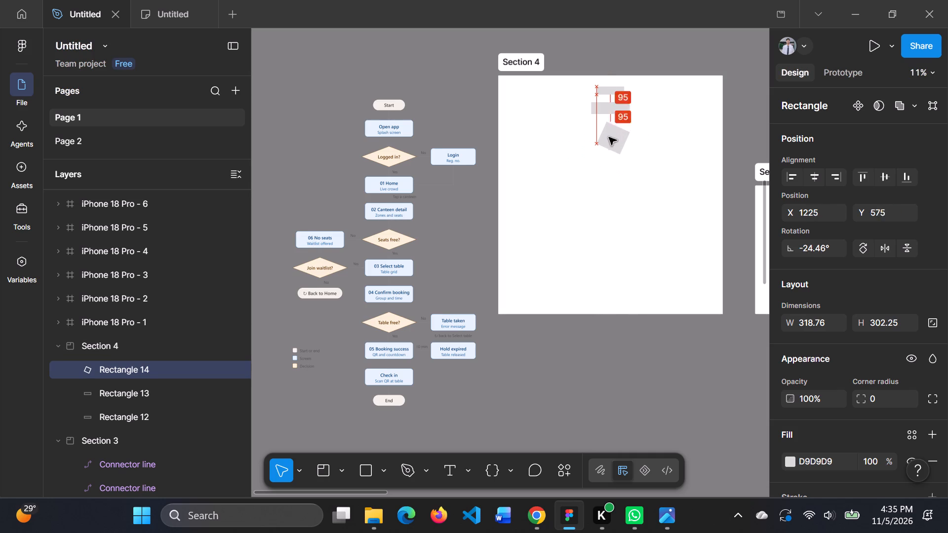
drag(609, 137, 609, 136)
click(597, 144)
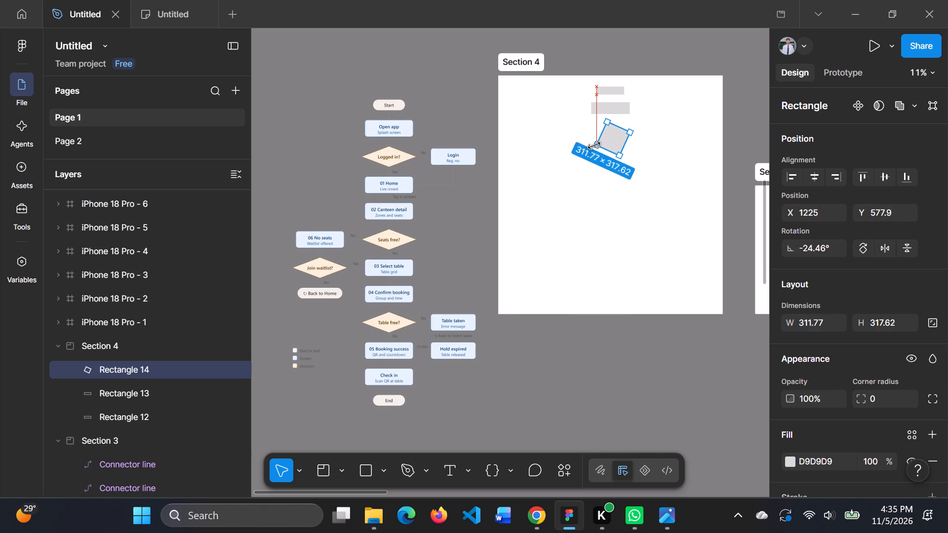
click(618, 134)
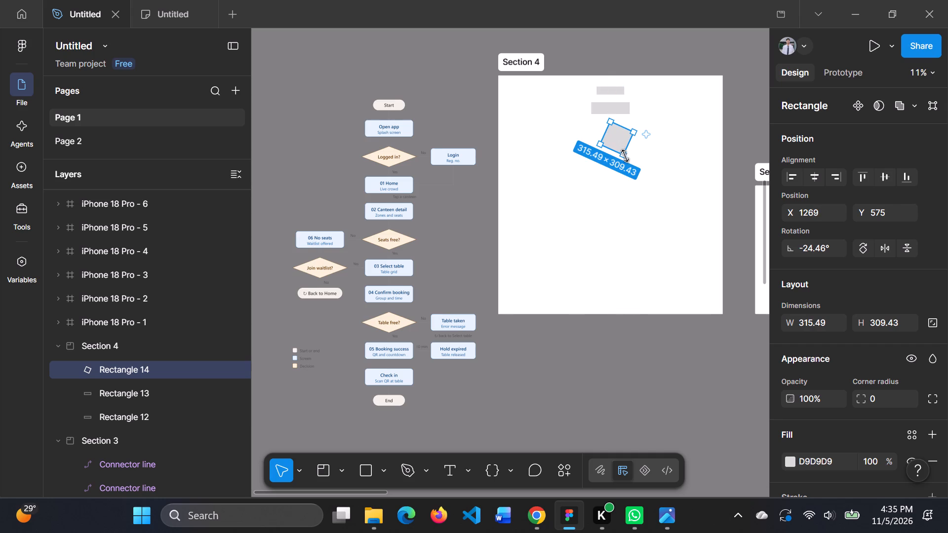
drag(627, 161, 618, 165)
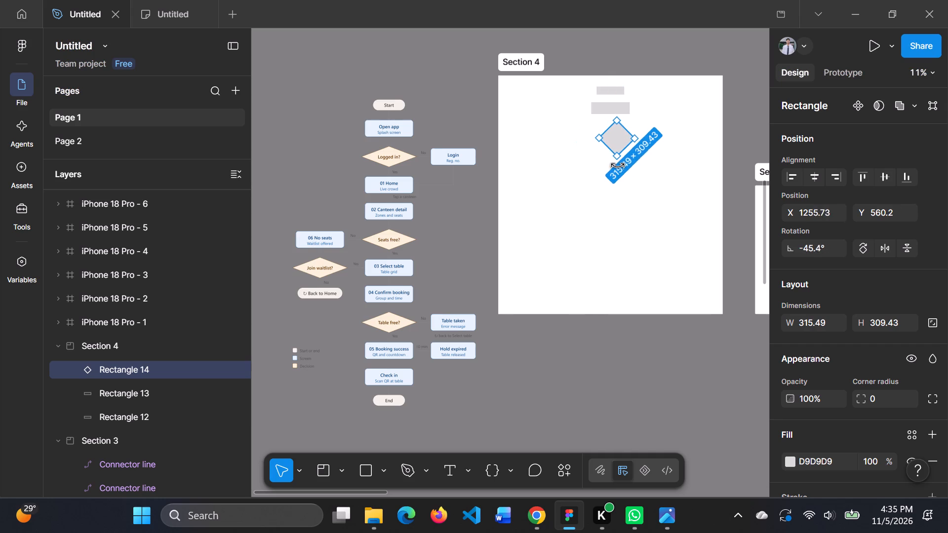
drag(618, 165, 619, 165)
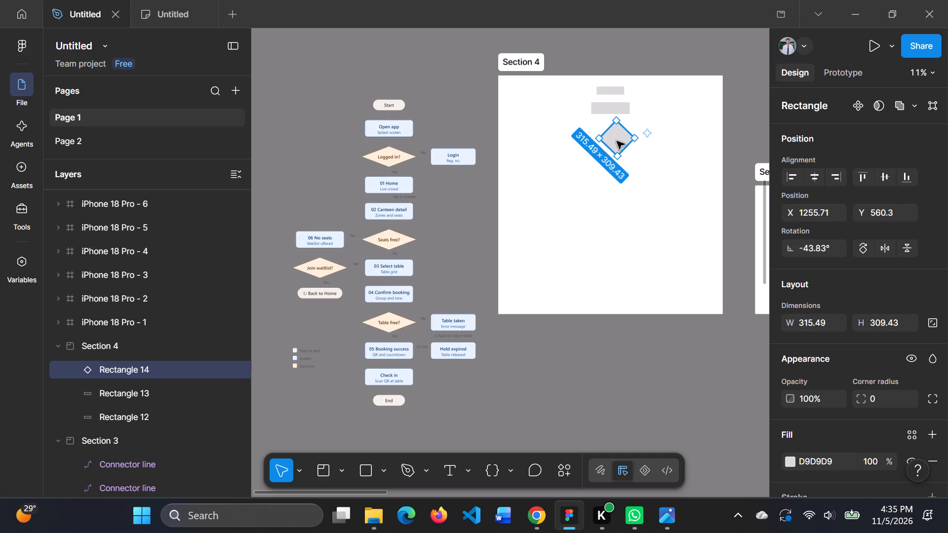
drag(617, 141, 611, 148)
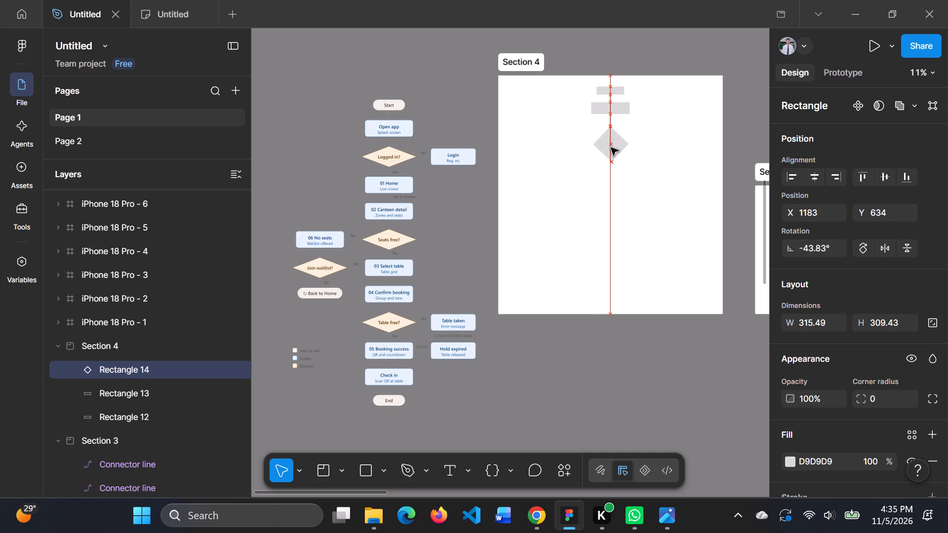
drag(611, 148, 611, 146)
click(638, 168)
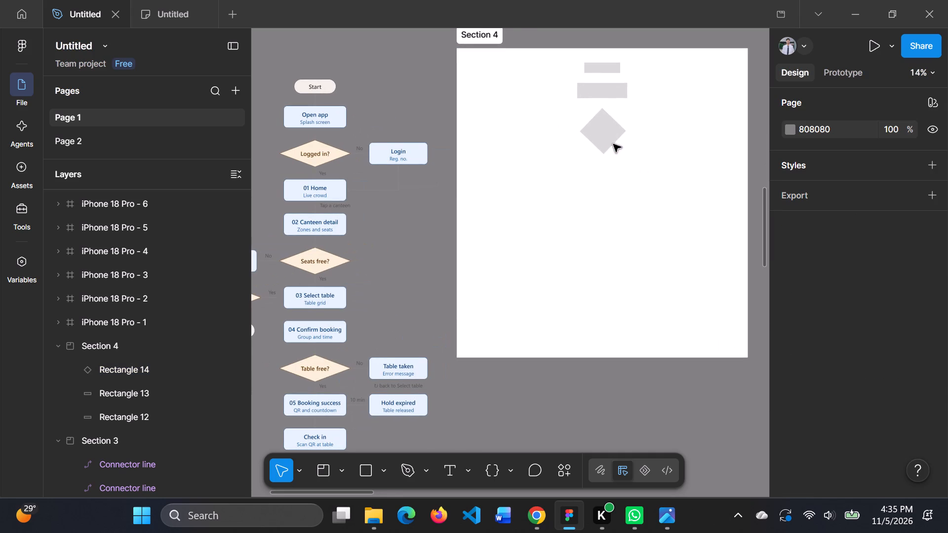
Enlarge the decision diamond to about 335 × 325 and realign it beneath the second rectangle at X 1172, Y 575.
click(606, 138)
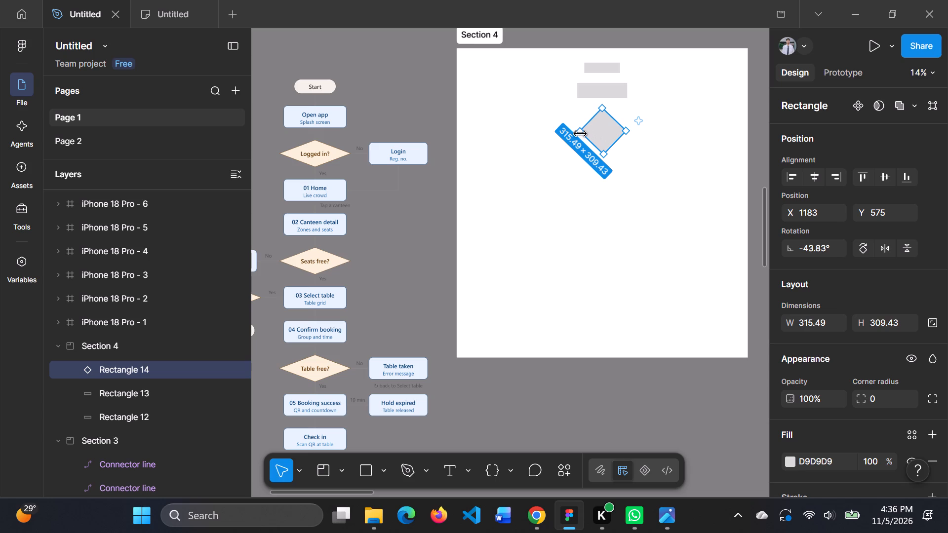
drag(580, 133, 566, 131)
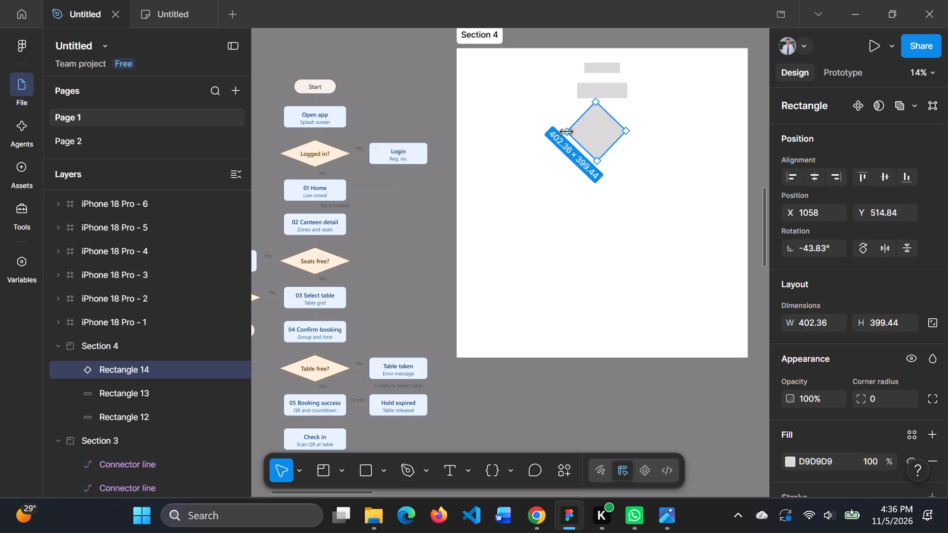
drag(566, 131, 582, 129)
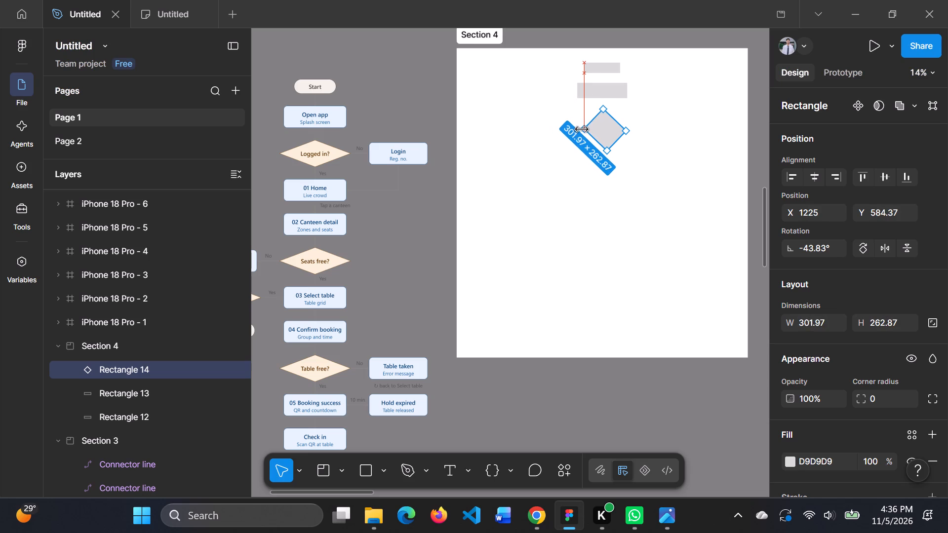
drag(582, 129, 577, 131)
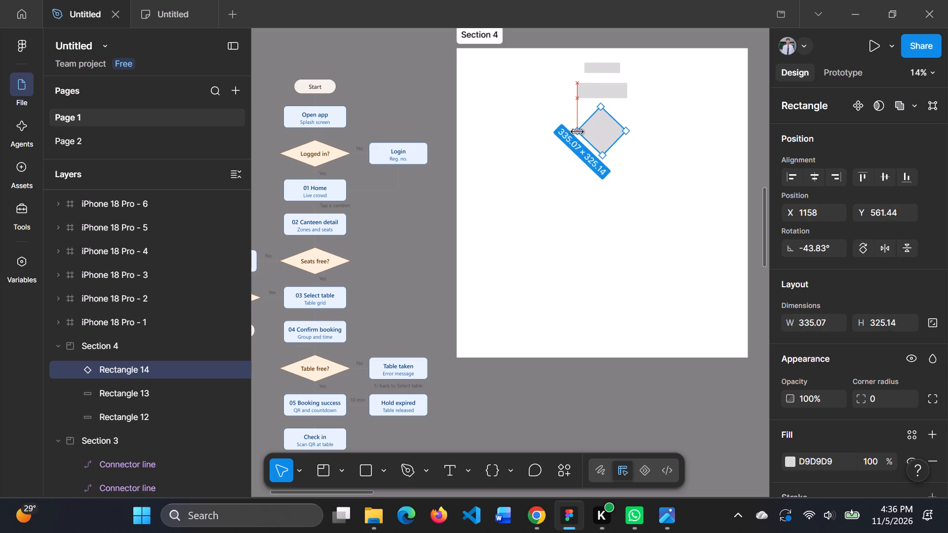
drag(577, 131, 565, 133)
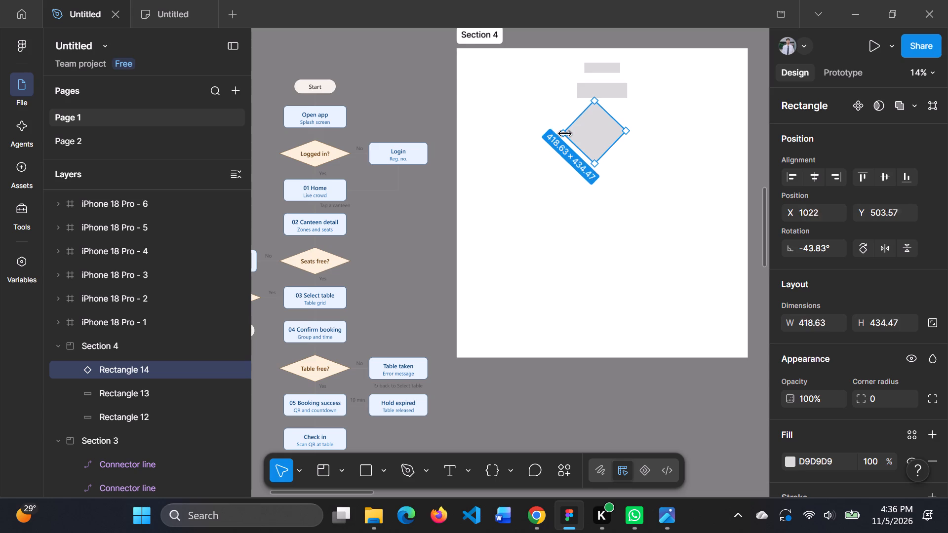
drag(565, 133, 572, 129)
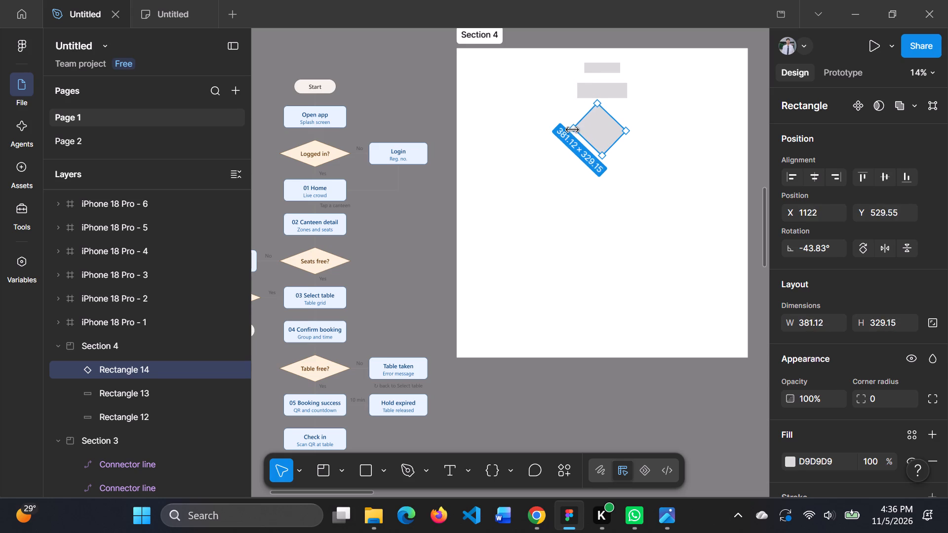
drag(572, 129, 571, 134)
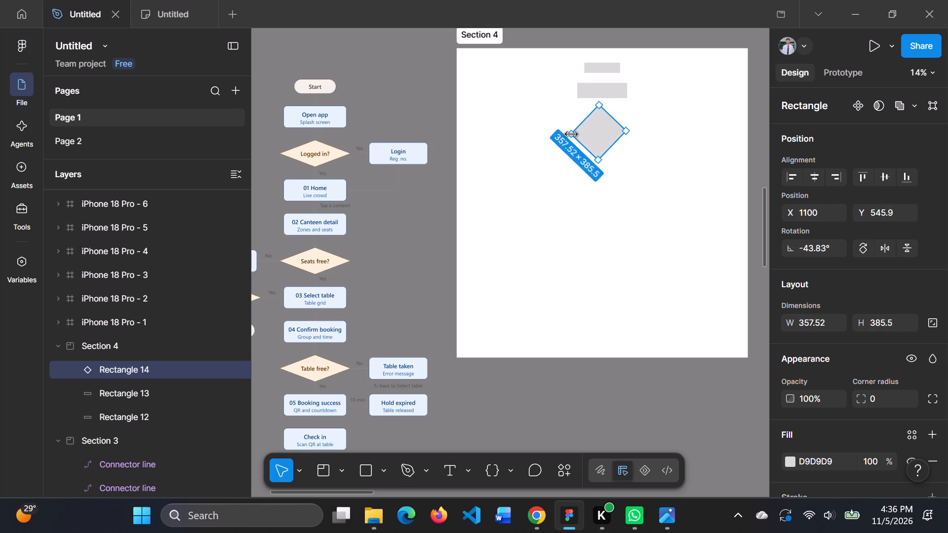
drag(571, 134, 575, 131)
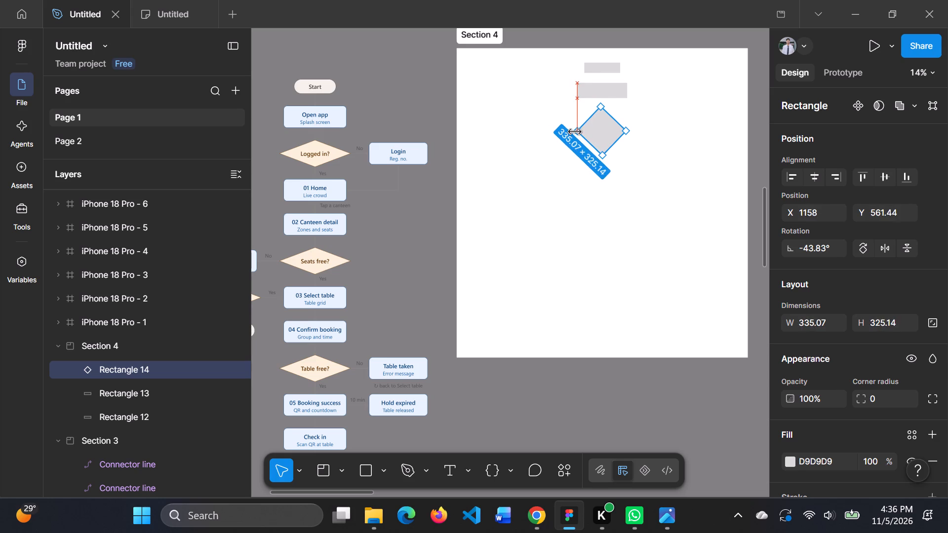
drag(575, 131, 575, 131)
click(670, 153)
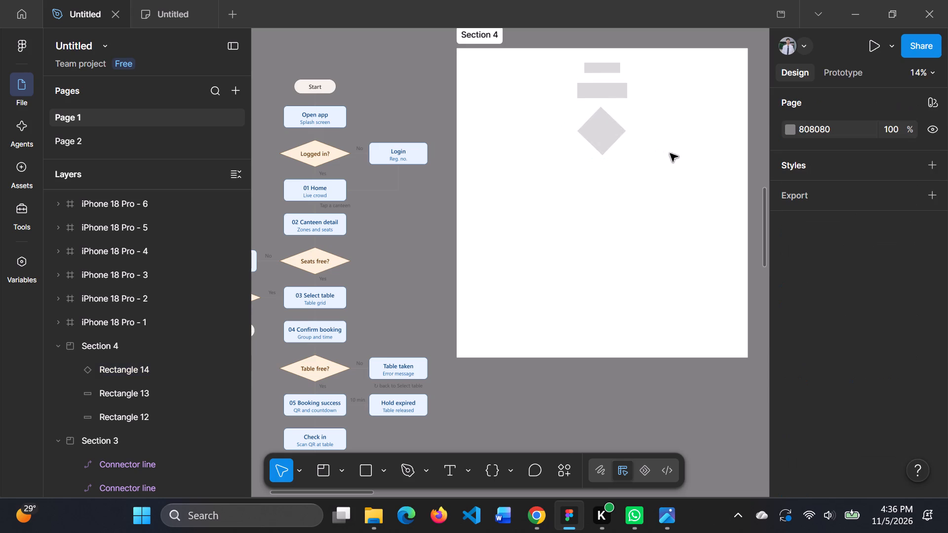
click(600, 134)
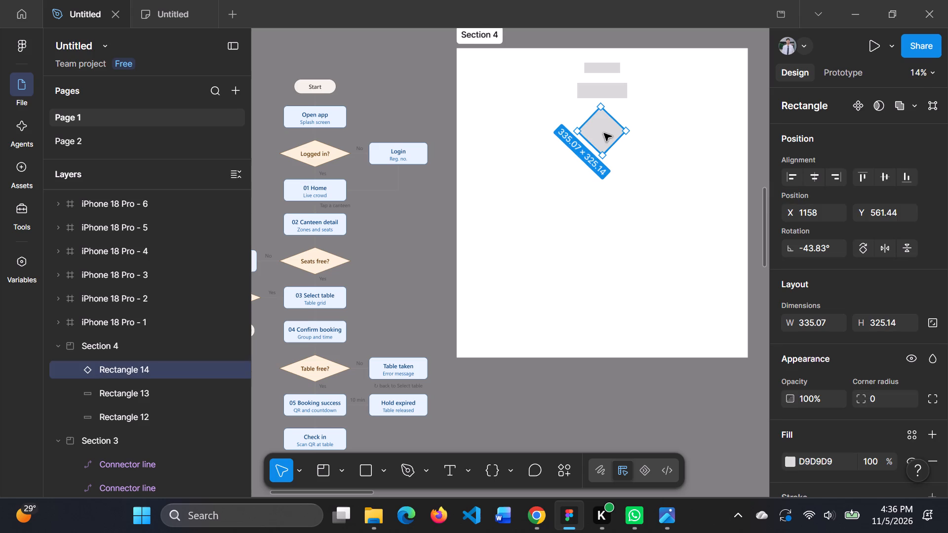
click(653, 169)
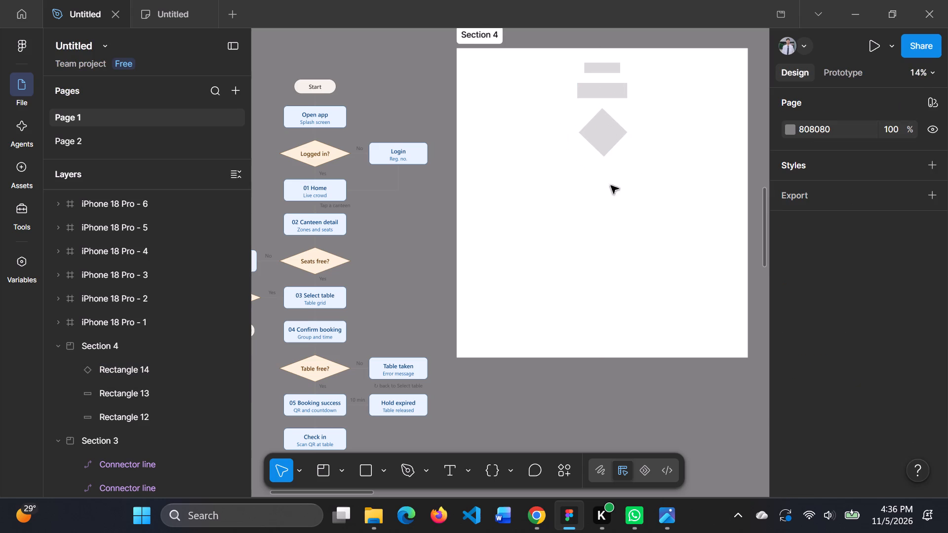
Duplicate the 479 × 147 rectangle and centre the copy below the diamond at X 1158, Y 1137, with 95 spacing.
click(600, 92)
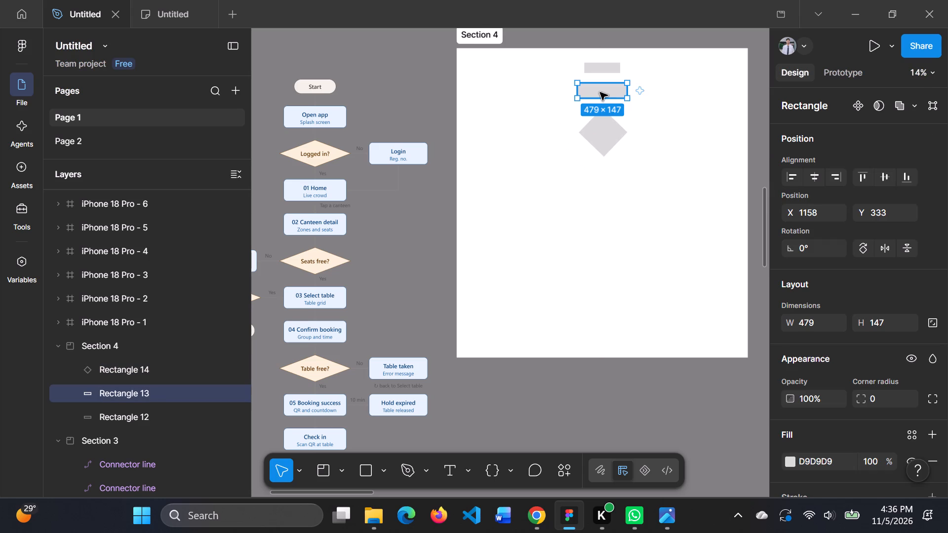
key(ctrl+c)
click(615, 203)
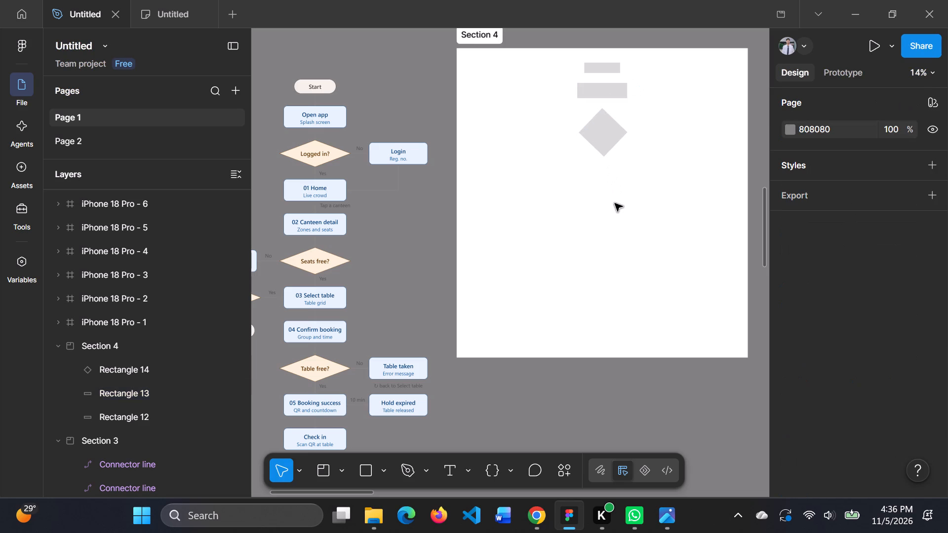
key(ctrl+v)
drag(597, 93, 603, 157)
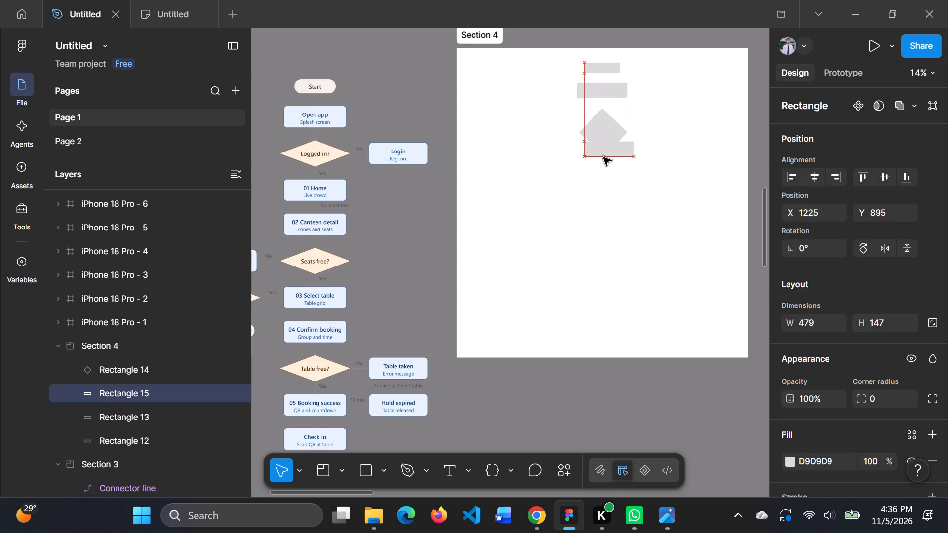
drag(603, 157, 595, 173)
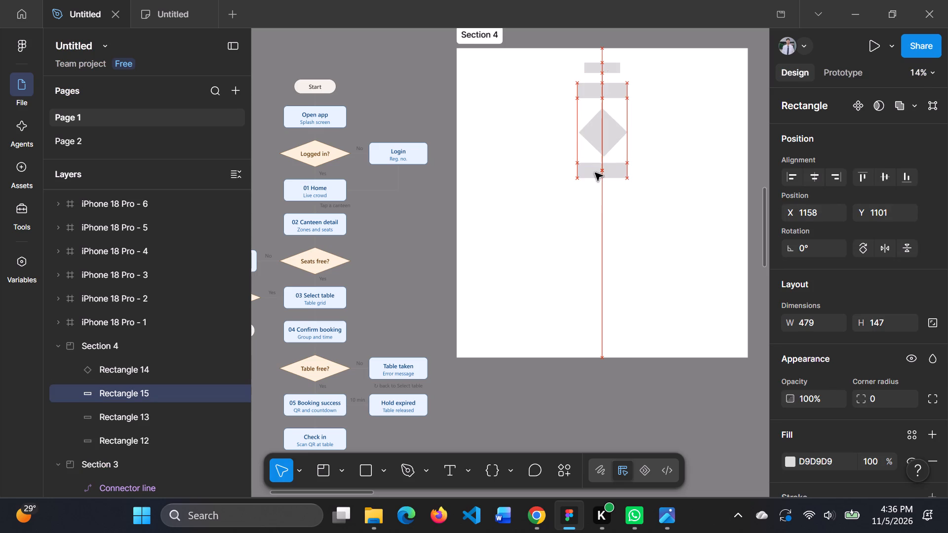
drag(595, 173, 595, 176)
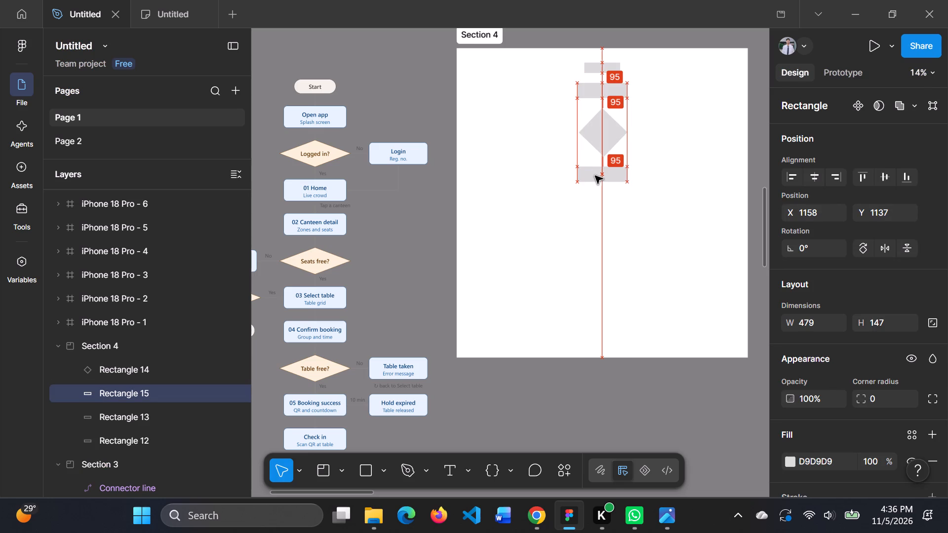
drag(595, 176, 596, 175)
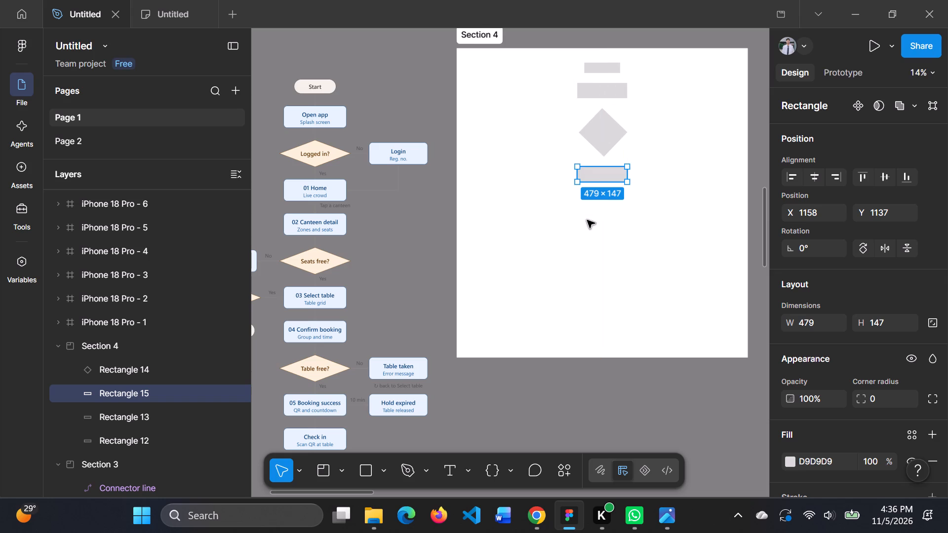
Paste another 479 × 147 rectangle and place it beneath the previous copy at X 1158, Y 1379.
click(587, 221)
key(ctrl+v)
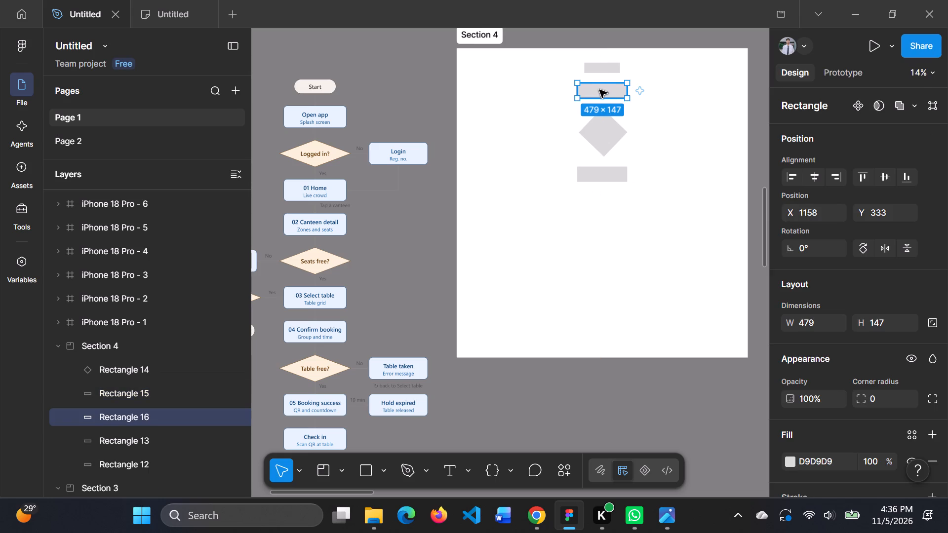
drag(599, 91, 598, 196)
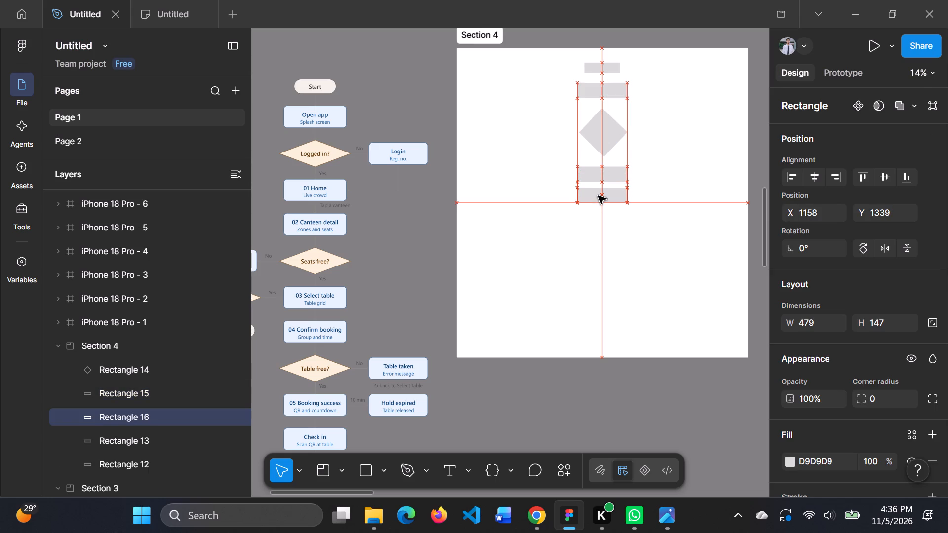
drag(598, 196, 598, 200)
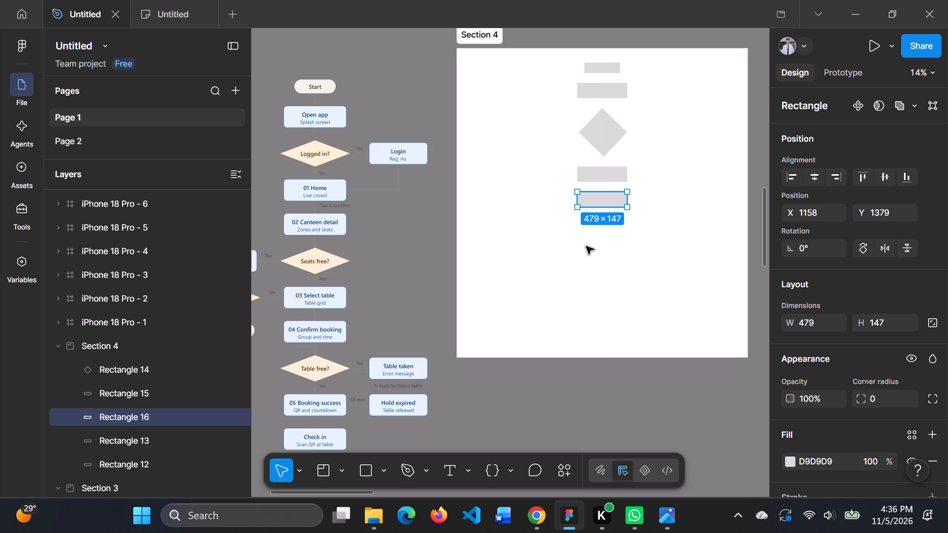
Paste another 479 × 147 rectangle for the Login branch and place it to the right of the diamond, vertically centred, at X 1869, Y 735.
click(586, 246)
key(ctrl+v)
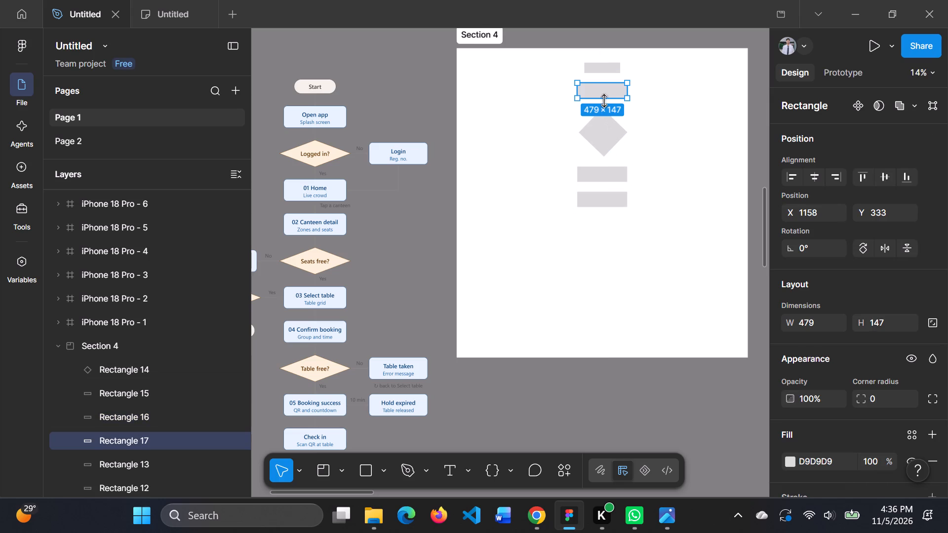
drag(603, 93, 669, 130)
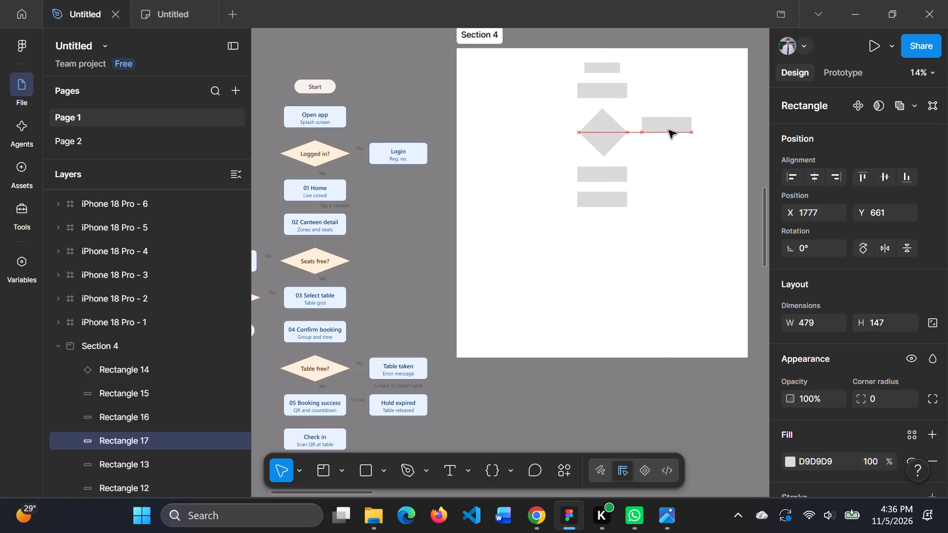
drag(669, 130, 671, 132)
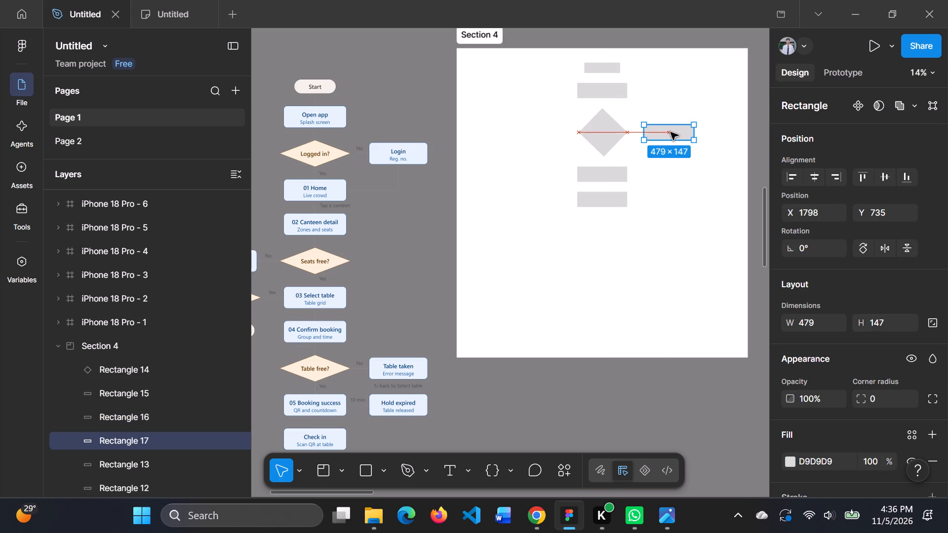
drag(671, 132, 677, 131)
click(671, 249)
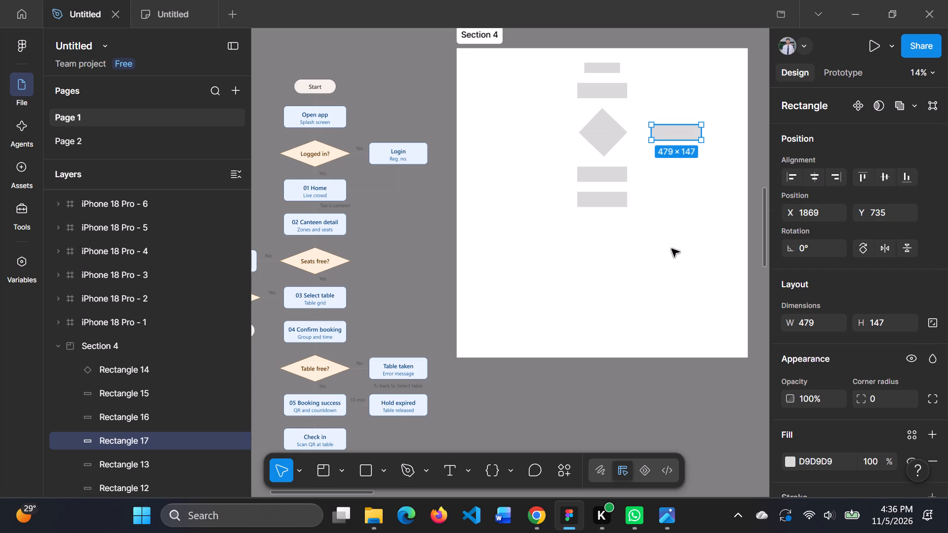
scroll(671, 249, right, 1)
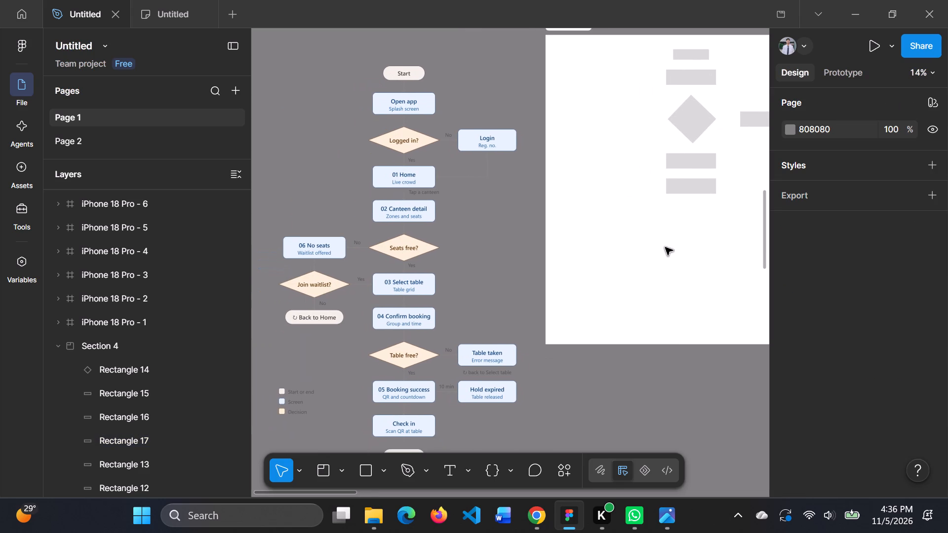
Paste another 479 × 147 rectangle and place it below and left of the main column for the 06 No seats branch.
key(ctrl+v)
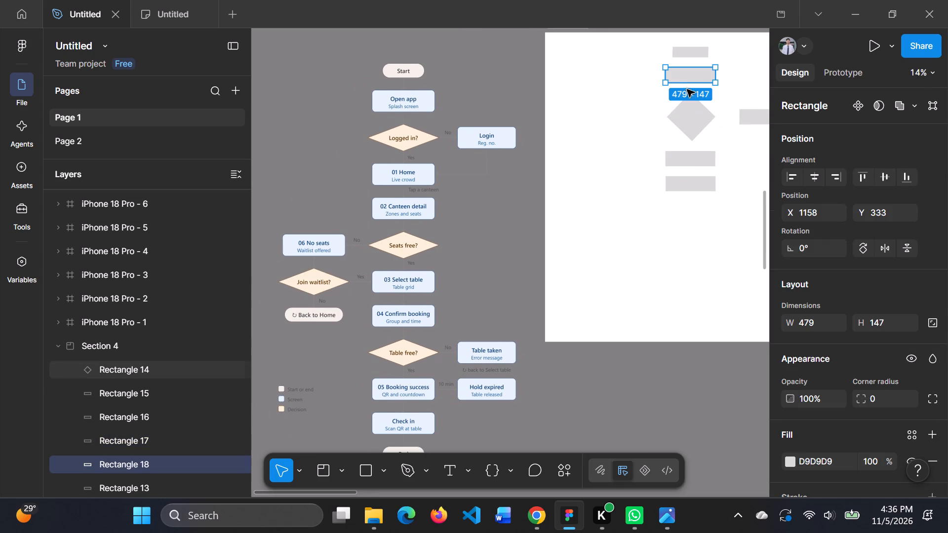
drag(686, 75, 632, 213)
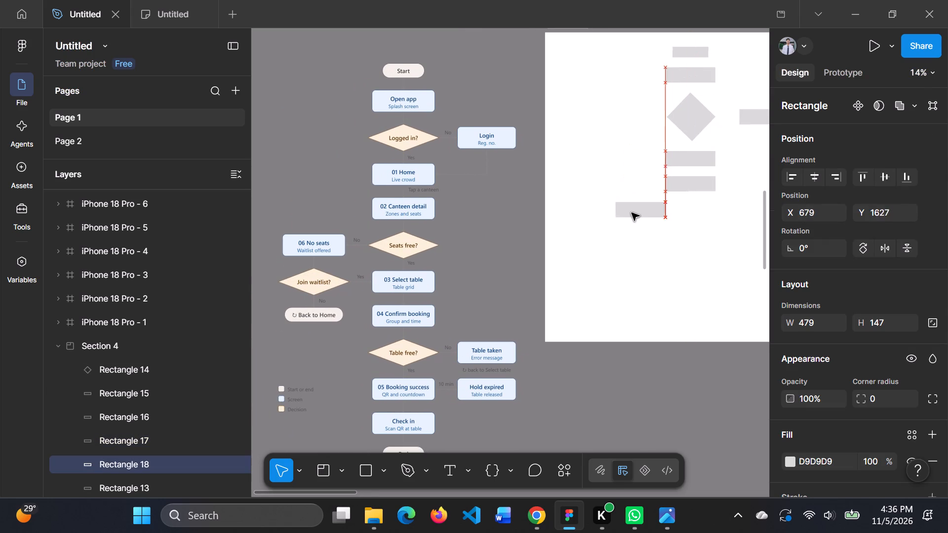
drag(632, 213, 625, 218)
click(691, 219)
Duplicate the 335 × 325 diamond for the Seats free? decision and place it below the last main-column rectangle at X 1164, Y 1628.
click(693, 126)
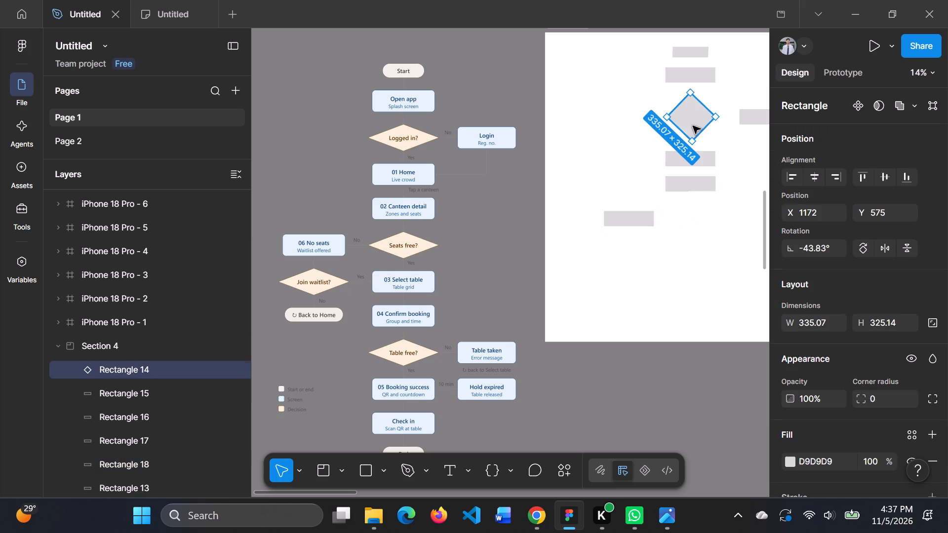
key(ctrl+c)
key(ctrl+v)
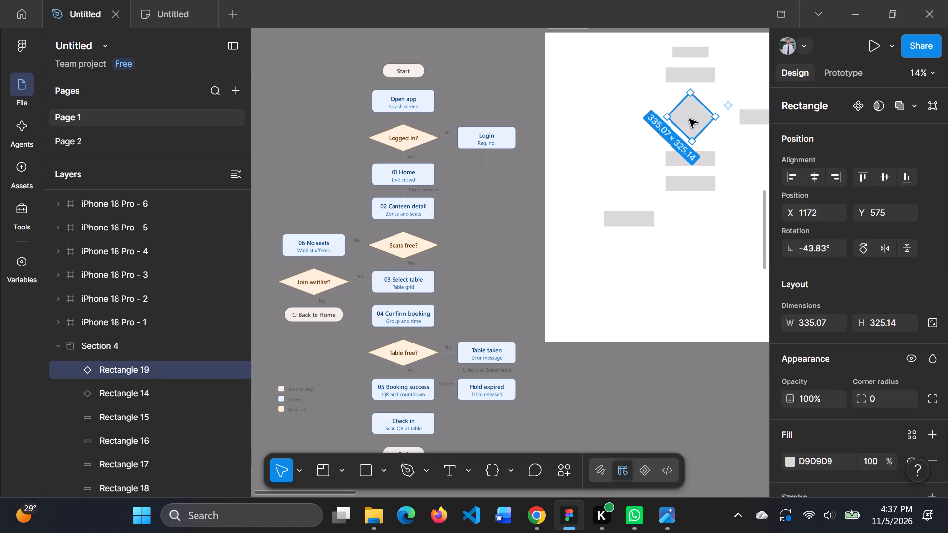
drag(689, 119, 688, 228)
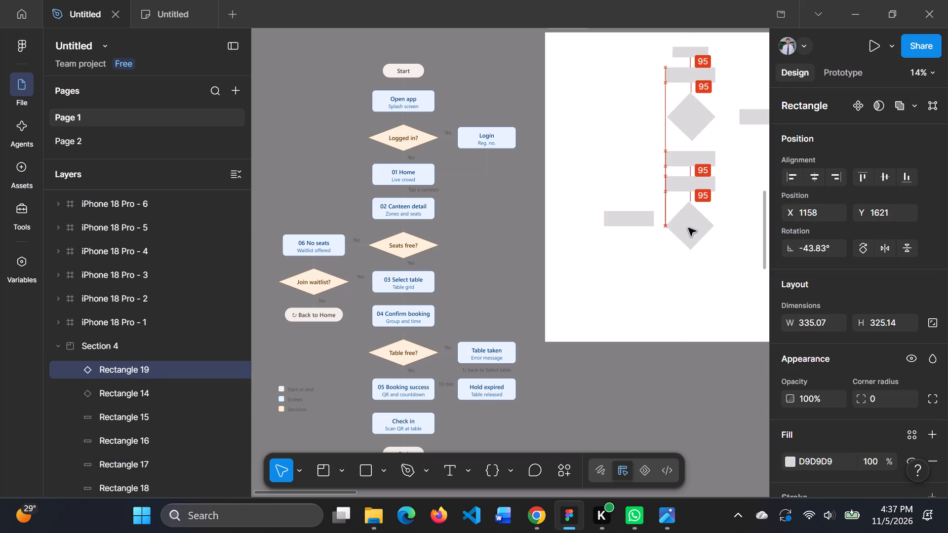
drag(688, 228, 688, 228)
drag(688, 228, 689, 229)
Move the No seats rectangle level with the second diamond's centre, at X 540, Y 1788.
drag(637, 219, 634, 229)
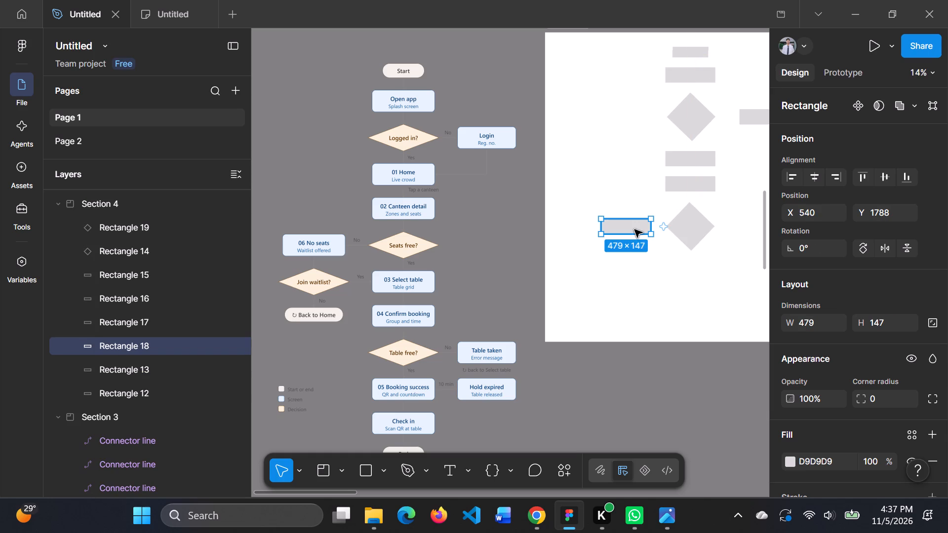
click(639, 267)
Duplicate the 479 × 147 rectangle for 03 Select table and place it beneath the second diamond at X 1158, Y 2190.
scroll(639, 267, left, 1)
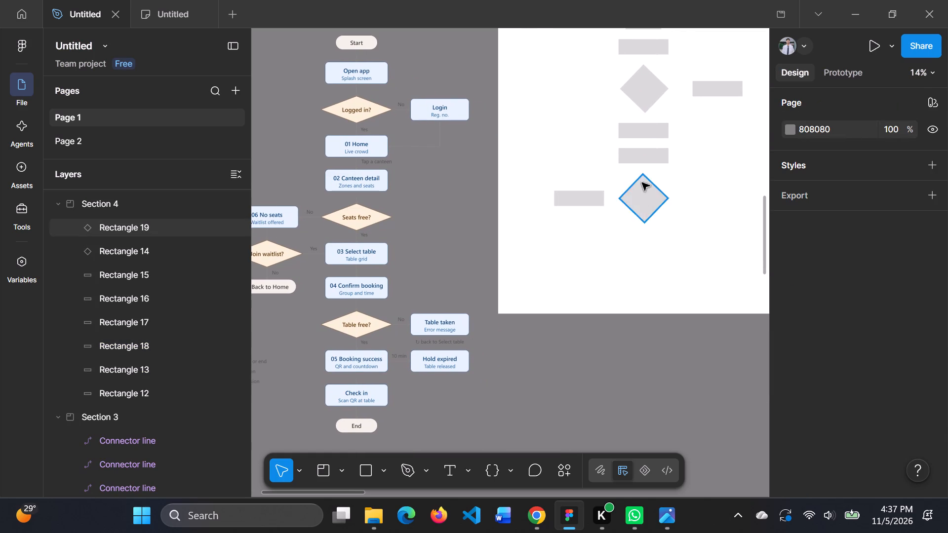
click(642, 156)
key(ctrl+c)
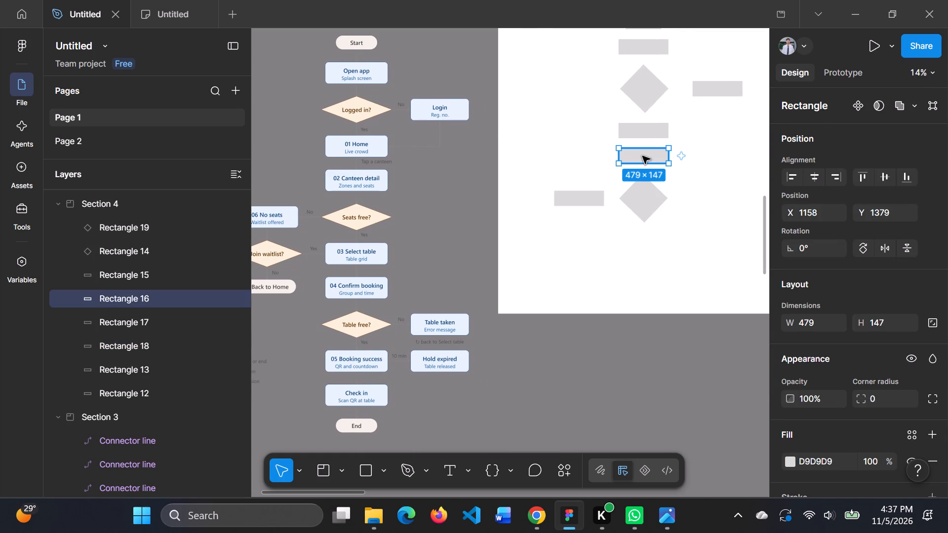
key(ctrl+v)
drag(642, 156, 642, 181)
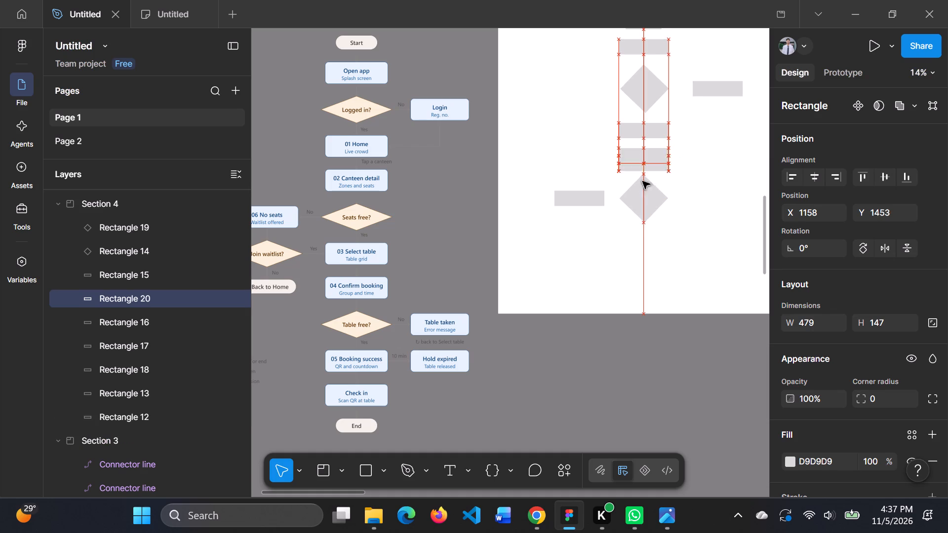
drag(642, 181, 642, 240)
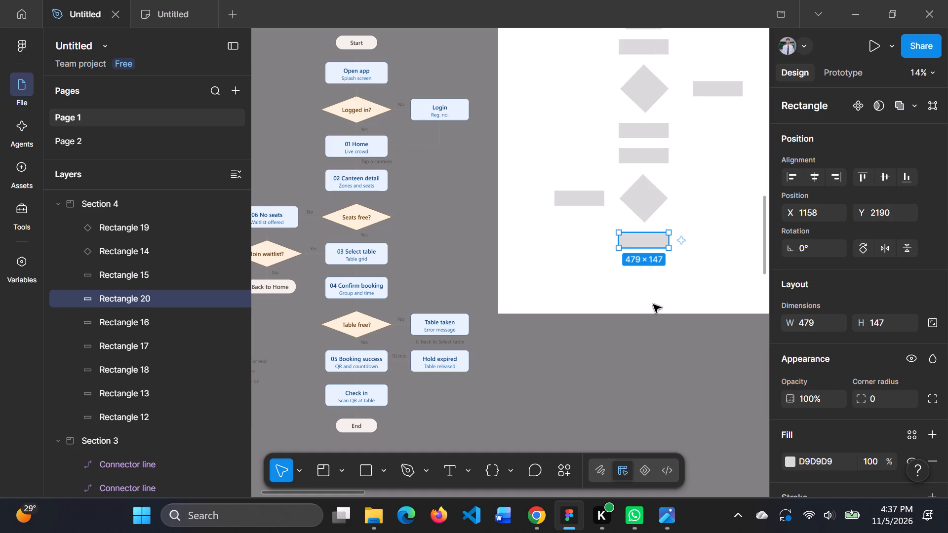
Extend Section 4 downward to a height of 4415 to make room for the rest of the flow.
click(653, 314)
click(650, 305)
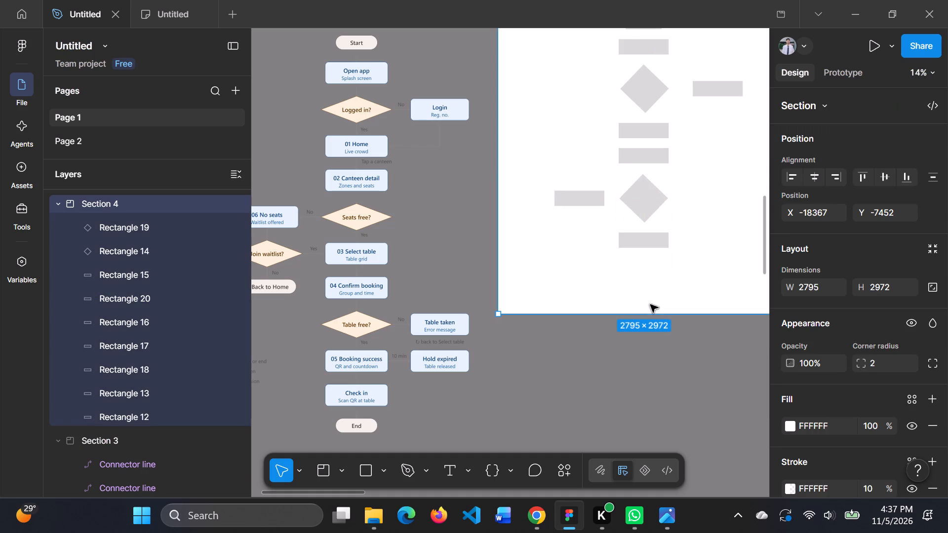
drag(652, 311, 659, 411)
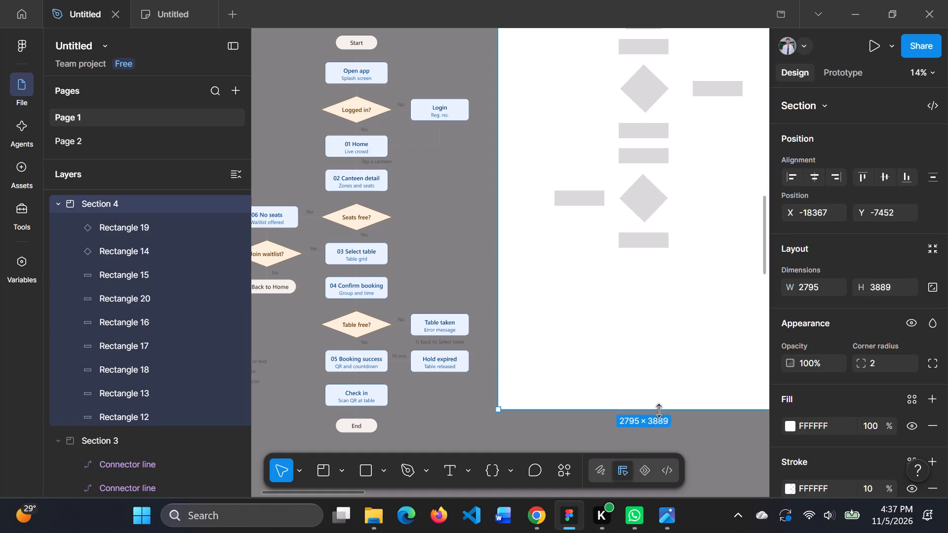
drag(659, 411, 663, 464)
click(643, 321)
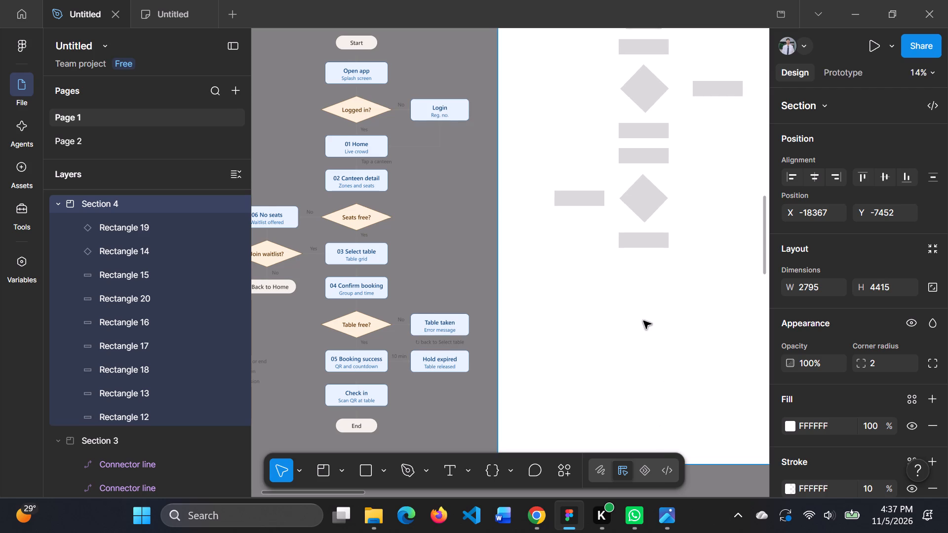
Duplicate the Select table rectangle for 04 Confirm booking and place it beneath at X 1172, Y 2439, with 102 spacing.
click(647, 236)
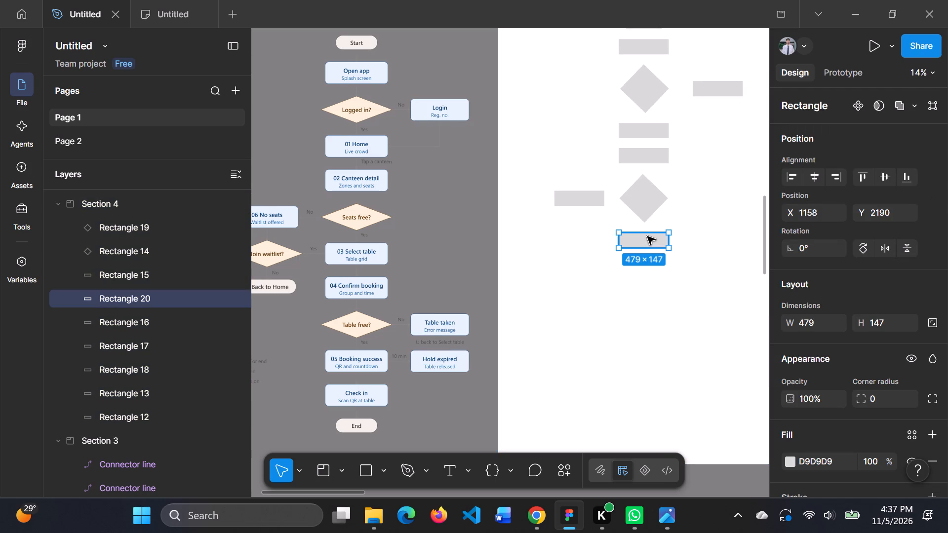
key(ctrl+c)
key(ctrl+v)
drag(646, 239, 646, 246)
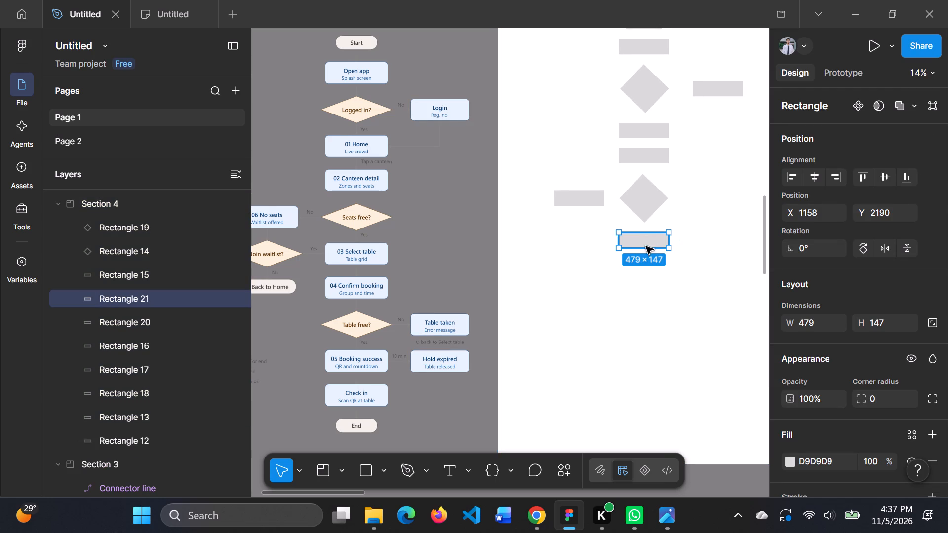
drag(646, 246, 648, 268)
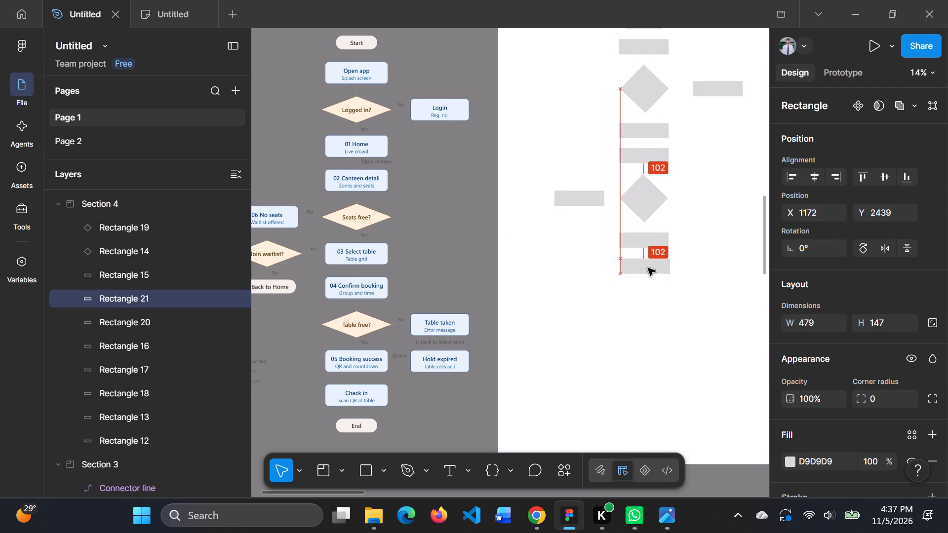
drag(648, 268, 648, 269)
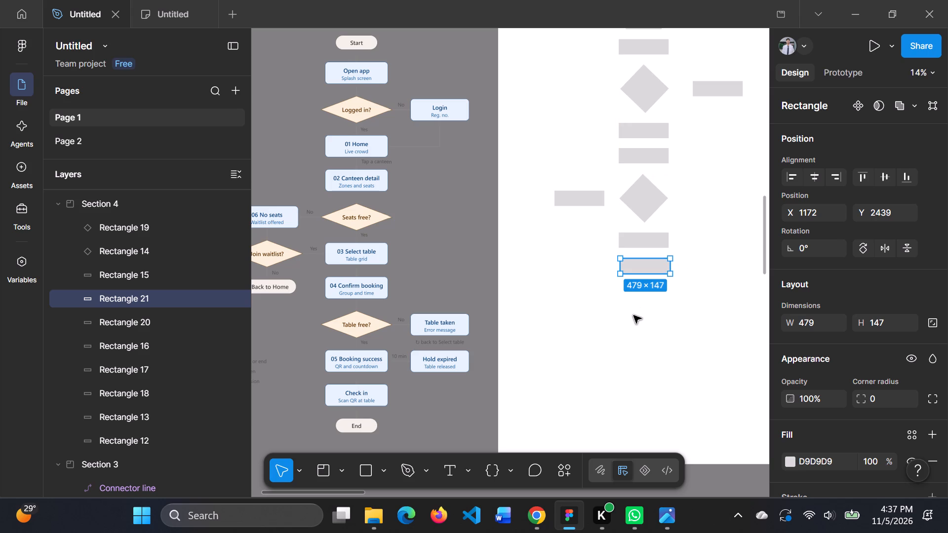
click(633, 315)
Duplicate the second diamond for the Join waitlist? decision and place it under the No seats rectangle at X 537, Y 2028.
scroll(633, 315, right, 2)
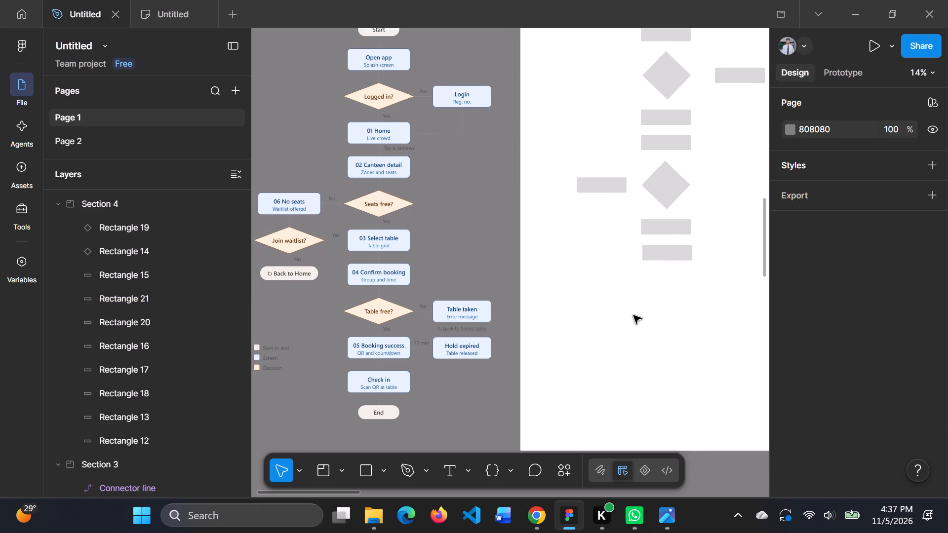
scroll(633, 315, right, 1)
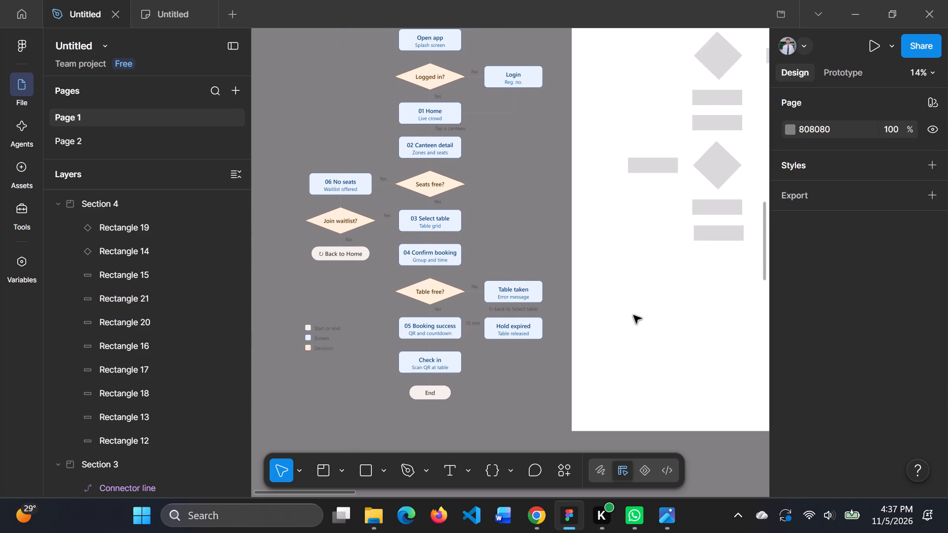
click(716, 172)
key(ctrl+c)
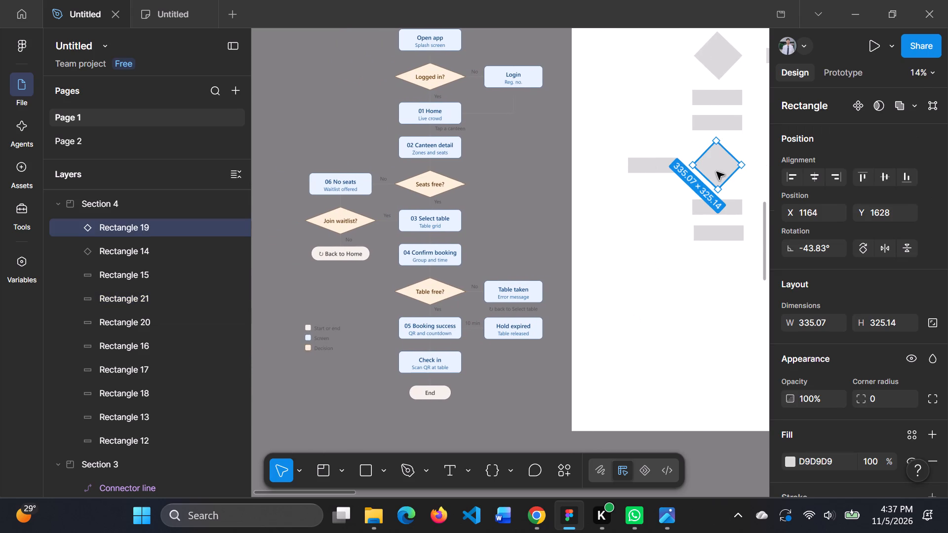
key(ctrl+v)
drag(716, 172, 650, 218)
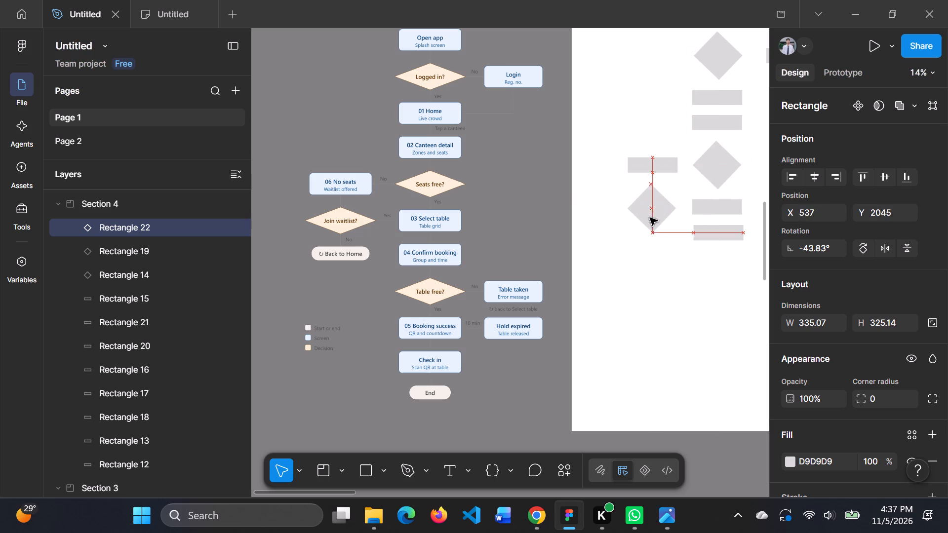
drag(650, 218, 642, 214)
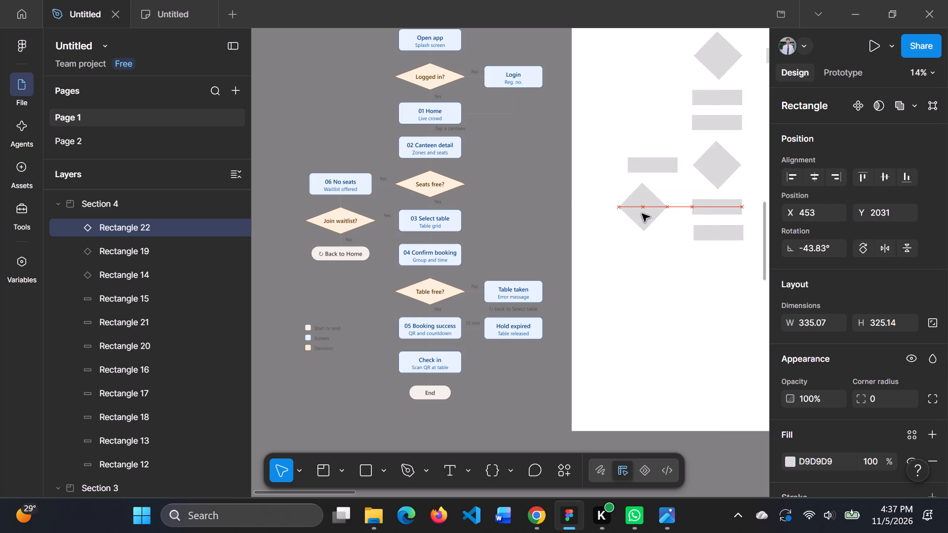
drag(642, 214, 648, 213)
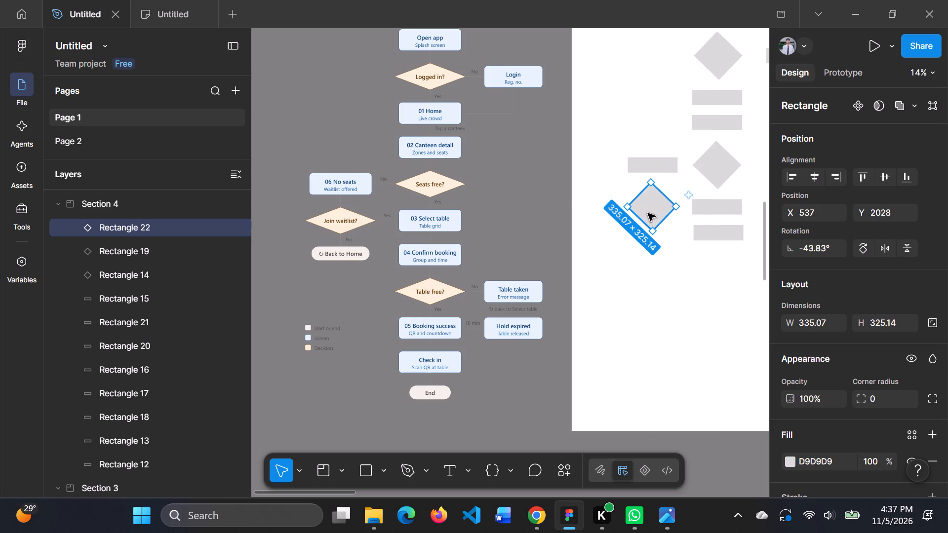
click(633, 287)
Paste another 335 × 325 diamond for the Table free? decision and place it beneath the Confirm booking rectangle, with about 102 spacing.
scroll(633, 287, left, 1)
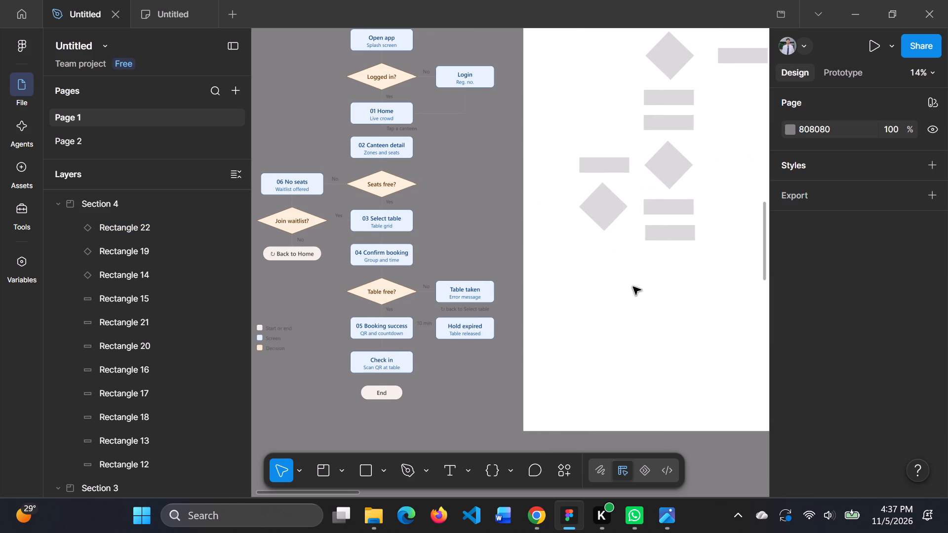
key(ctrl+v)
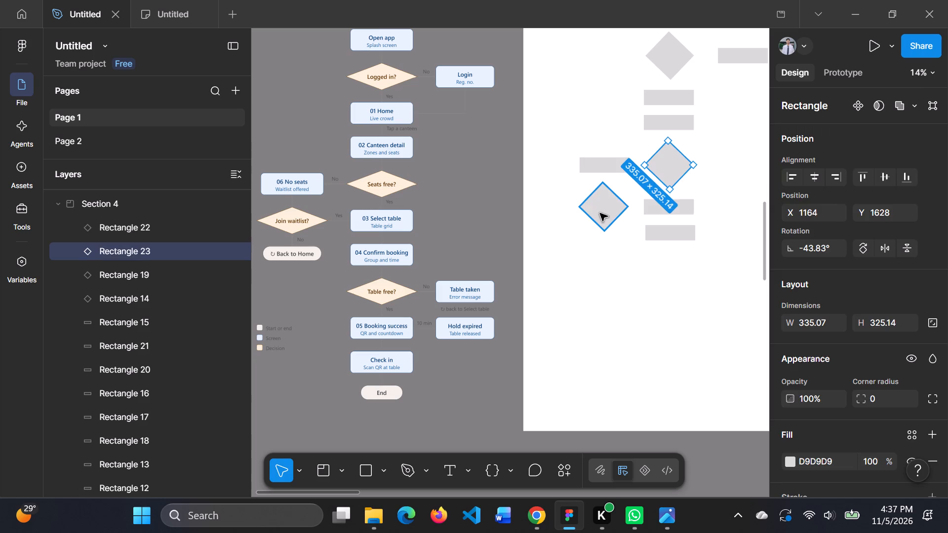
drag(668, 165, 674, 220)
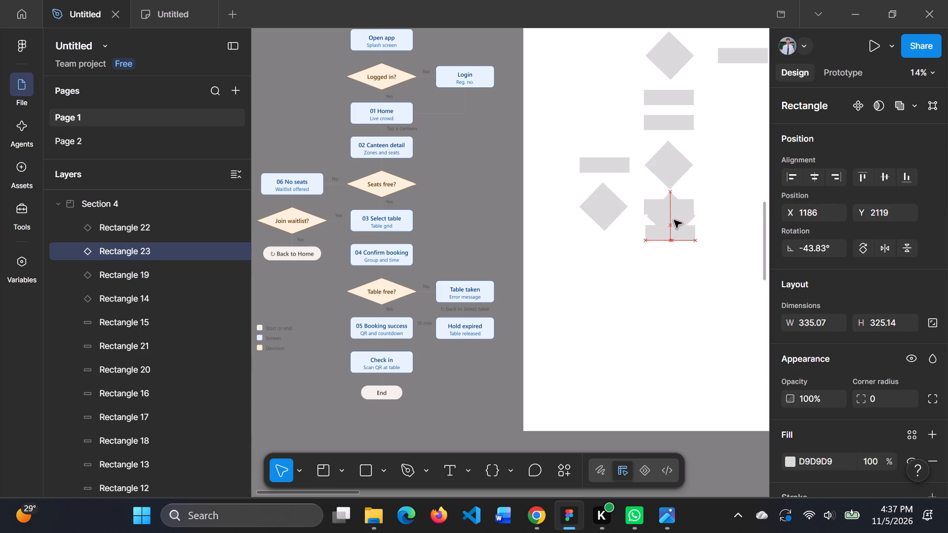
drag(674, 220, 671, 276)
click(606, 305)
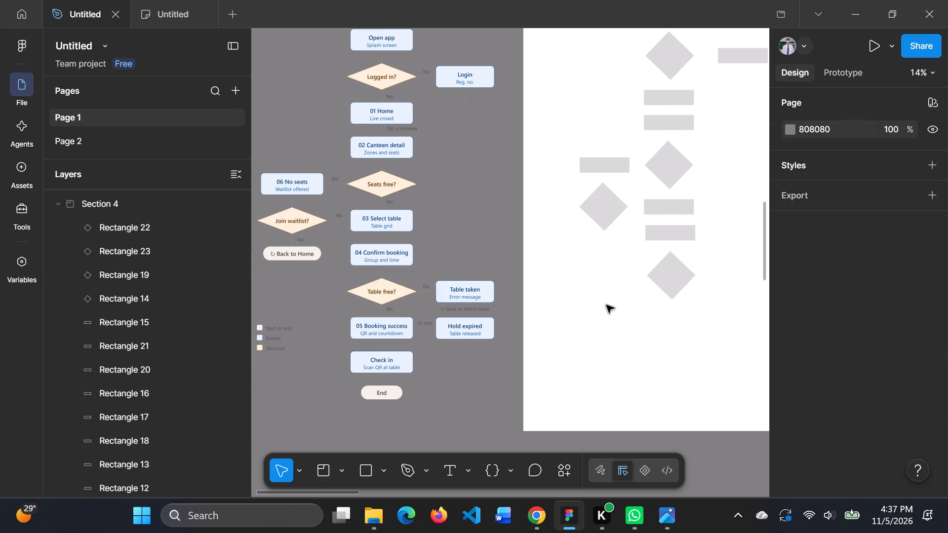
Duplicate the Select table rectangle for the Table taken branch and place it right of the lowest diamond at X 1869, Y 2848.
click(649, 199)
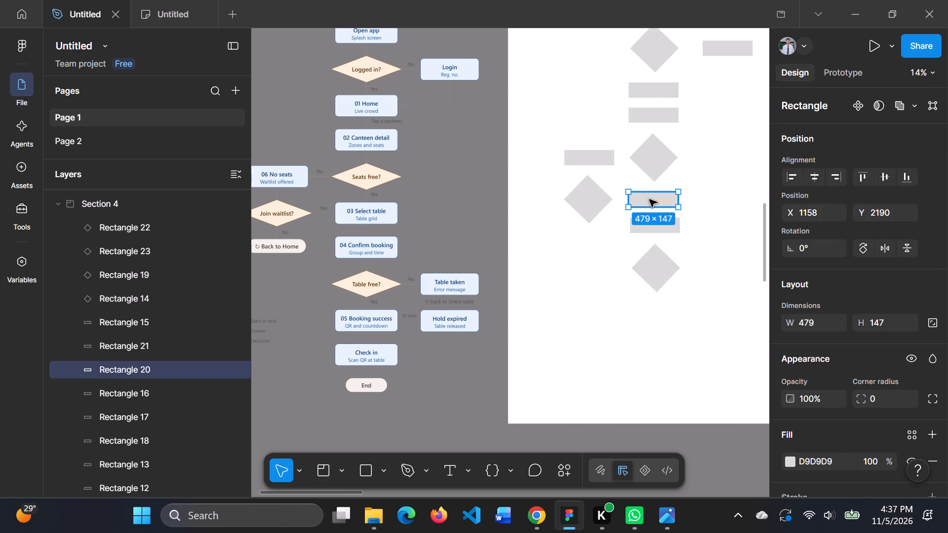
key(ctrl+c)
key(ctrl+v)
drag(649, 199, 686, 229)
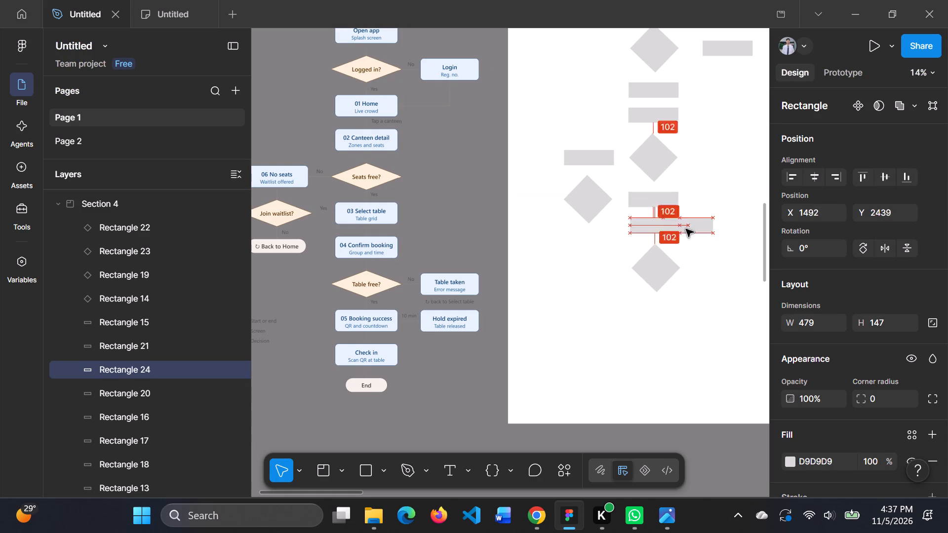
drag(686, 229, 718, 269)
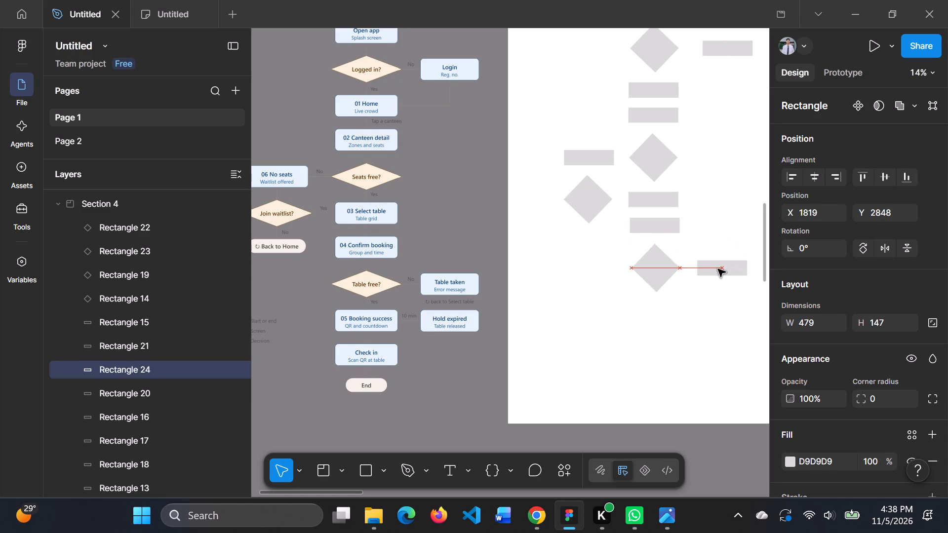
drag(718, 269, 723, 268)
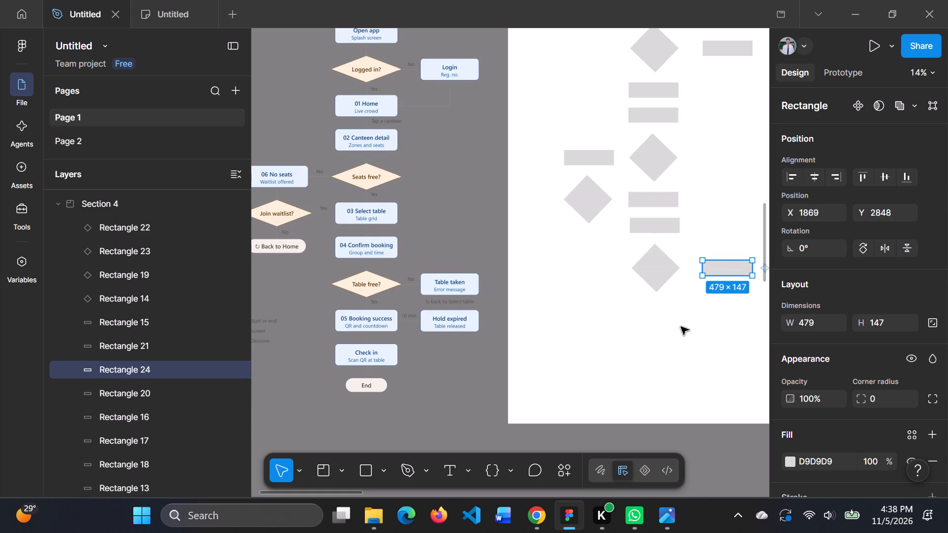
click(681, 327)
Paste another 479 × 147 rectangle for 05 Booking success and place it beneath the Table free? diamond at about X 1186, Y 3257.
key(ctrl+v)
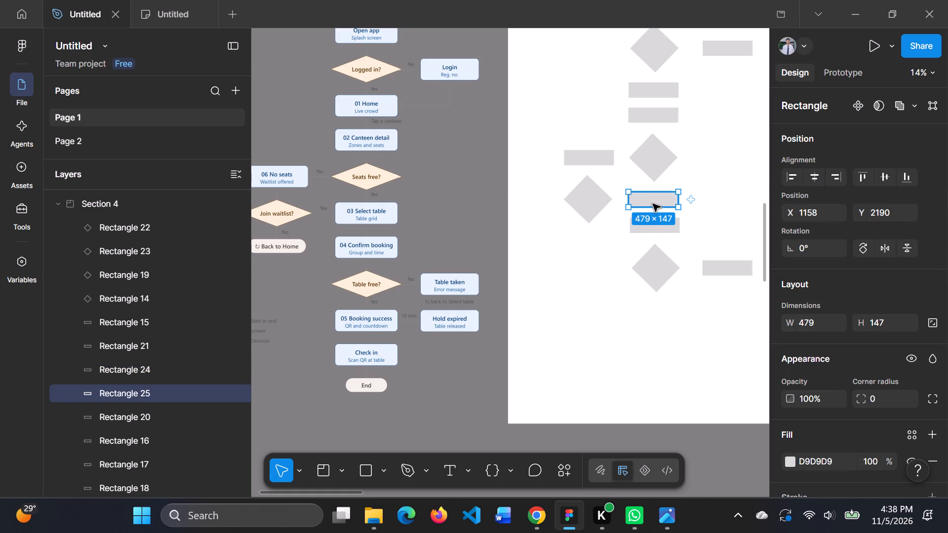
drag(654, 199, 655, 313)
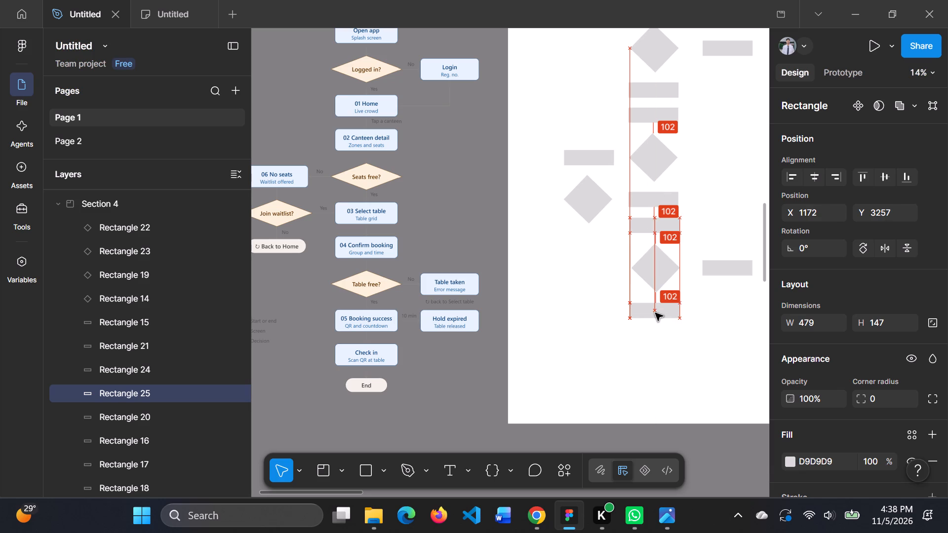
drag(655, 313, 656, 313)
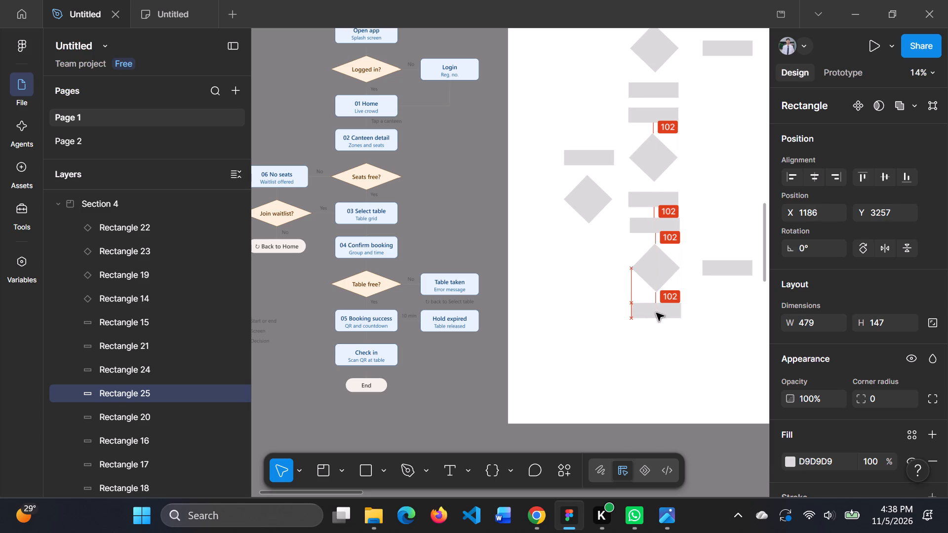
drag(656, 313, 656, 311)
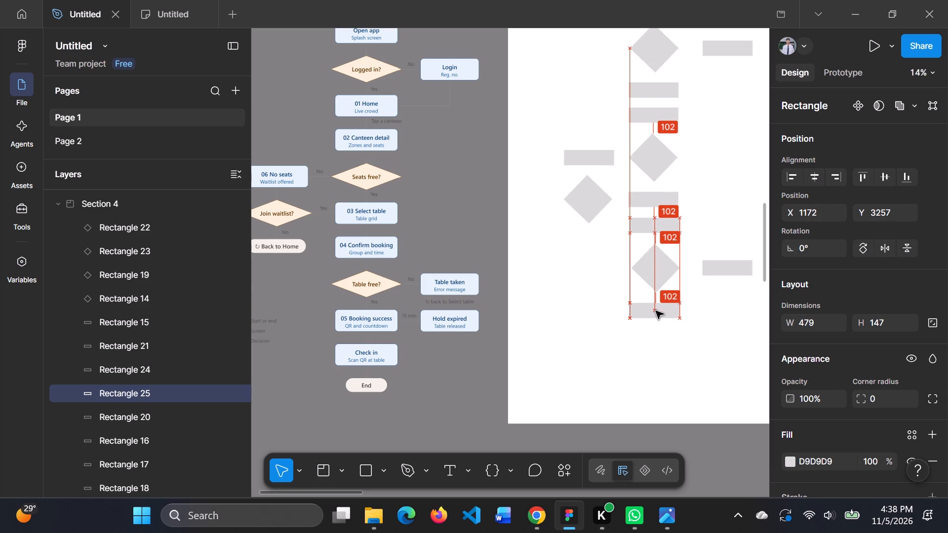
drag(656, 311, 656, 311)
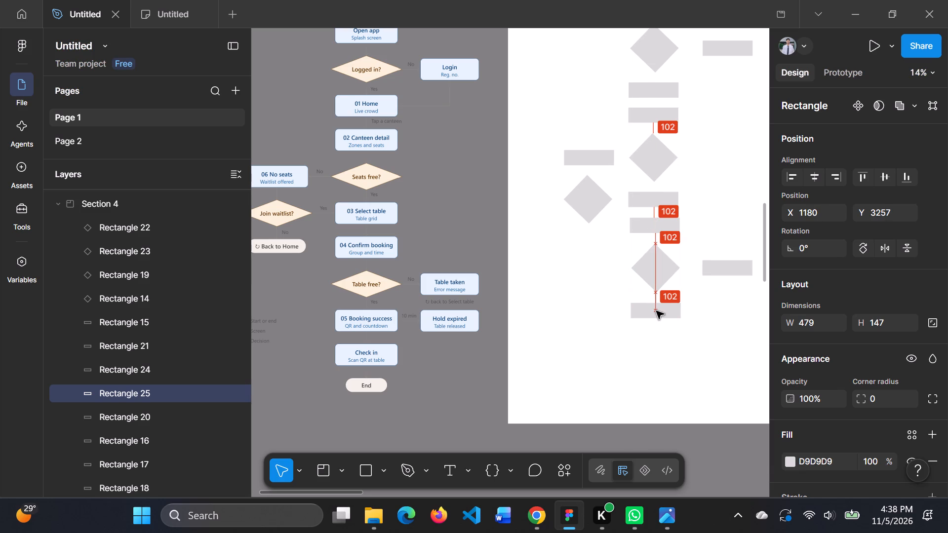
drag(656, 311, 657, 311)
click(648, 355)
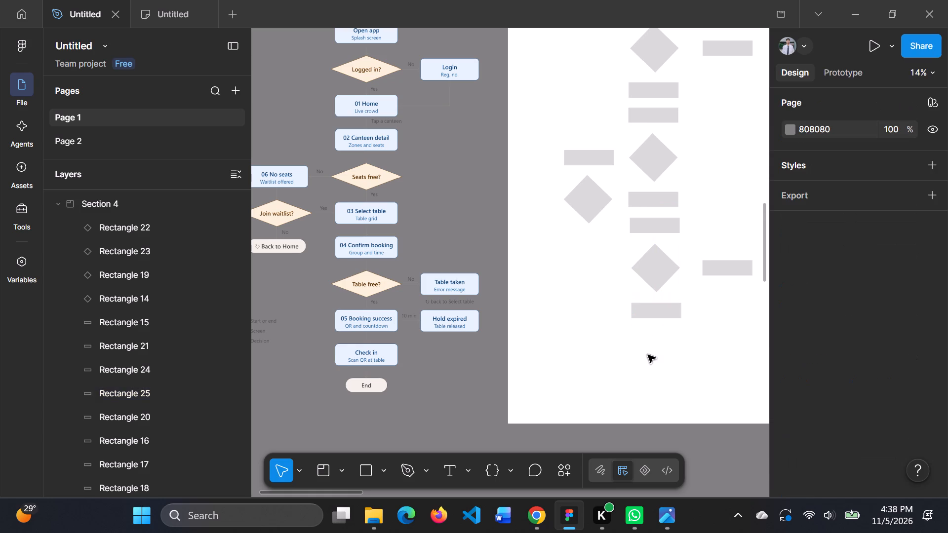
Paste another rectangle for Check in and place it beneath the Booking success rectangle at X 1186, Y 3506.
key(ctrl+v)
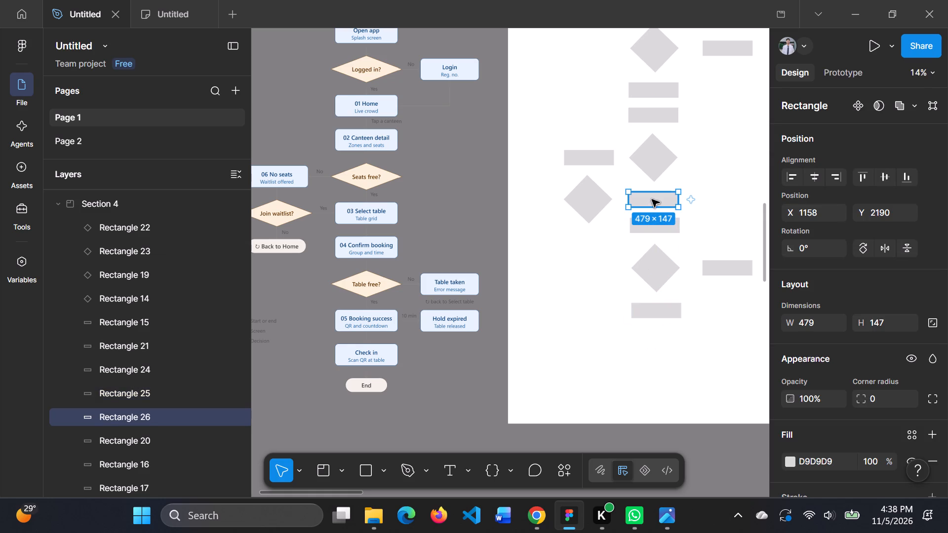
drag(652, 199, 654, 335)
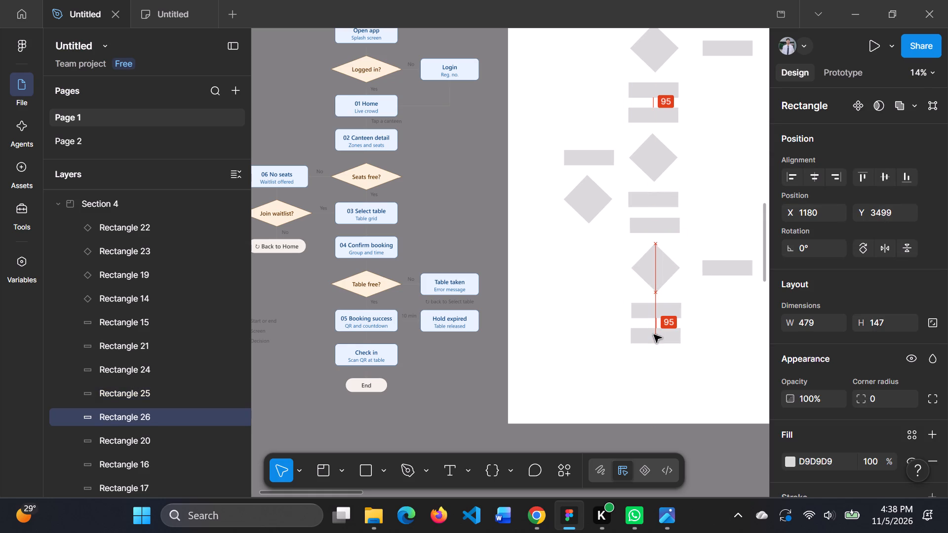
drag(654, 335, 656, 332)
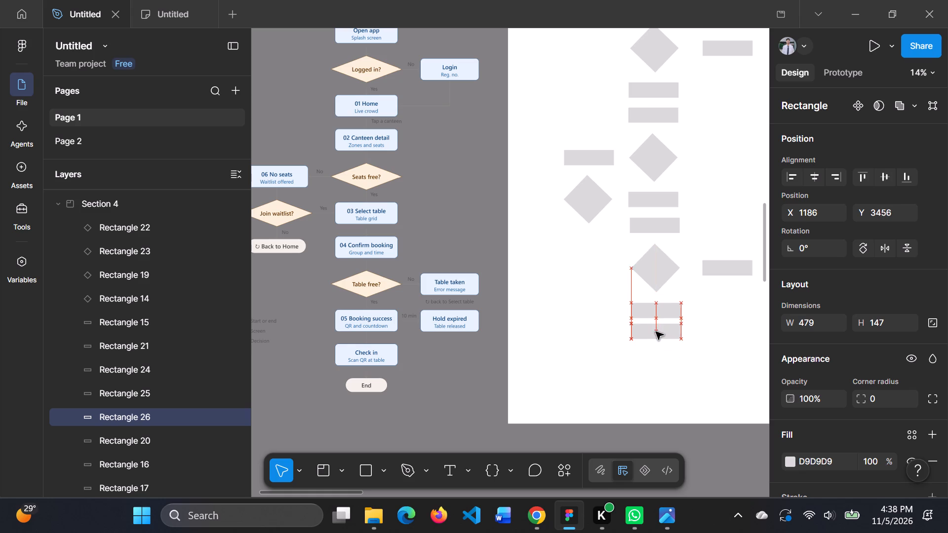
drag(656, 332, 656, 340)
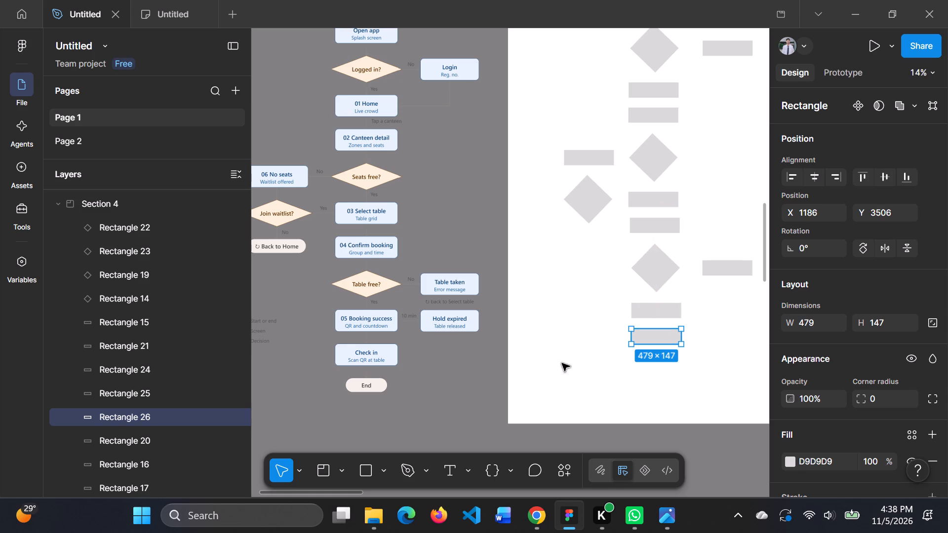
click(562, 363)
Paste another rectangle for Hold expired and place it right of the Booking success rectangle at X 1869, Y 3257.
scroll(562, 363, left, 1)
click(686, 305)
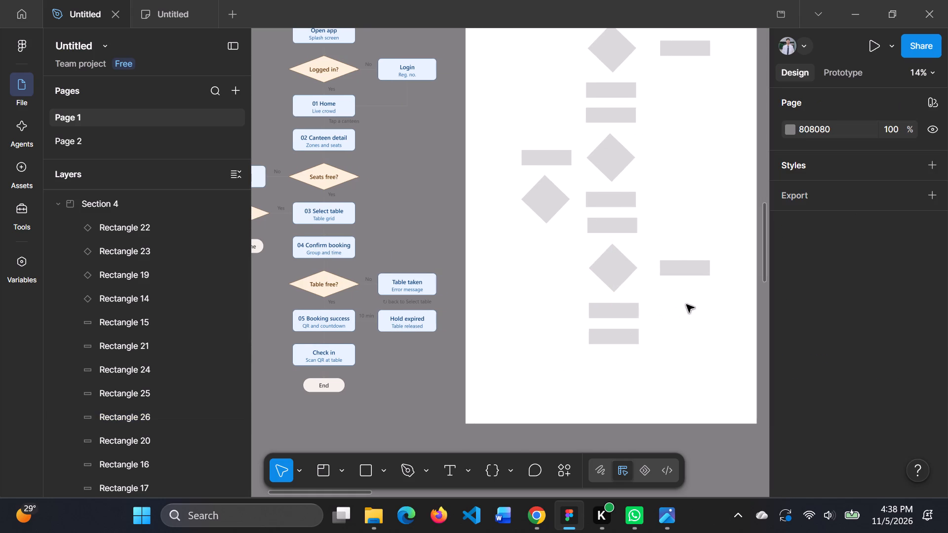
key(ctrl+v)
drag(616, 199, 678, 271)
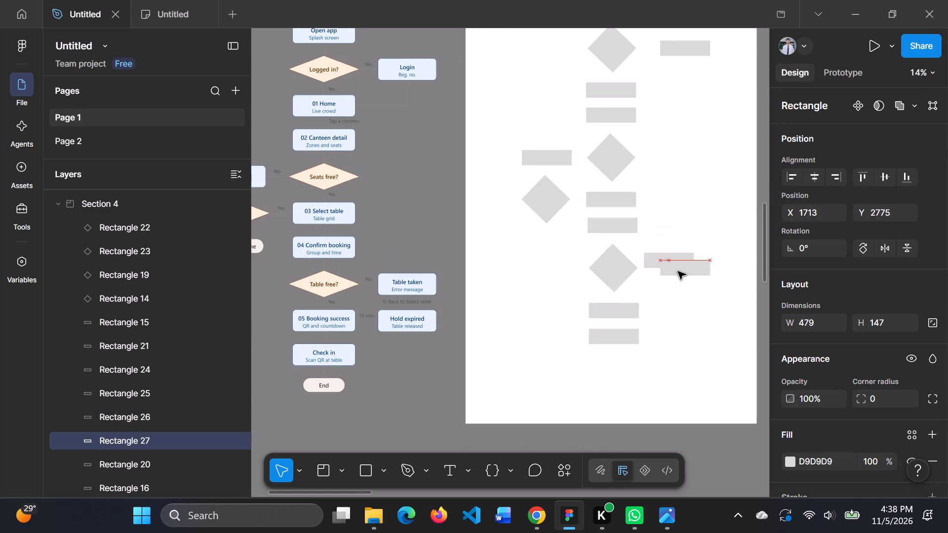
drag(678, 271, 687, 304)
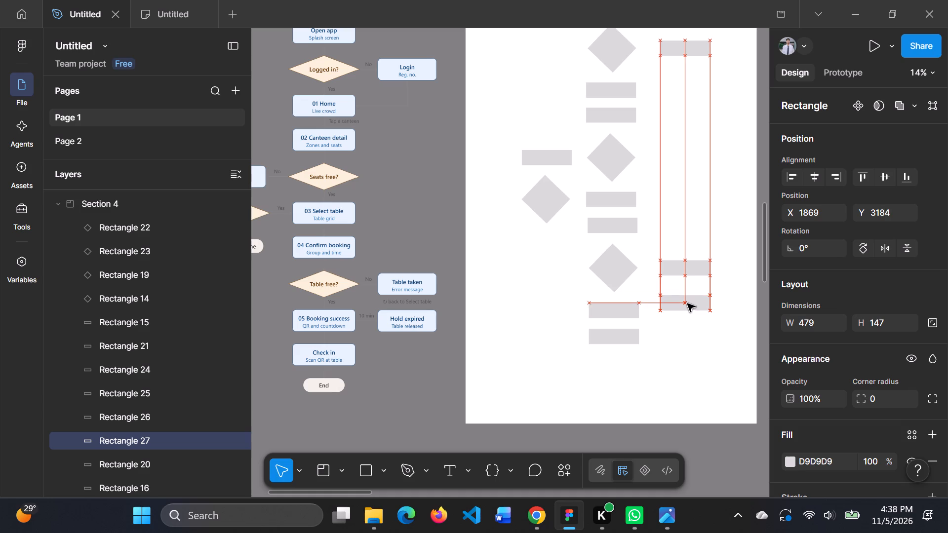
drag(687, 304, 689, 312)
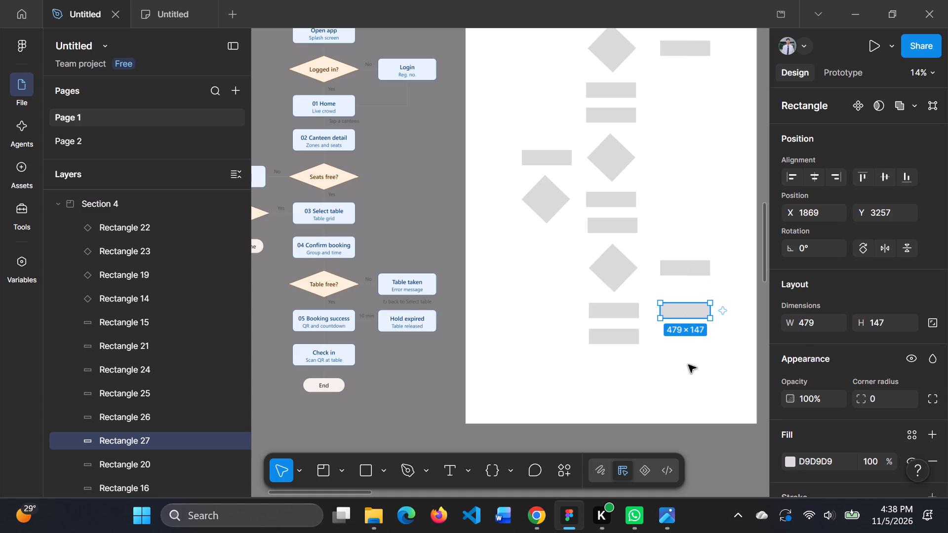
click(688, 365)
Paste another rectangle for End and place it beneath the Check in rectangle at X 1186, Y 3755.
scroll(688, 365, down, 1)
click(642, 359)
key(ctrl+v)
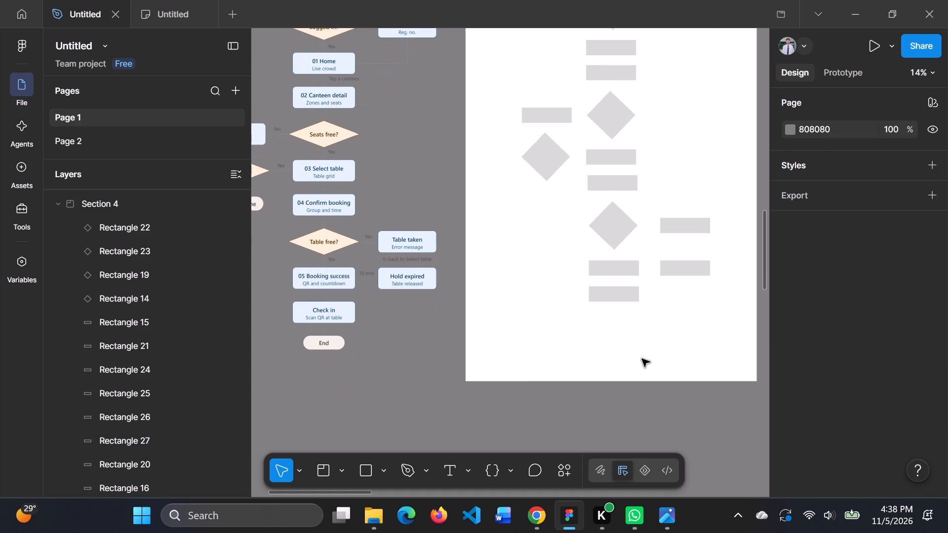
drag(611, 158, 611, 241)
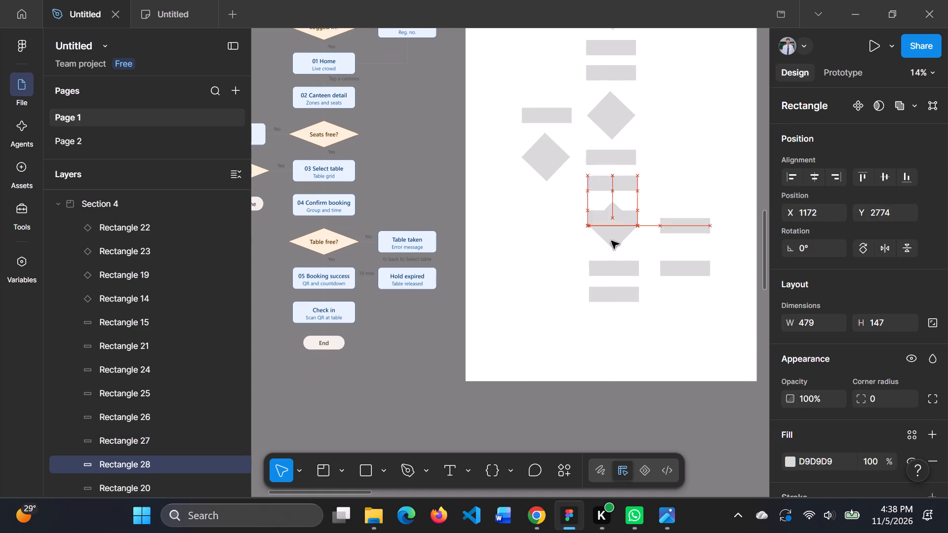
drag(611, 241, 615, 324)
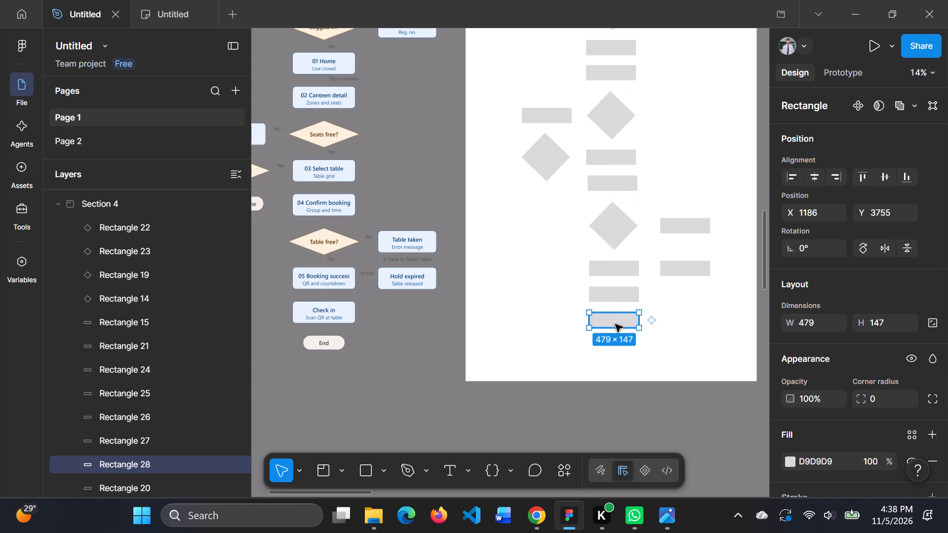
click(704, 320)
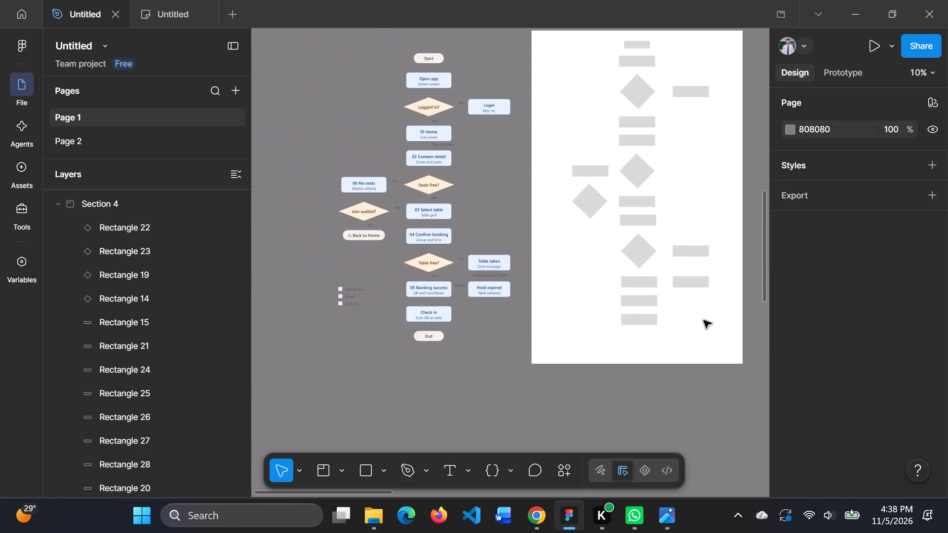
Set the corner radius of the 344 × 100 Start rectangle at the top of Section 4 to 30.
scroll(704, 320, up, 2)
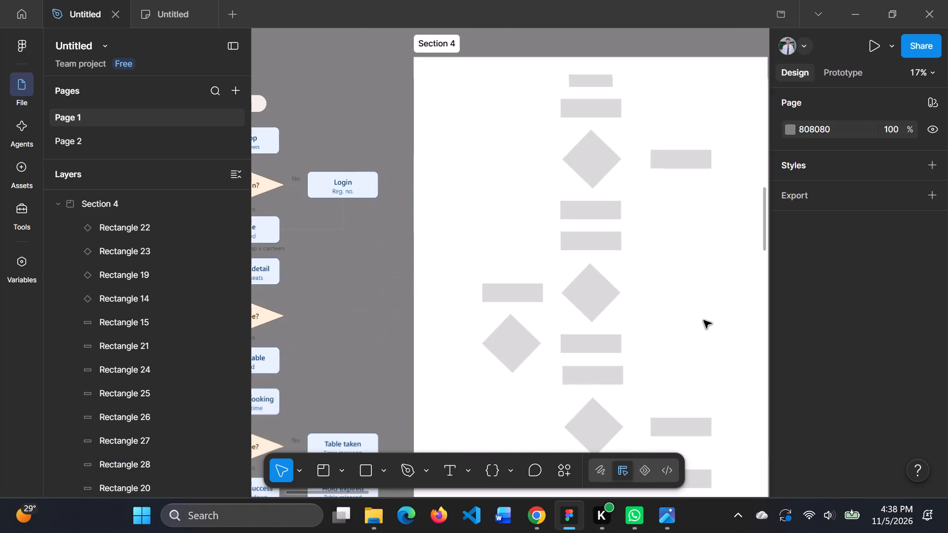
click(595, 81)
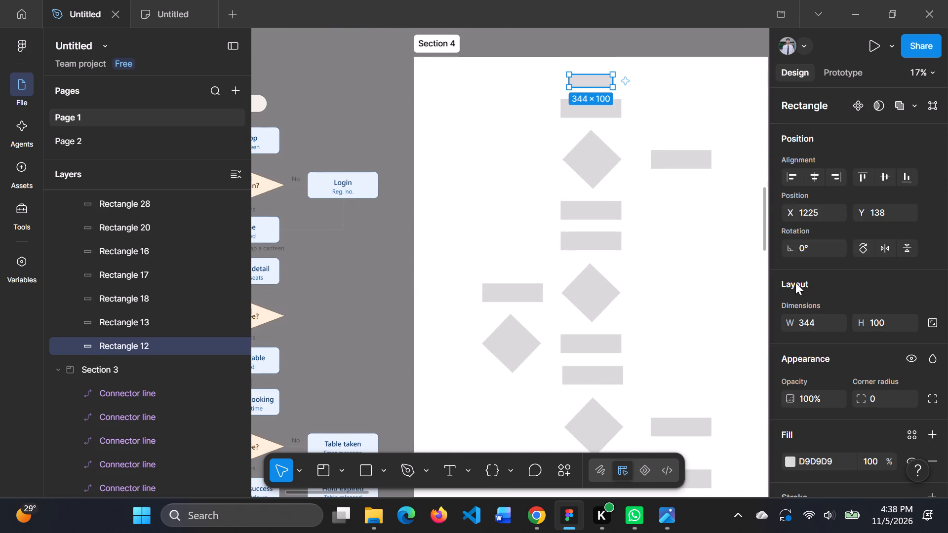
scroll(814, 308, down, 1)
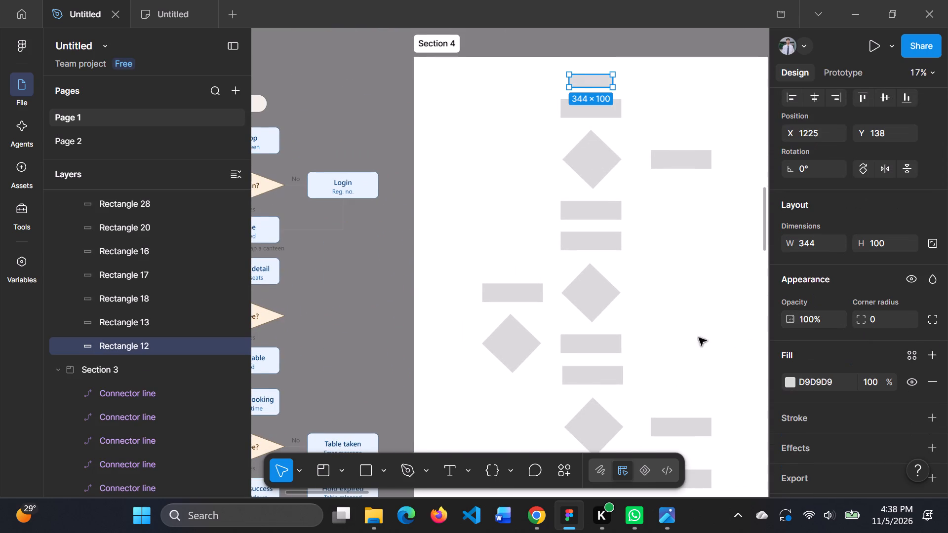
scroll(670, 327, right, 1)
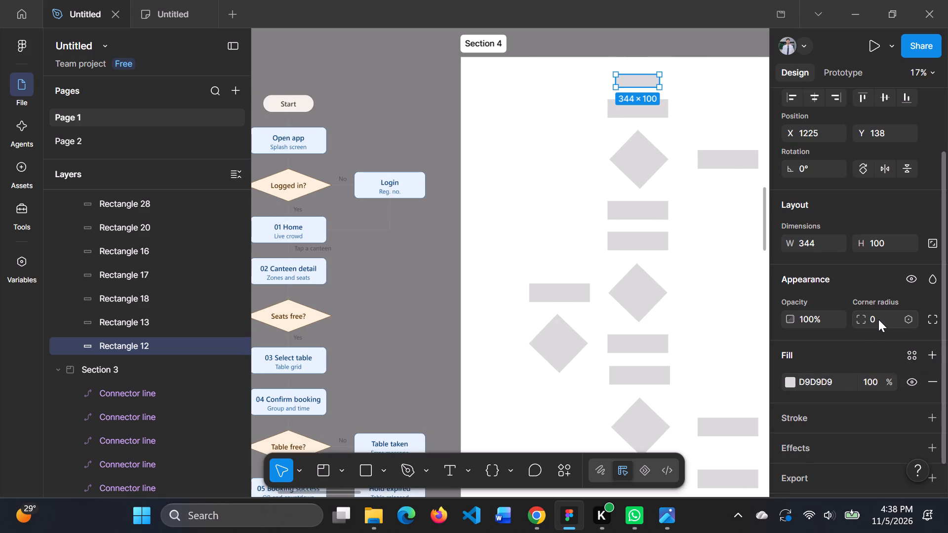
double_click(878, 319)
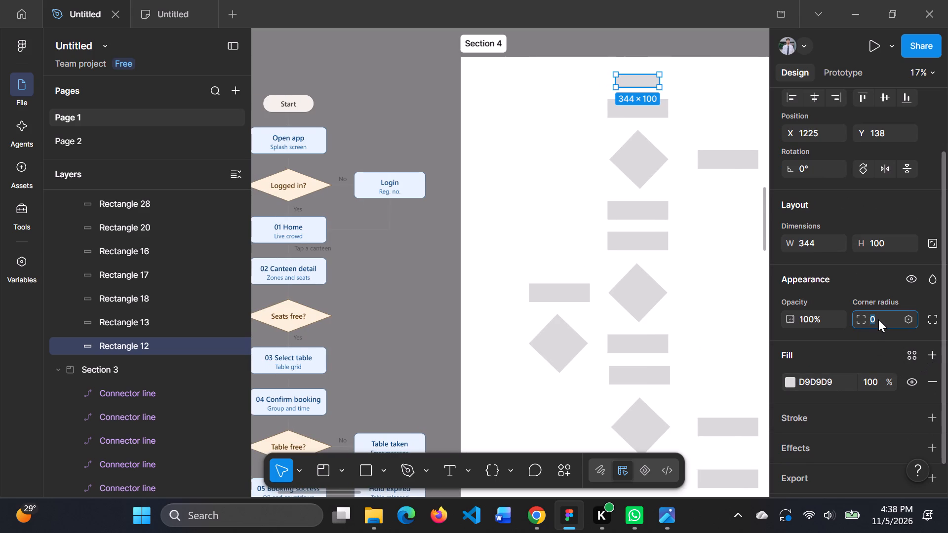
click(878, 319)
key(BackSpace)
text(20)
key(BackSpace)
key(BackSpace)
text(30)
key(Return)
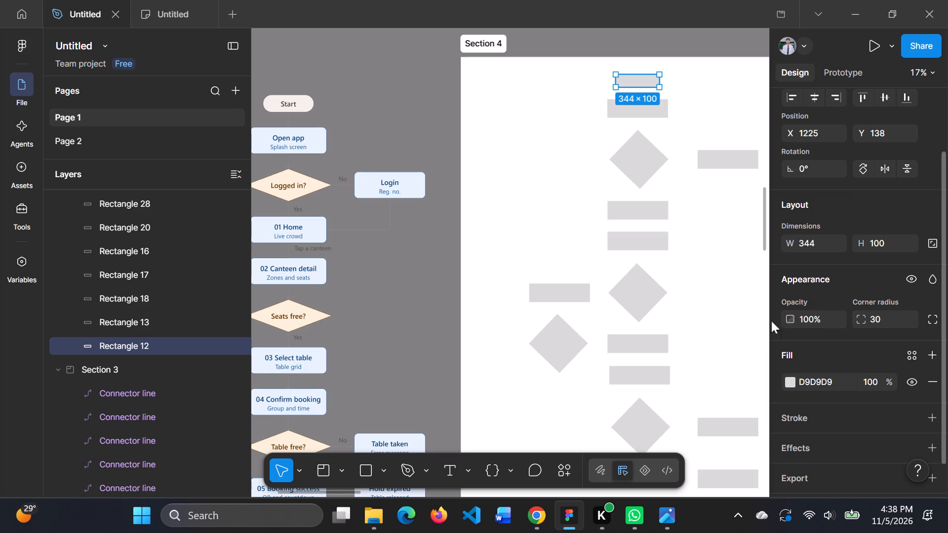
click(716, 306)
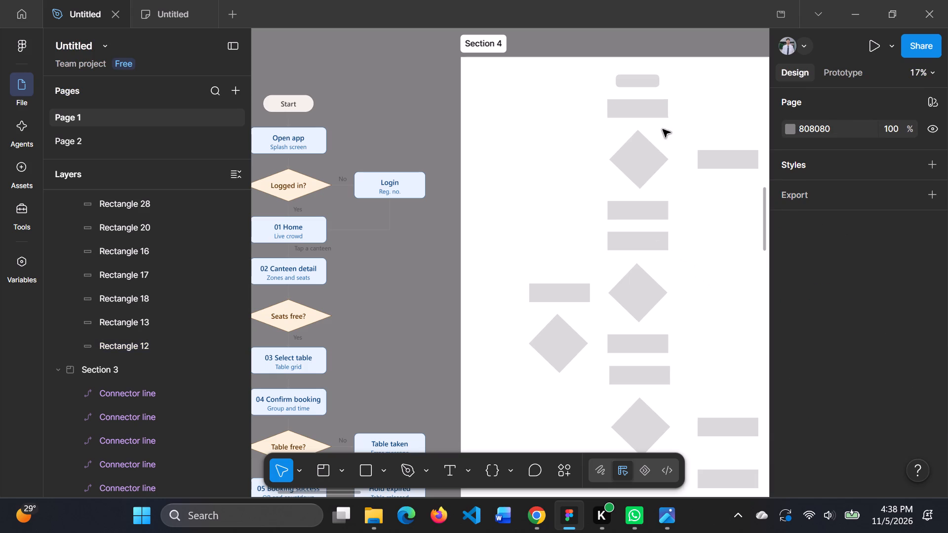
Set the corner radius of the Open app rectangle beneath the Start shape to 20.
double_click(645, 109)
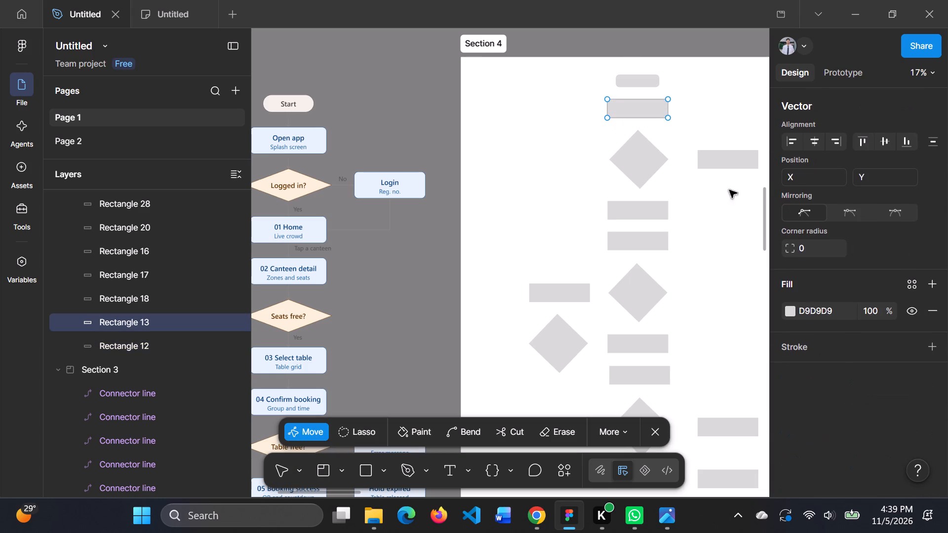
click(697, 99)
click(717, 157)
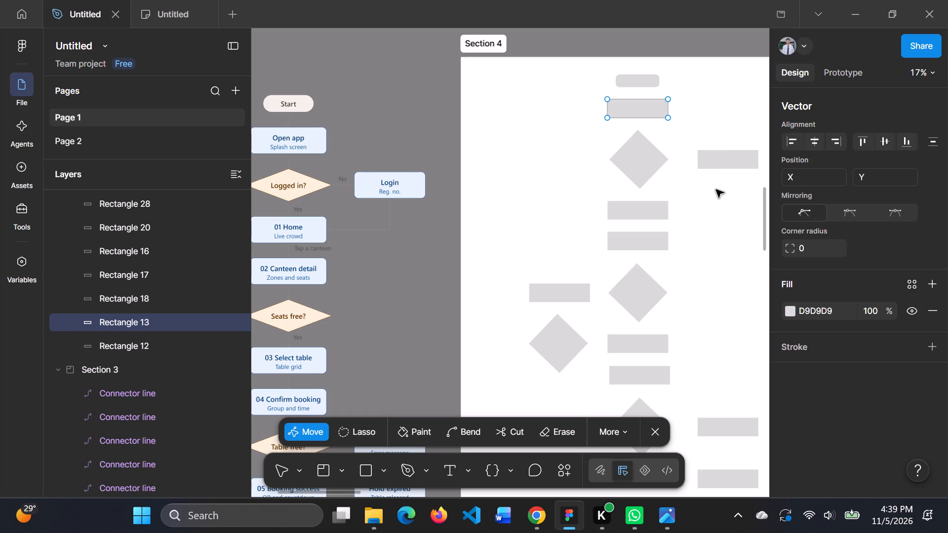
double_click(716, 190)
scroll(873, 377, down, 1)
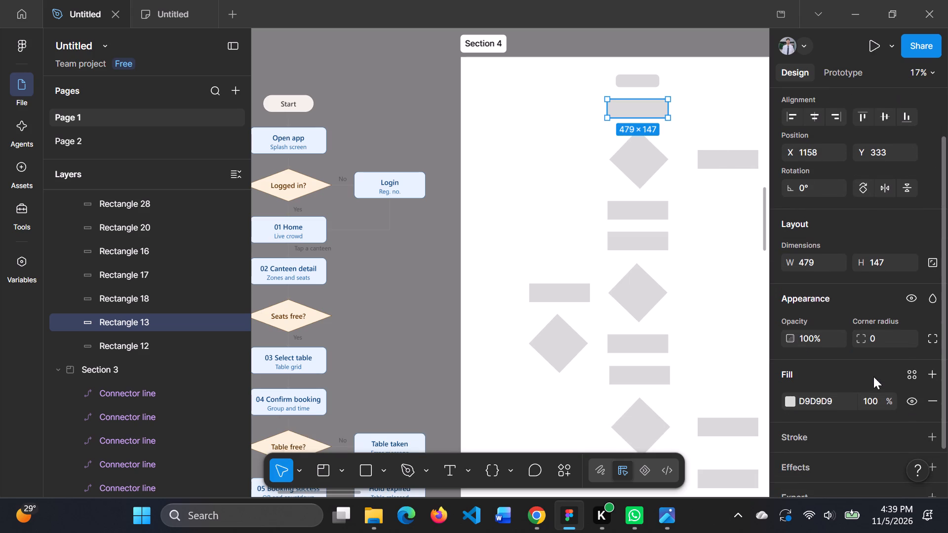
scroll(873, 377, down, 2)
scroll(873, 377, up, 1)
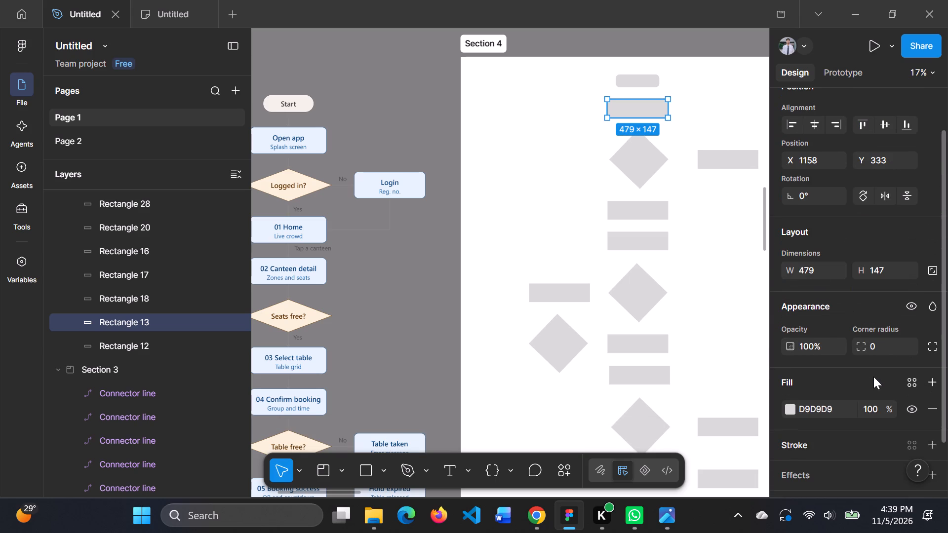
click(880, 349)
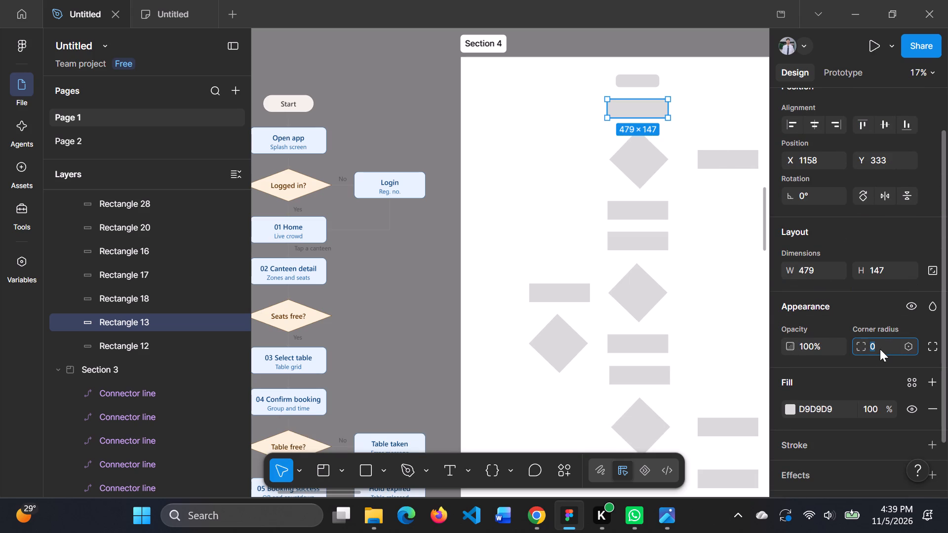
key(BackSpace)
text(20)
key(Return)
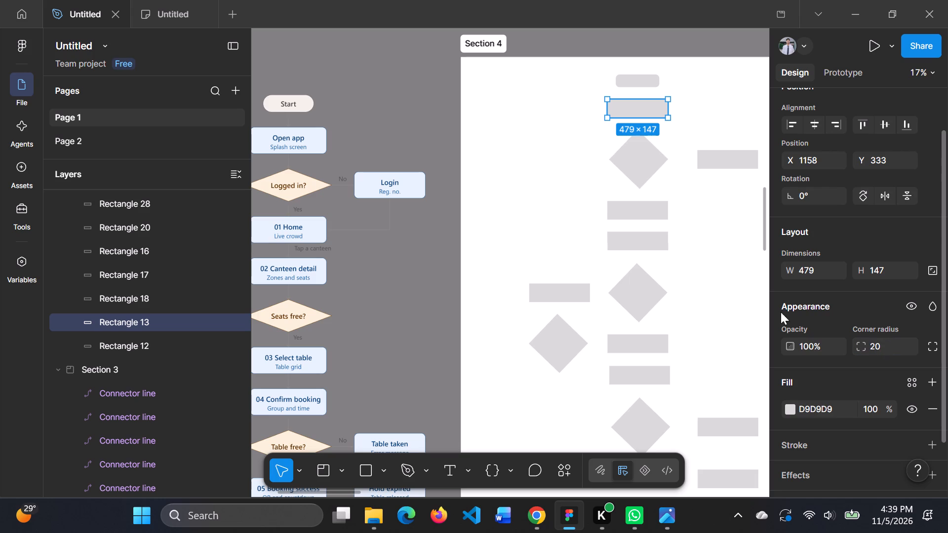
Set the corner radius of the Login rectangle beside the first diamond in Section 4 to 20.
click(729, 154)
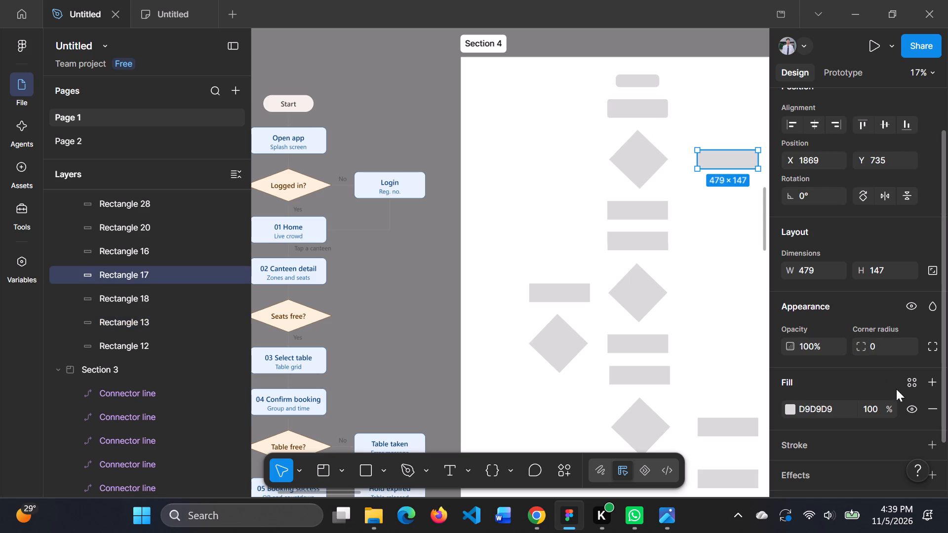
click(882, 342)
key(BackSpace)
text(20)
key(Return)
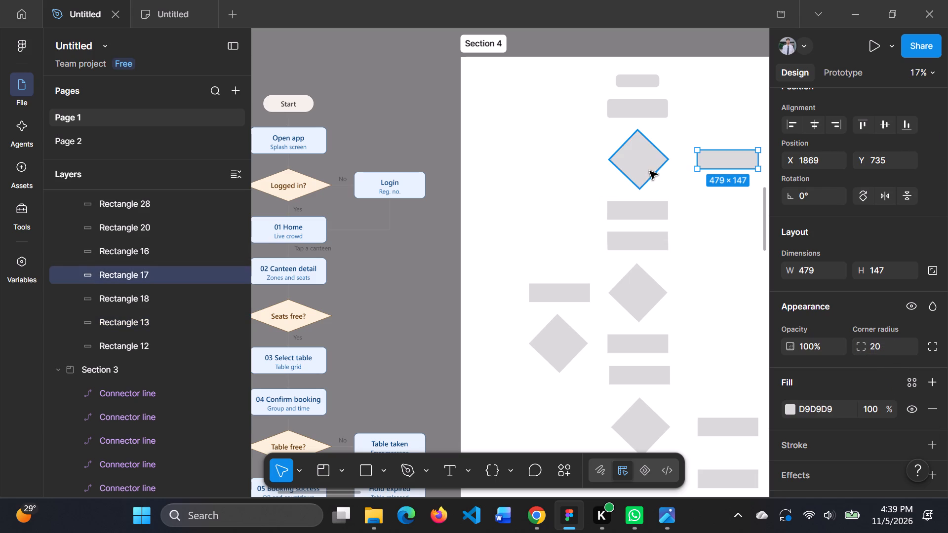
Set the corner radius of the 01 Home rectangle beneath the first diamond to 20.
click(642, 205)
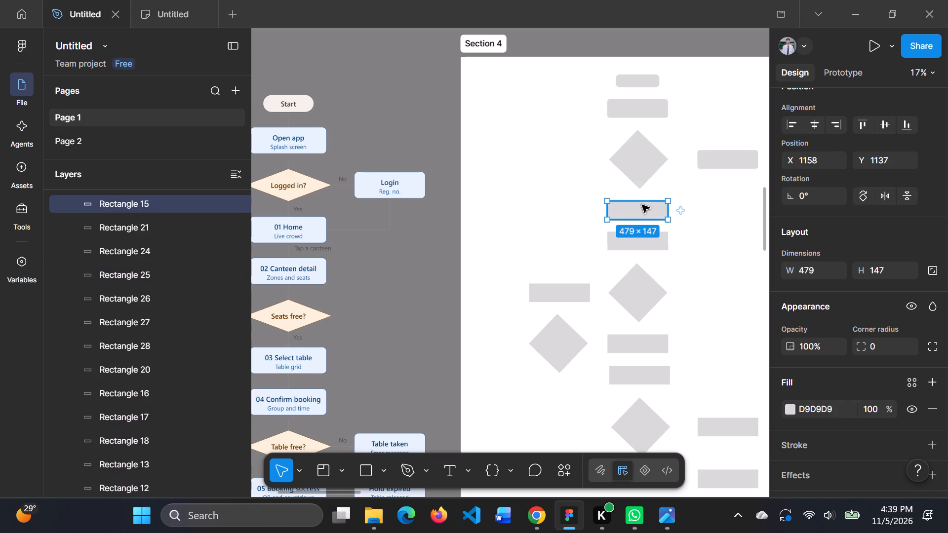
click(884, 350)
key(BackSpace)
text(20)
key(Return)
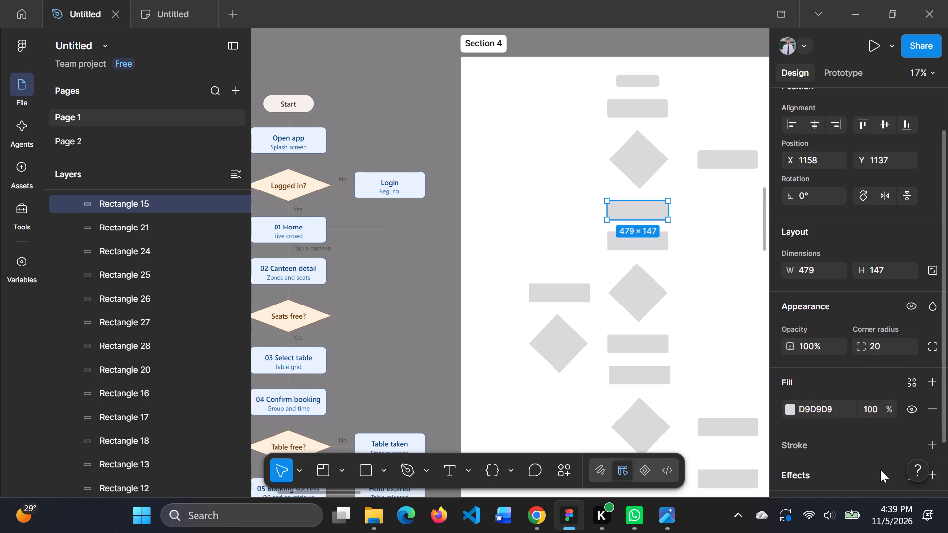
Set the corner radius of the 02 Canteen detail rectangle beneath the Home rectangle to 20.
click(728, 336)
scroll(728, 336, right, 1)
click(672, 238)
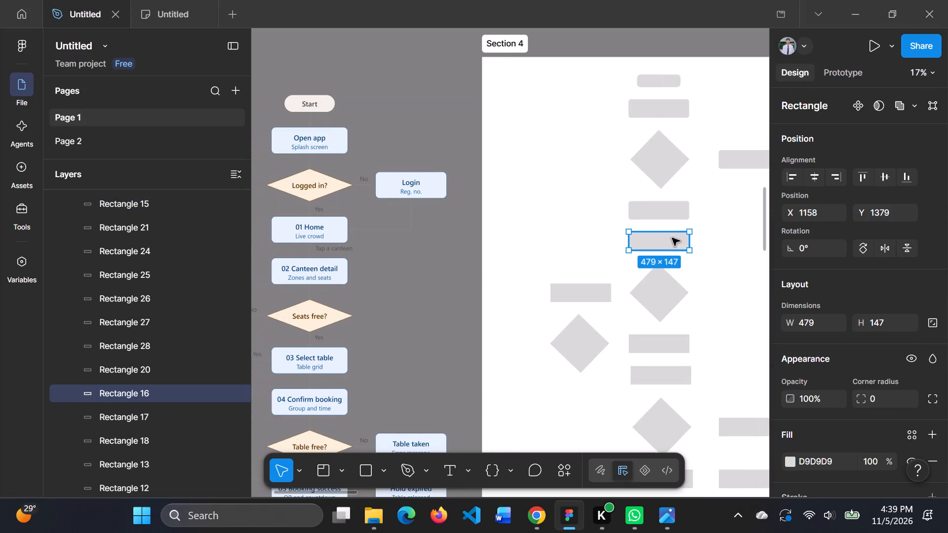
click(890, 391)
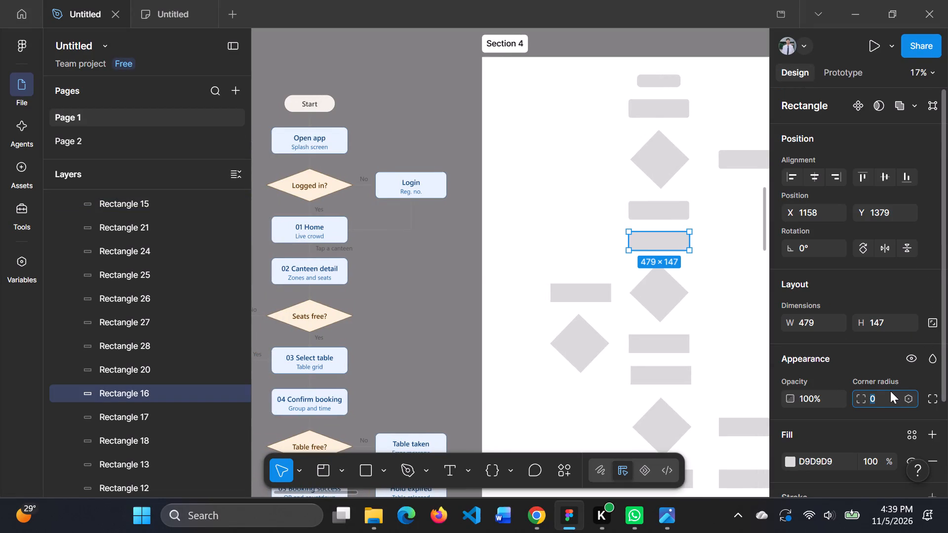
key(BackSpace)
text(20)
key(Return)
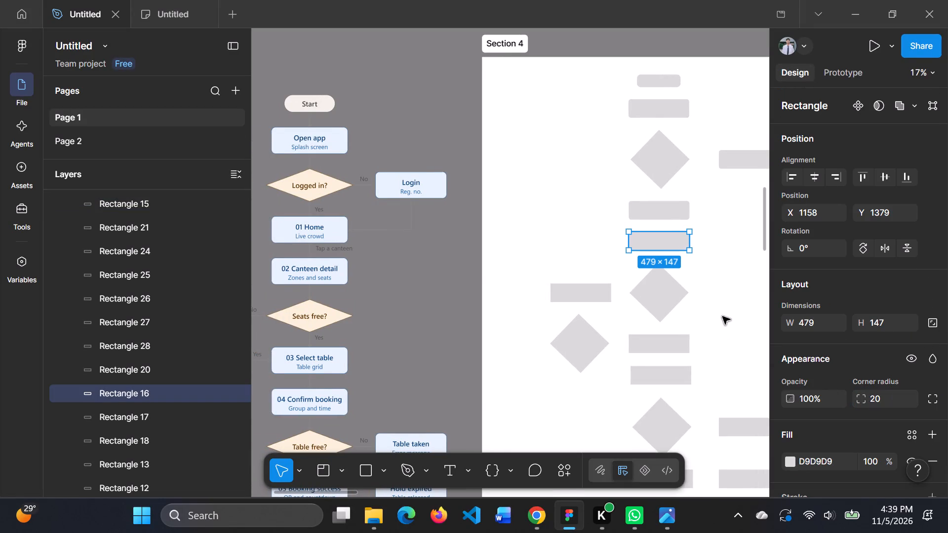
Set the corner radius of the 06 No seats rectangle, left of the Seats free diamond, to 20.
scroll(722, 316, right, 1)
click(667, 289)
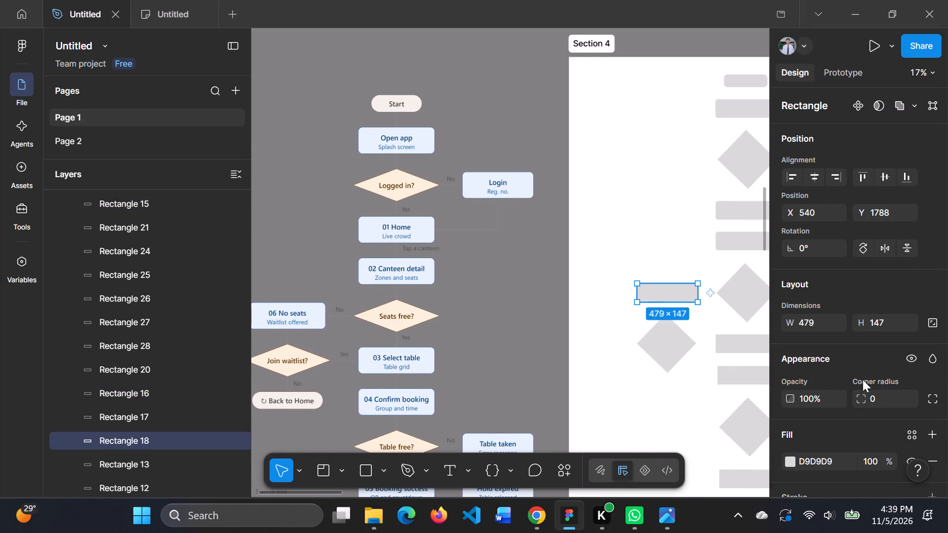
click(878, 397)
key(BackSpace)
text(20)
key(Return)
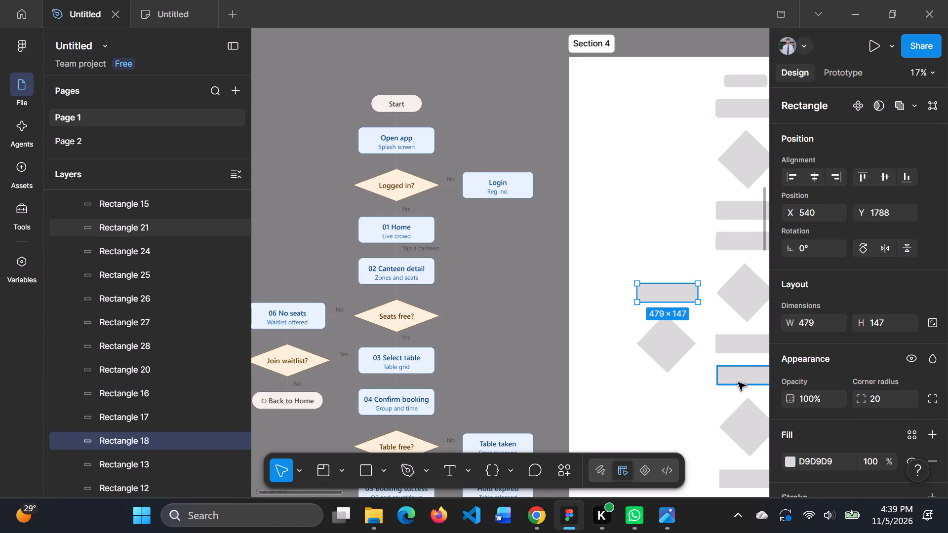
Set the corner radius of the 03 Select table rectangle beneath the Seats free diamond to 20.
scroll(738, 382, left, 1)
click(685, 352)
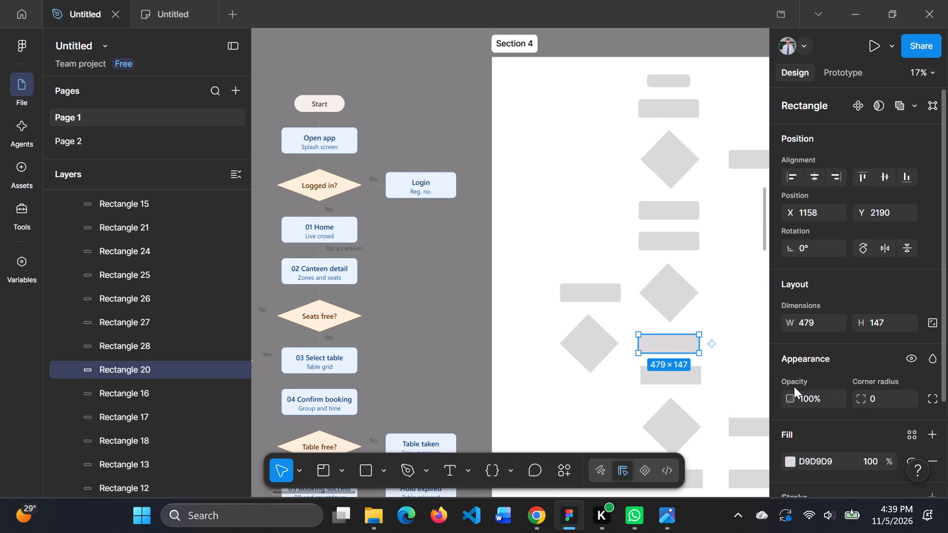
click(885, 397)
key(BackSpace)
text(20)
key(Return)
Set the corner radius of the 04 Confirm booking rectangle beneath the Select table rectangle to 20.
click(692, 384)
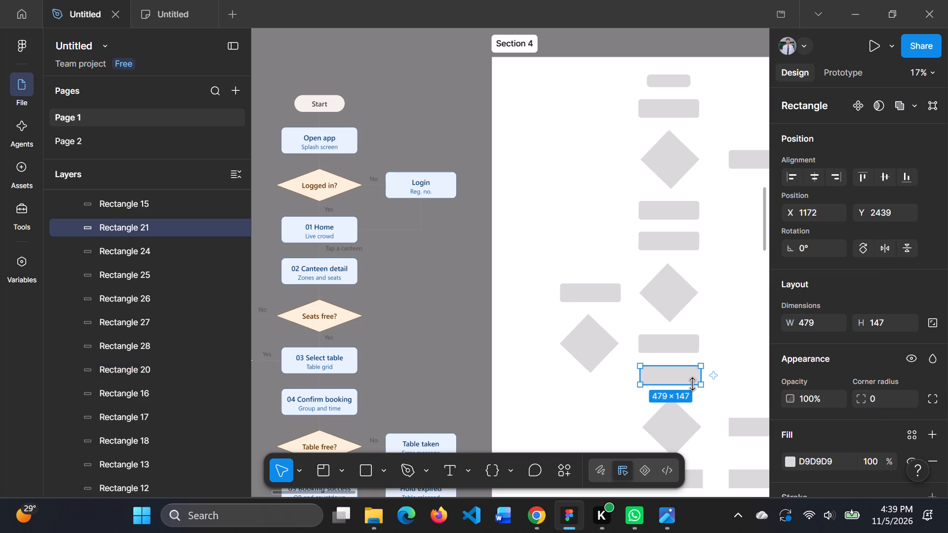
click(880, 399)
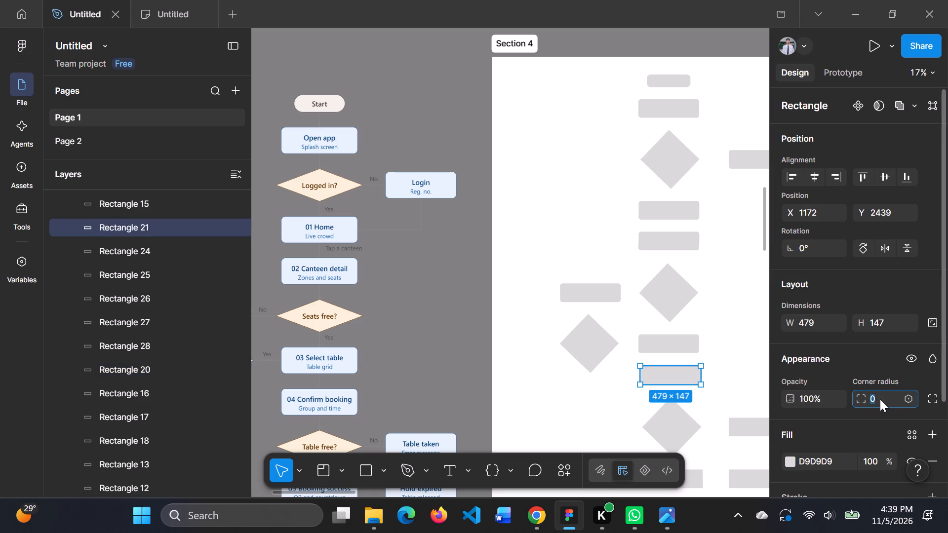
key(BackSpace)
text(20)
key(Return)
Set the corner radius of the Table taken rectangle, right of the Table free diamond, to 20.
scroll(638, 370, down, 1)
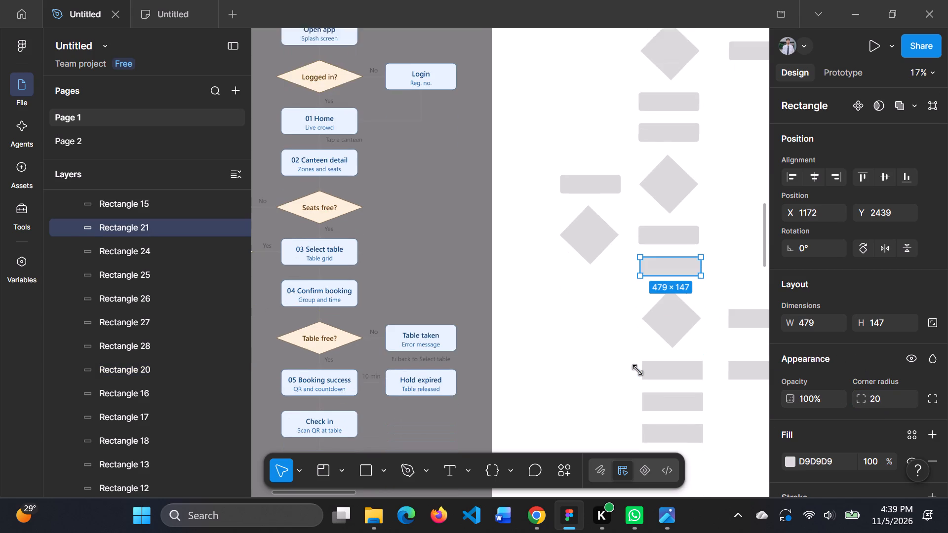
scroll(638, 370, down, 1)
scroll(638, 370, left, 1)
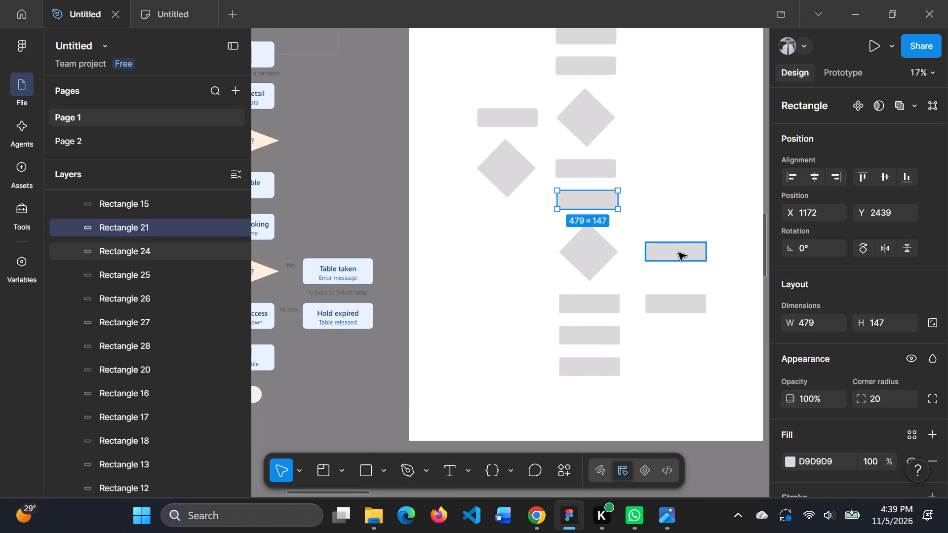
click(678, 253)
click(884, 394)
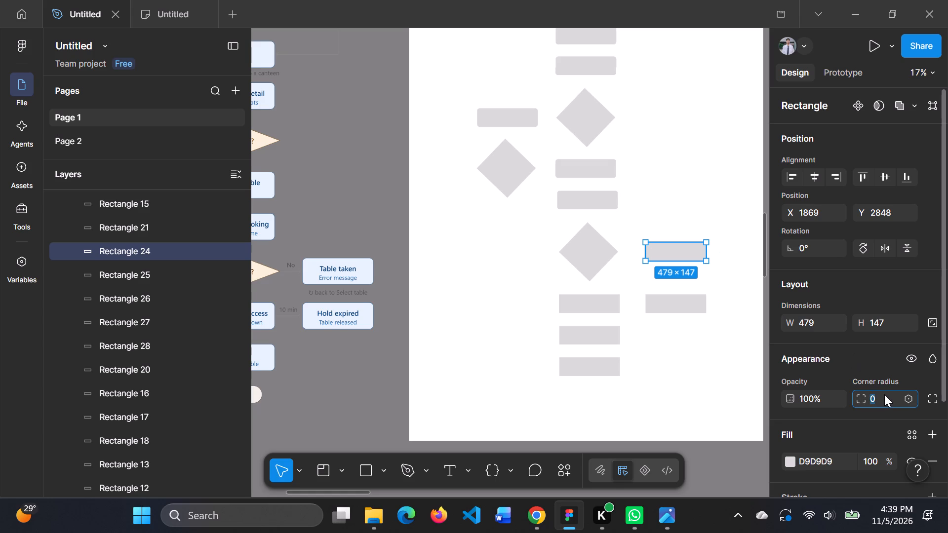
key(BackSpace)
text(20)
key(Return)
Set the corner radius of the Hold expired rectangle beneath the Table taken rectangle to 20.
click(690, 304)
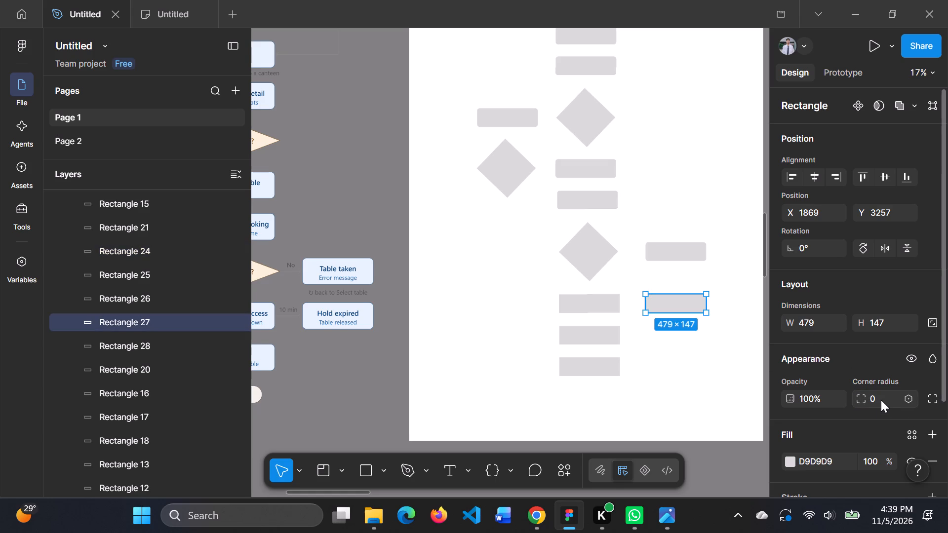
click(881, 400)
key(BackSpace)
text(20)
key(Return)
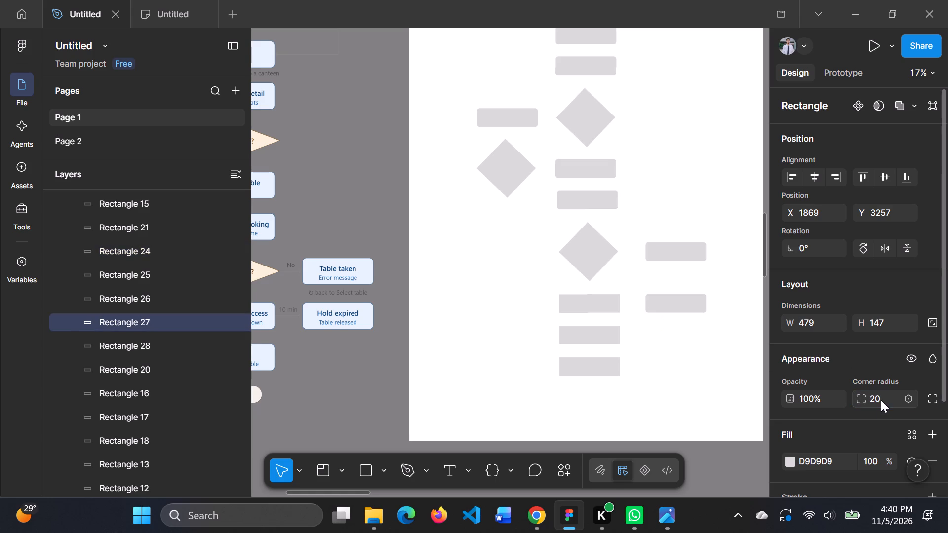
Set the corner radius of the 05 Booking success rectangle beneath the Table free diamond to 20.
click(586, 301)
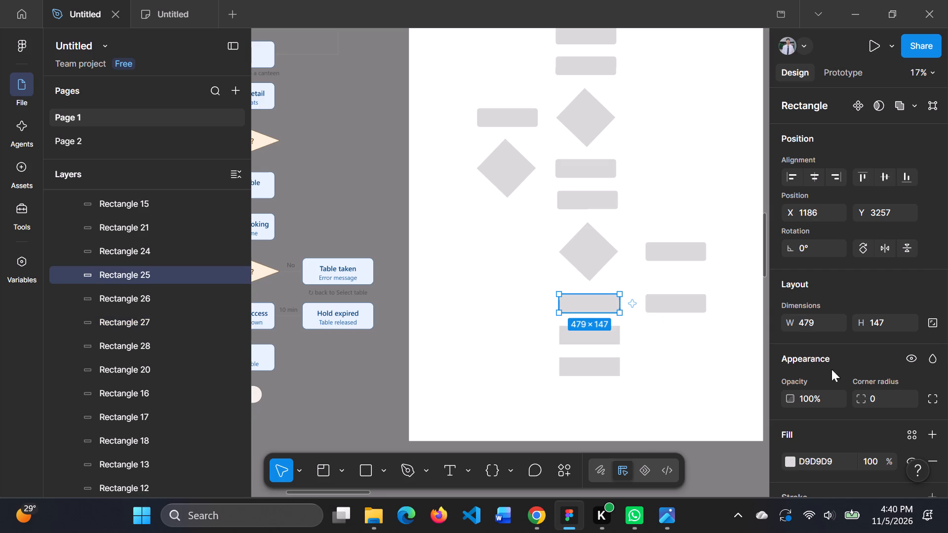
click(886, 399)
key(BackSpace)
text(20)
key(Return)
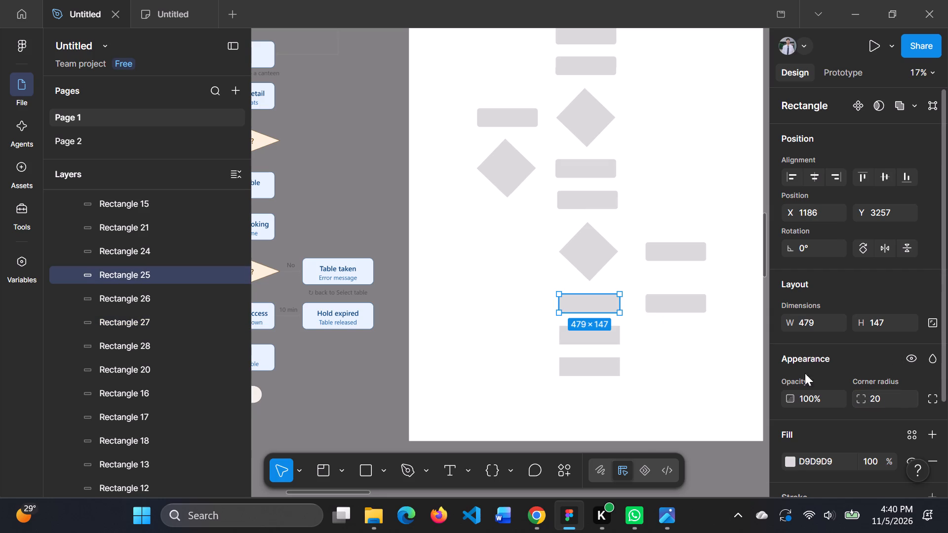
Set the corner radius of the Check in rectangle beneath the Booking success rectangle to 20.
click(591, 333)
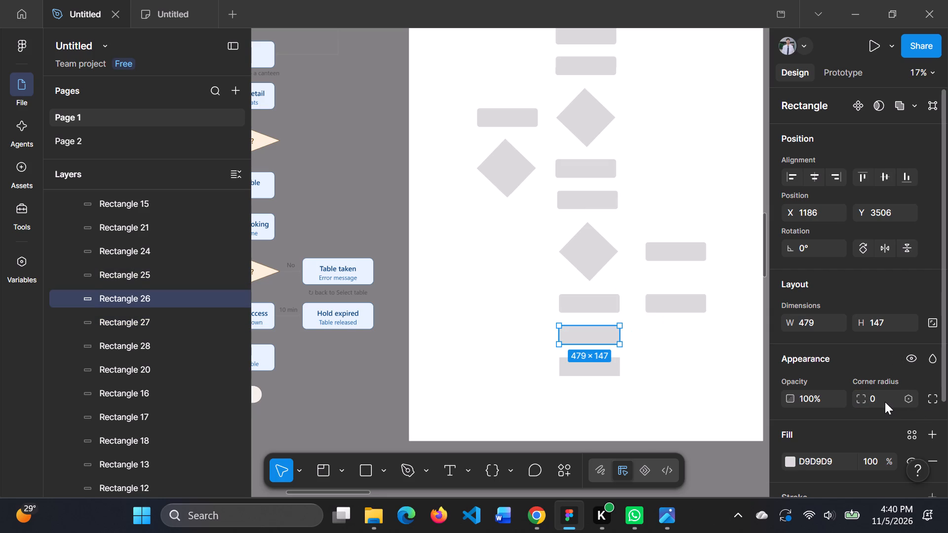
click(885, 401)
key(BackSpace)
text(20)
key(Return)
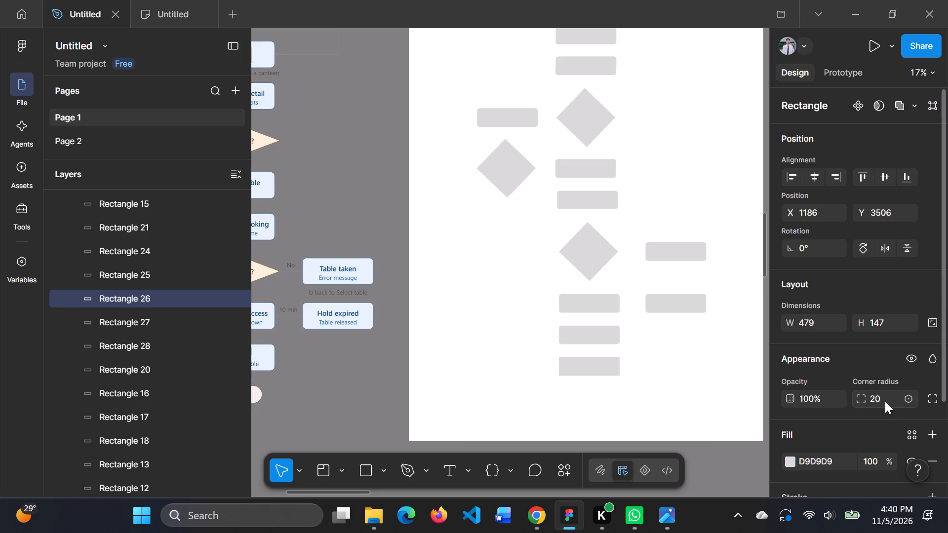
Set the corner radius of the End rectangle at the bottom of the Section 4 flow to 30 and deselect it.
click(597, 378)
scroll(597, 378, right, 1)
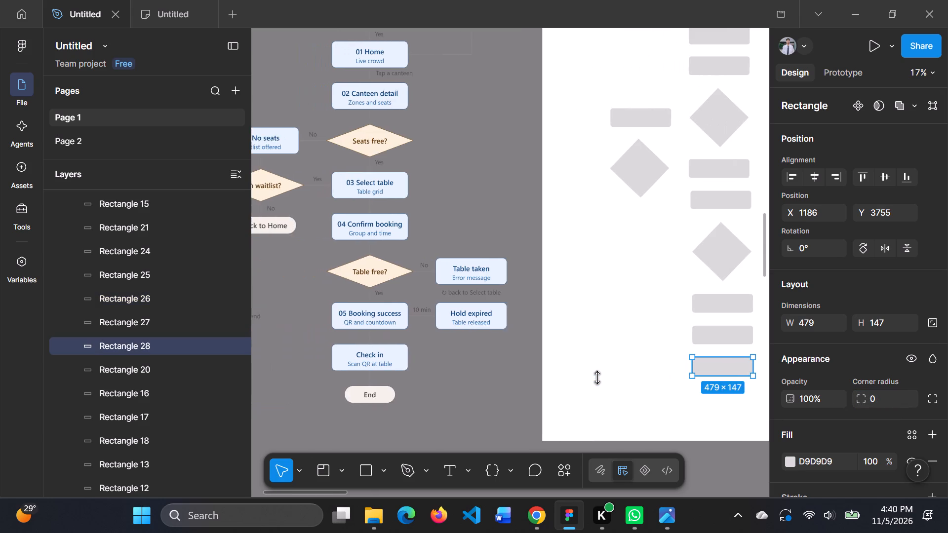
scroll(597, 378, right, 1)
double_click(878, 403)
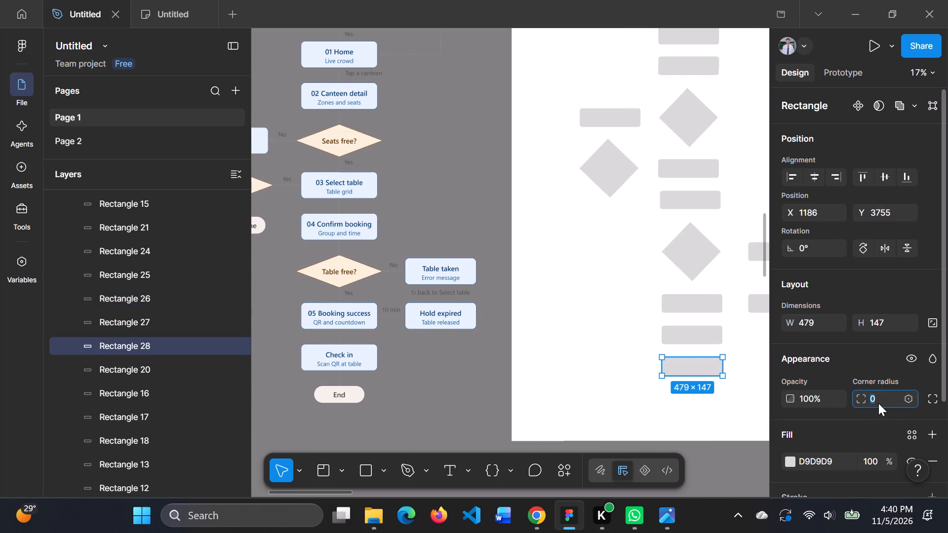
key(BackSpace)
text(30)
key(Return)
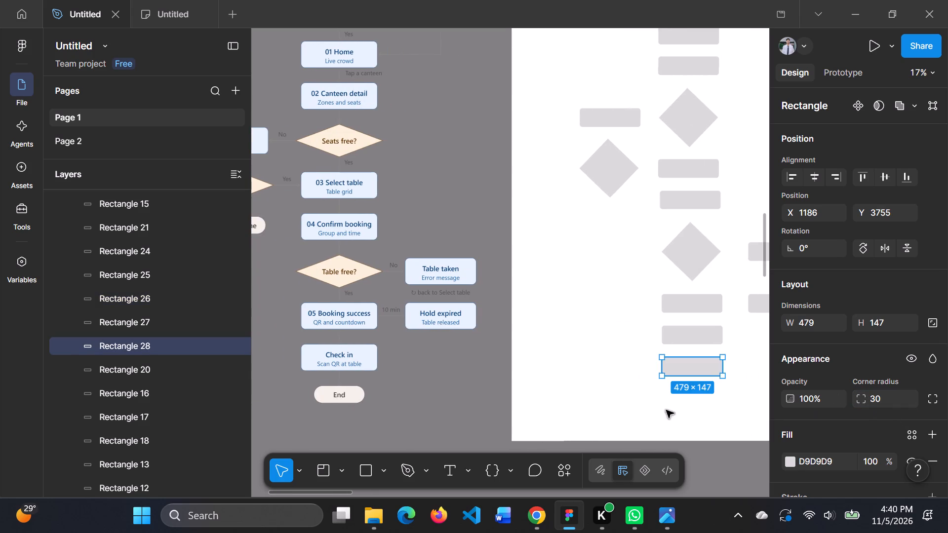
click(626, 386)
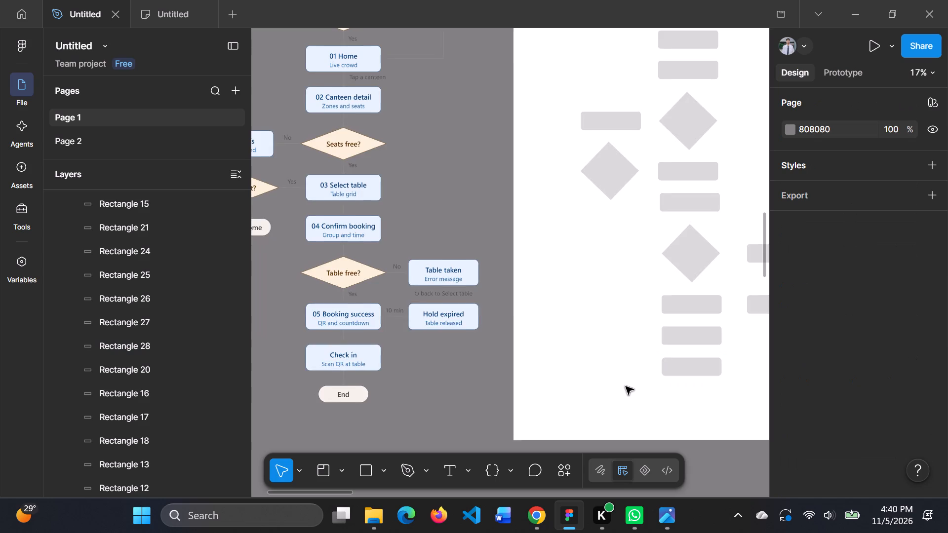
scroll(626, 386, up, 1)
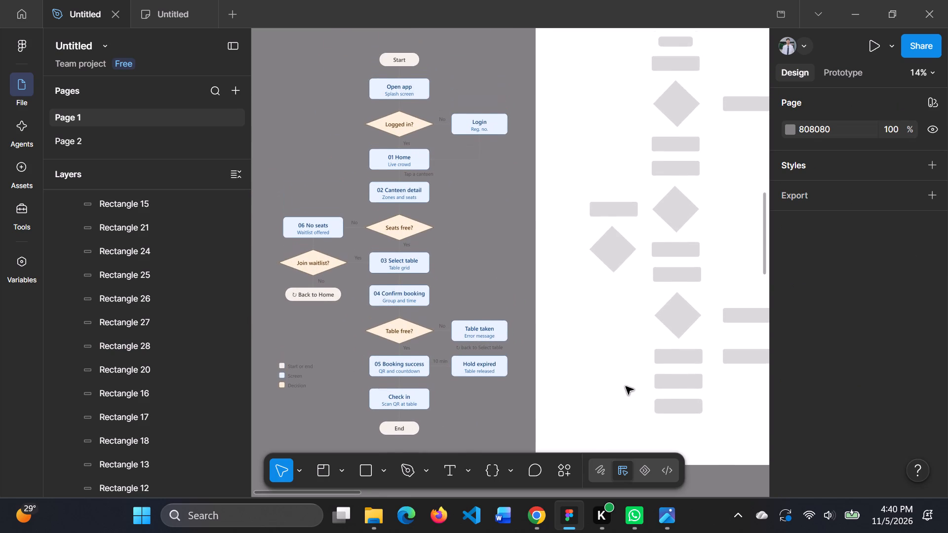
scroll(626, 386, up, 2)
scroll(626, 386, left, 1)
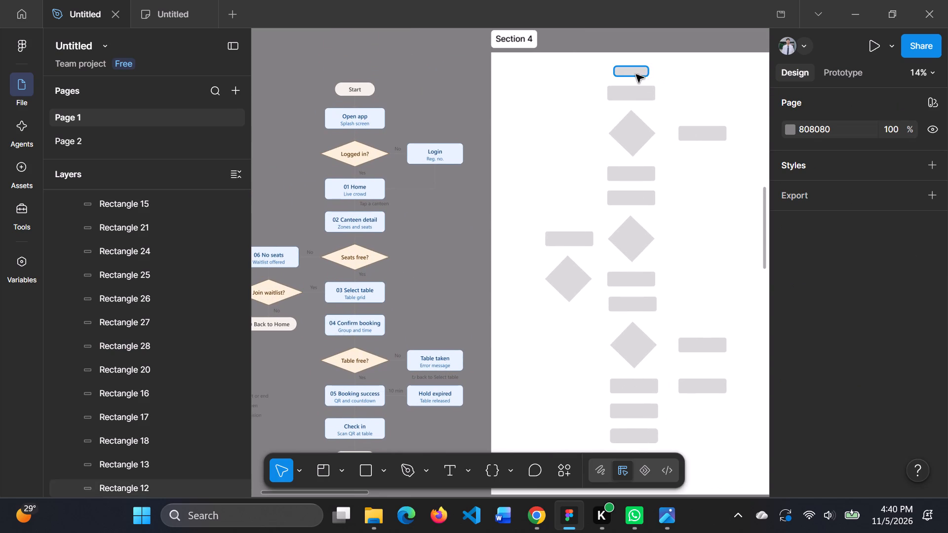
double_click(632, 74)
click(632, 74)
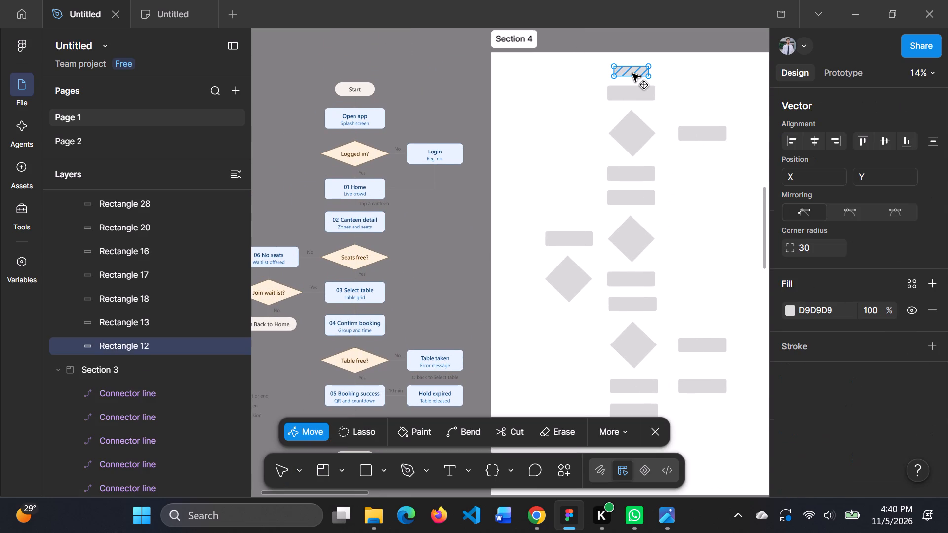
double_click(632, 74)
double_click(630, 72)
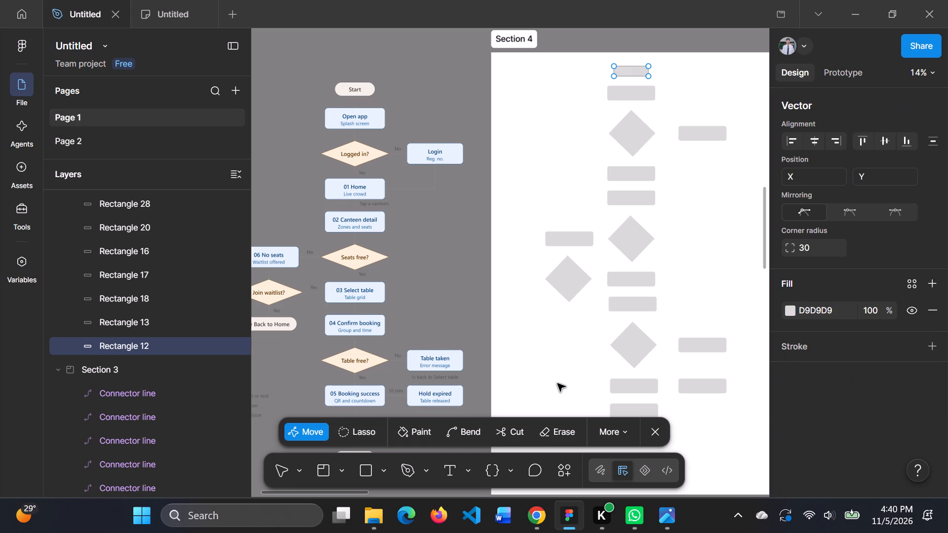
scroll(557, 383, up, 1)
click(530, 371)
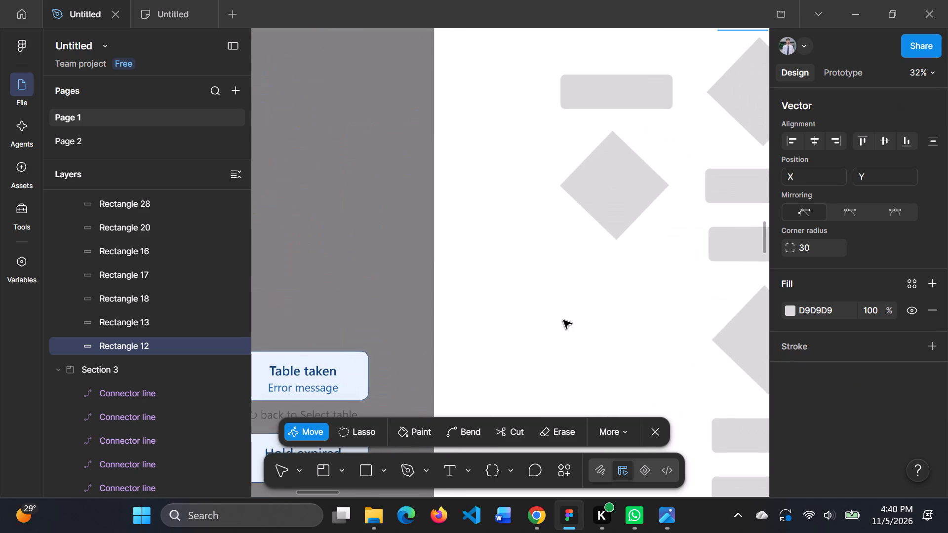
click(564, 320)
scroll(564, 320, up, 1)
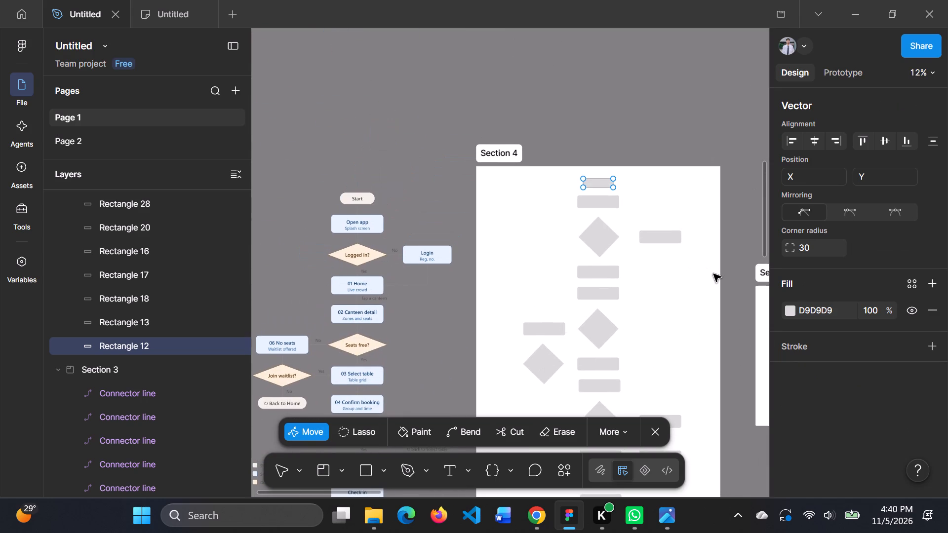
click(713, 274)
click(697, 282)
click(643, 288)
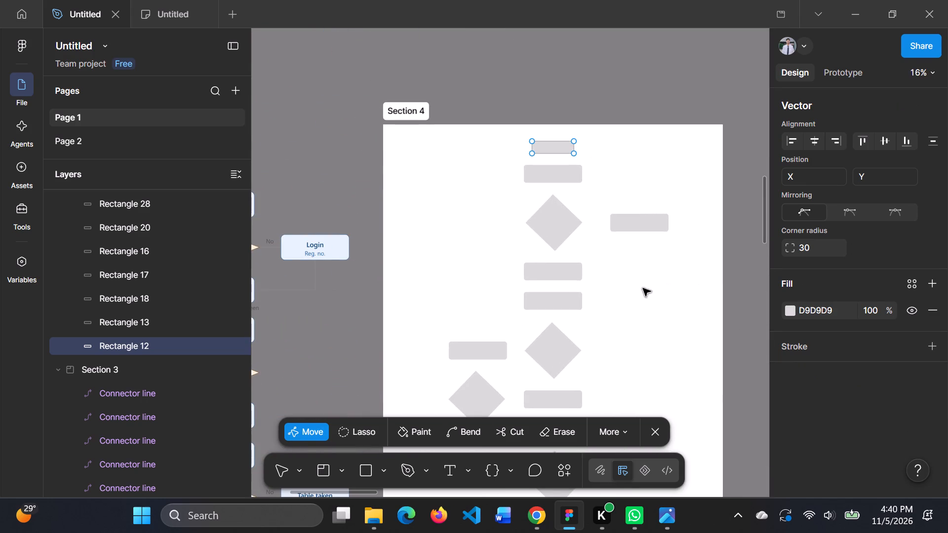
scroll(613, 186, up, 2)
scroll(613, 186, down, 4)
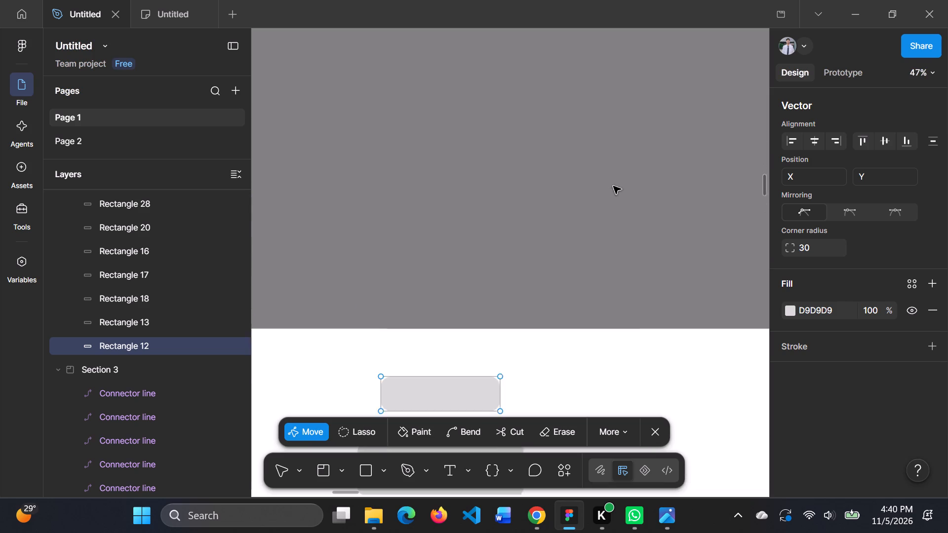
Add the text label "Start" inside the rounded rectangle at the top of the Section 4 flow.
scroll(613, 186, down, 1)
triple_click(457, 206)
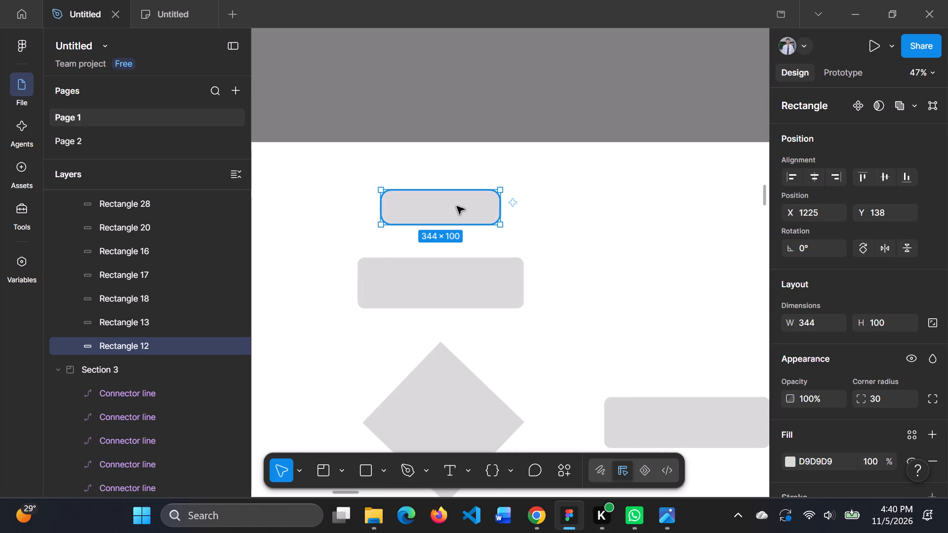
double_click(457, 206)
double_click(439, 213)
click(445, 472)
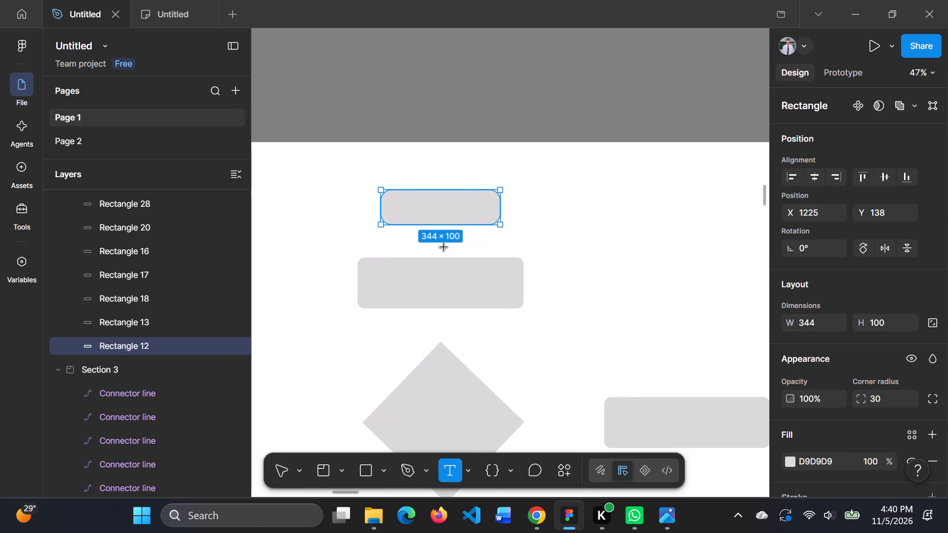
click(431, 206)
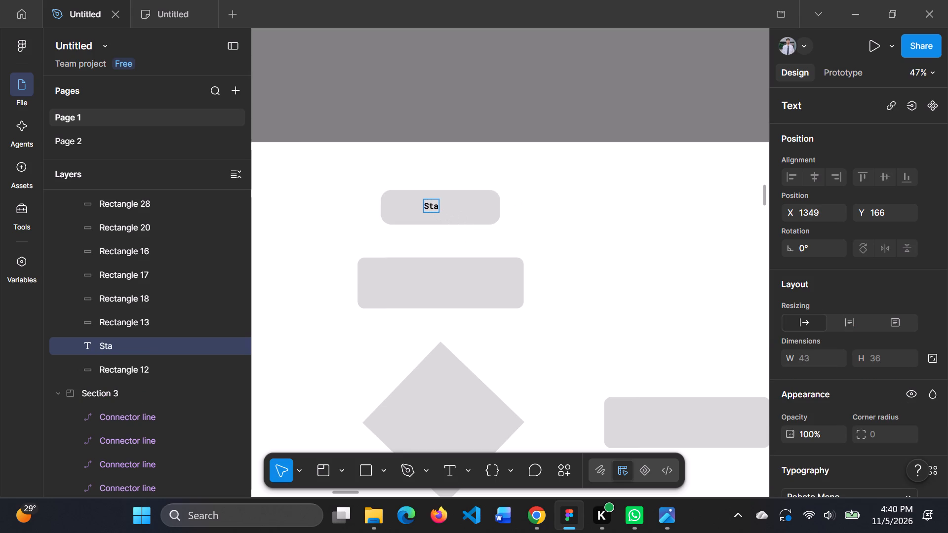
text(rt)
key(Right)
key(Right)
key(Right)
key(Right)
key(Right)
key(Right)
key(Right)
key(Right)
key(Right)
key(Right)
key(Right)
key(Right)
key(Right)
key(Right)
key(Right)
key(Right)
key(Right)
key(Right)
key(Right)
key(Return)
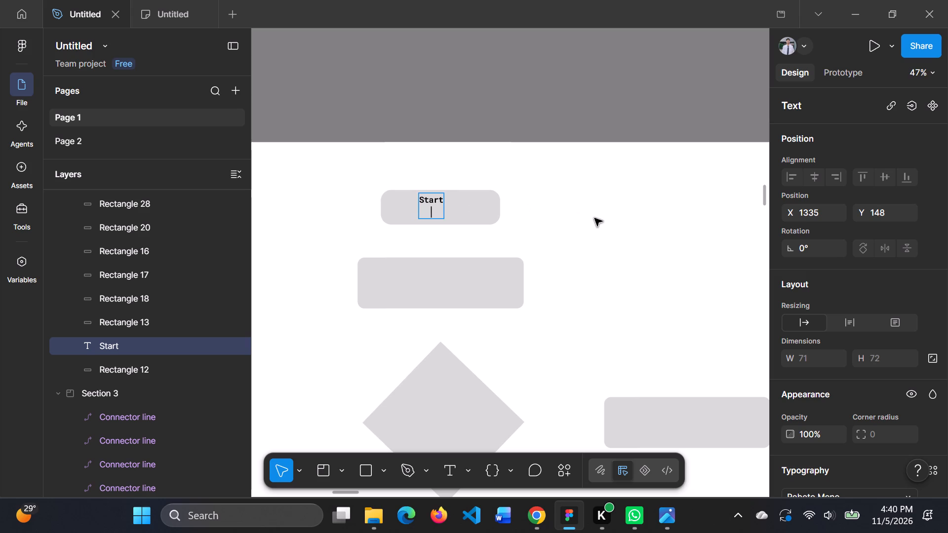
key(BackSpace)
click(594, 218)
click(544, 229)
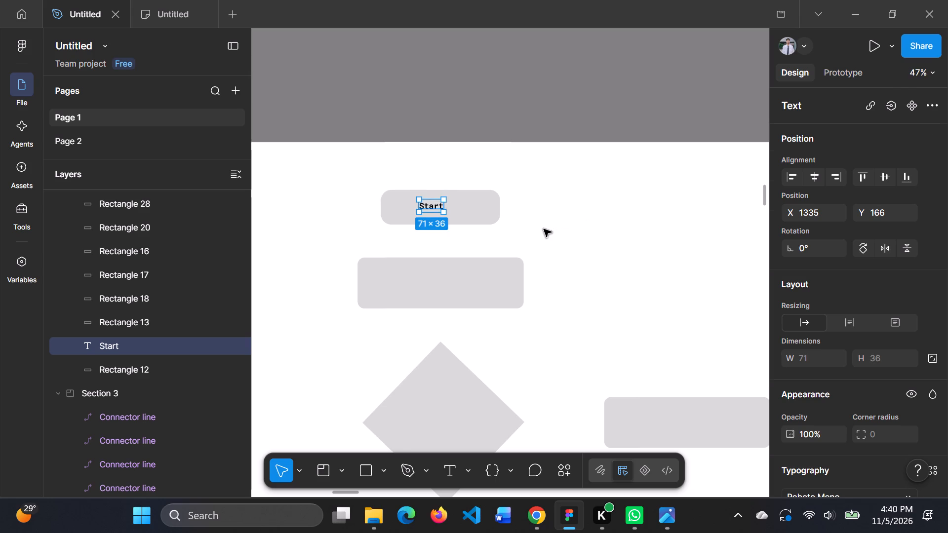
Centre the Start label horizontally and vertically within its rectangle and deselect it.
click(431, 208)
drag(430, 206, 436, 207)
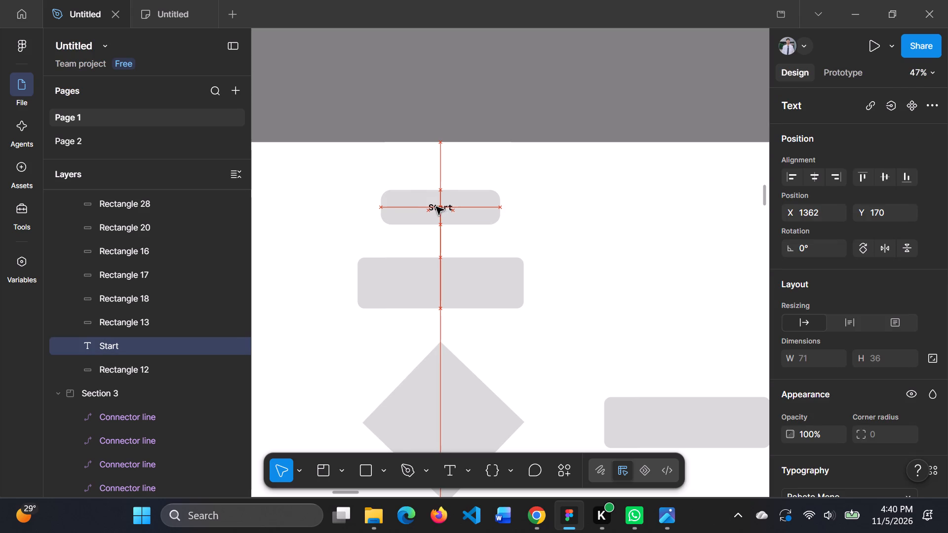
drag(436, 207, 436, 206)
click(592, 249)
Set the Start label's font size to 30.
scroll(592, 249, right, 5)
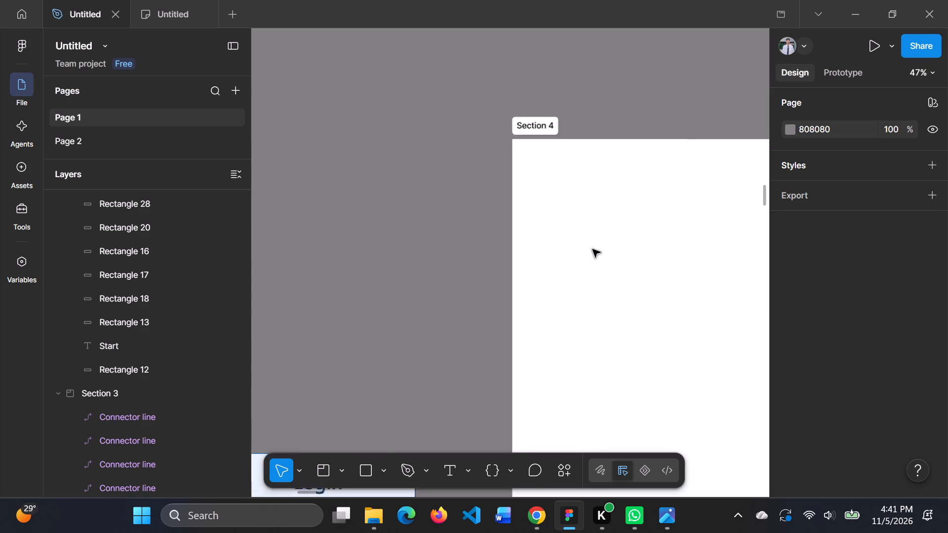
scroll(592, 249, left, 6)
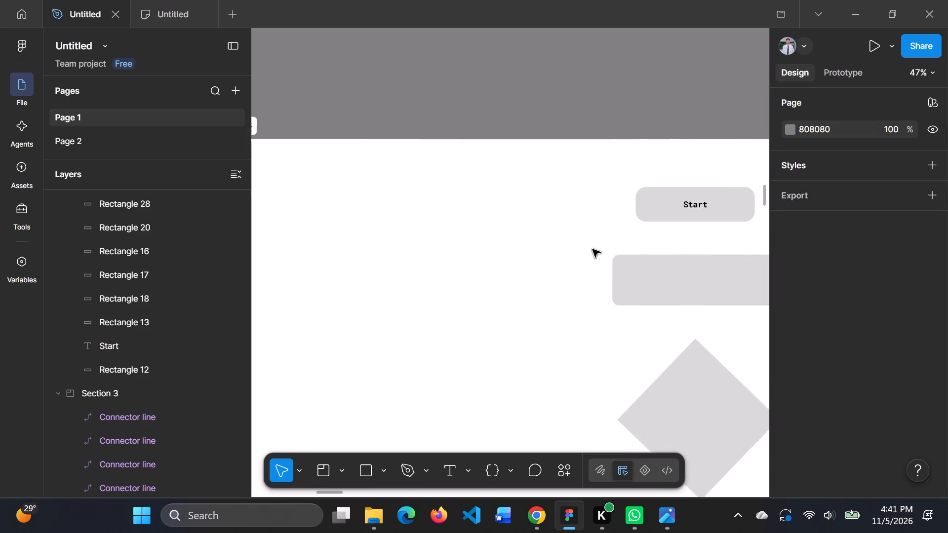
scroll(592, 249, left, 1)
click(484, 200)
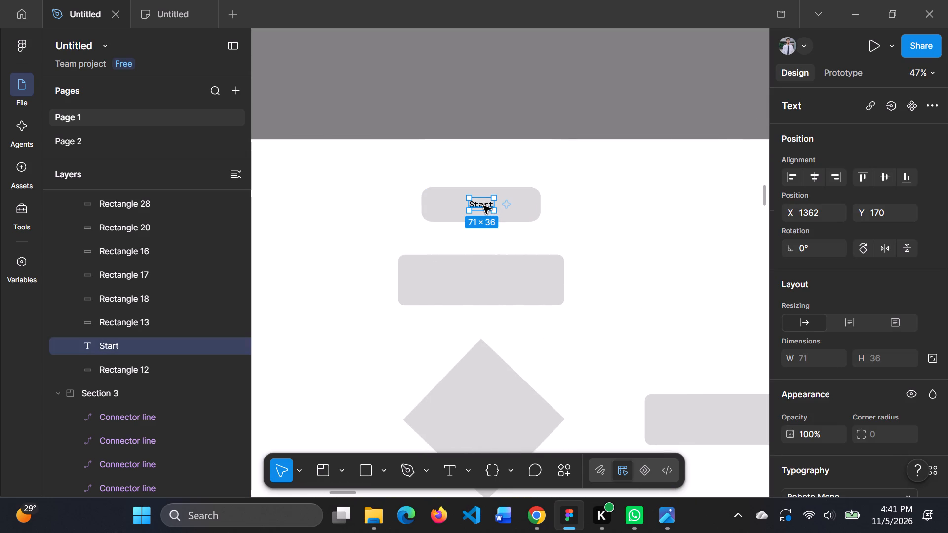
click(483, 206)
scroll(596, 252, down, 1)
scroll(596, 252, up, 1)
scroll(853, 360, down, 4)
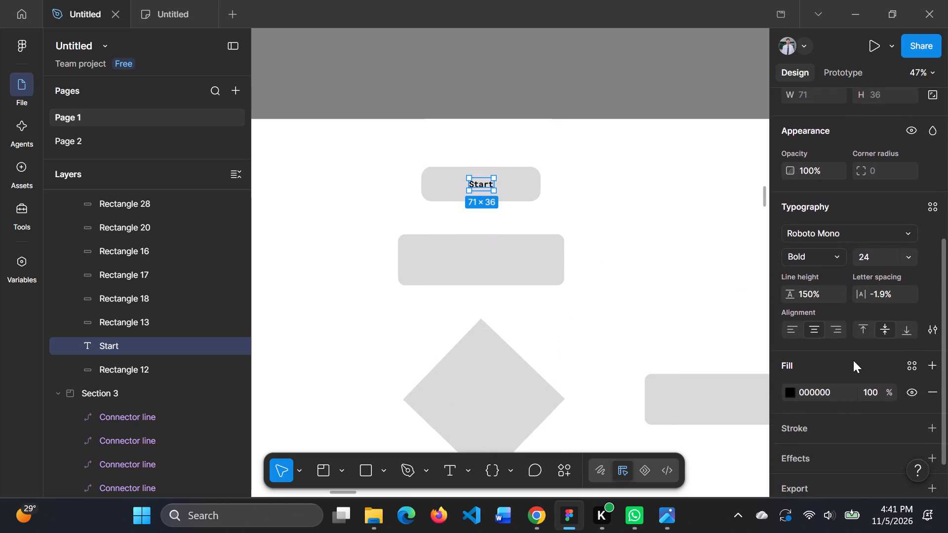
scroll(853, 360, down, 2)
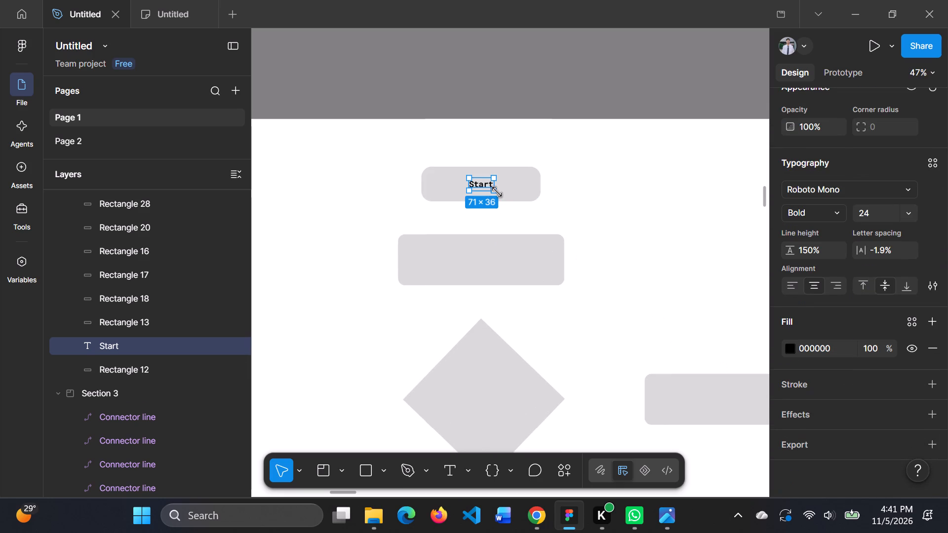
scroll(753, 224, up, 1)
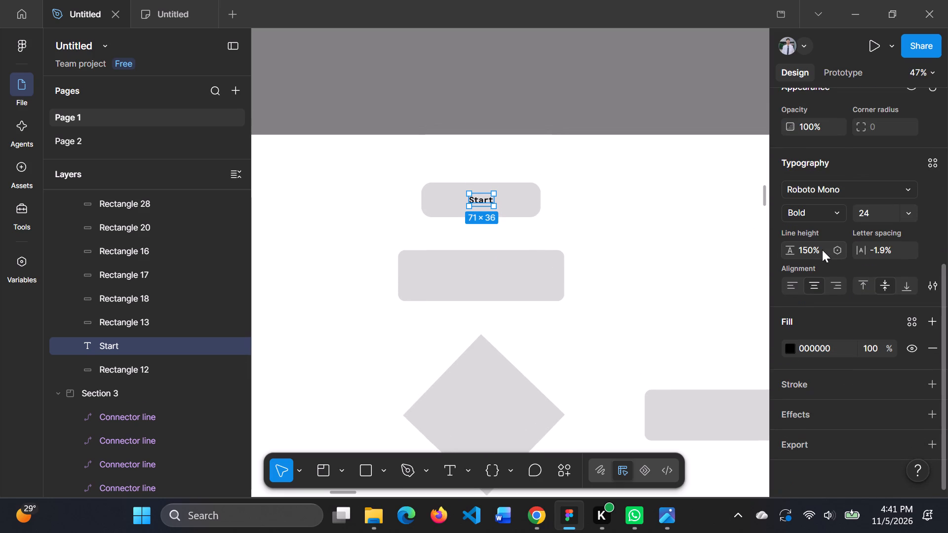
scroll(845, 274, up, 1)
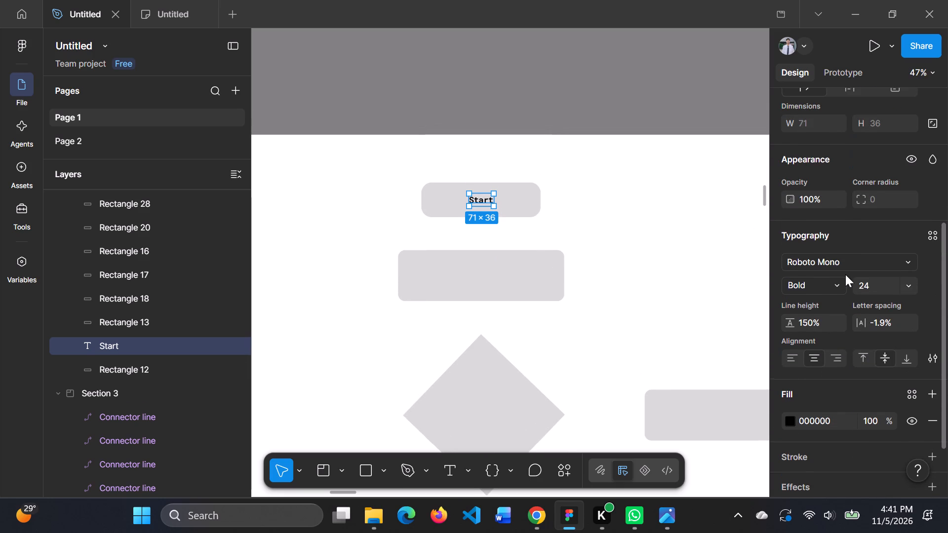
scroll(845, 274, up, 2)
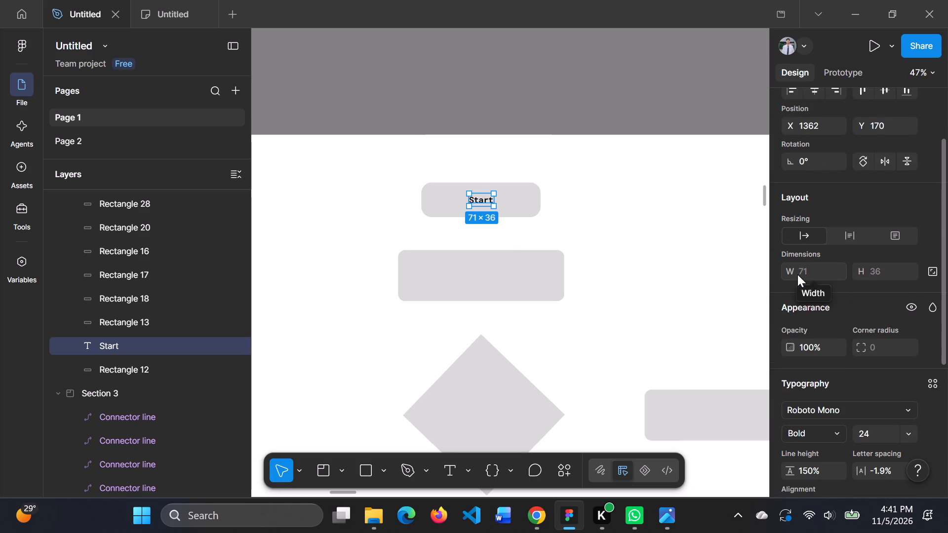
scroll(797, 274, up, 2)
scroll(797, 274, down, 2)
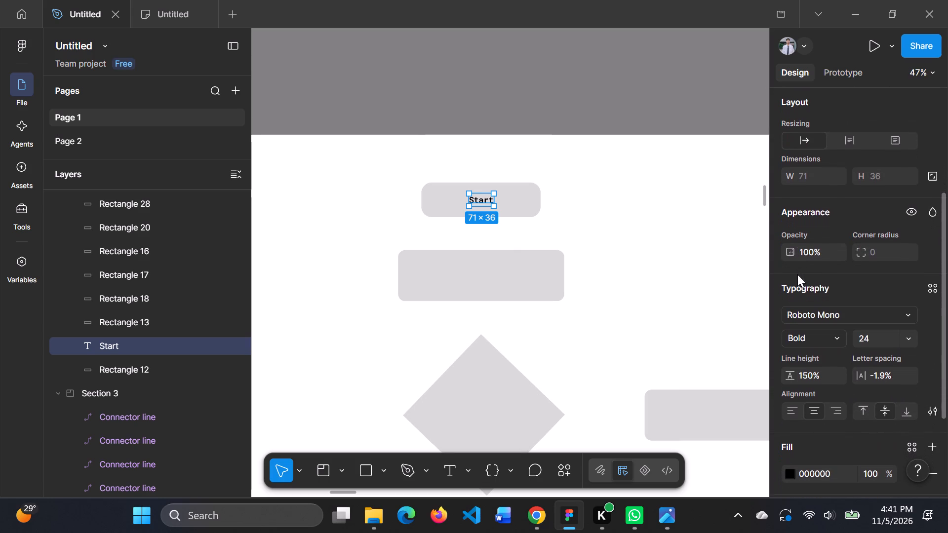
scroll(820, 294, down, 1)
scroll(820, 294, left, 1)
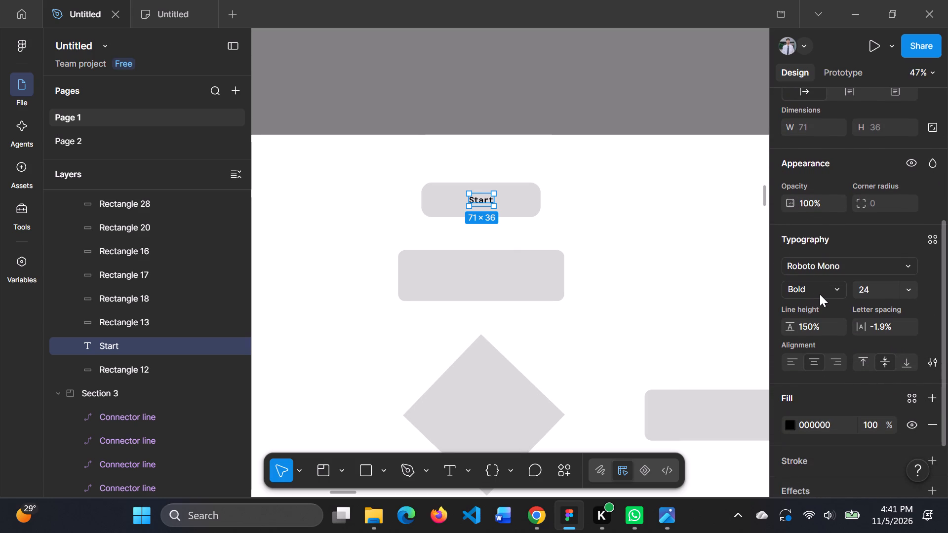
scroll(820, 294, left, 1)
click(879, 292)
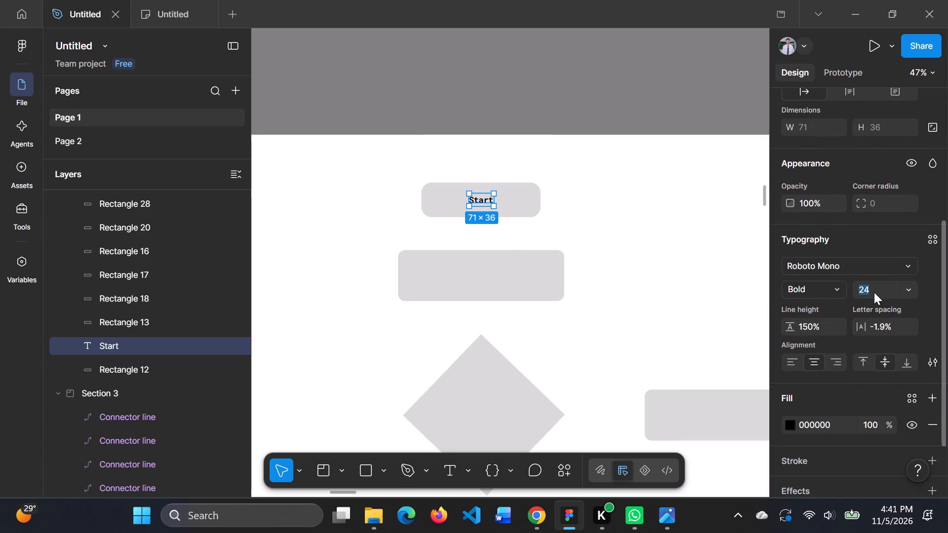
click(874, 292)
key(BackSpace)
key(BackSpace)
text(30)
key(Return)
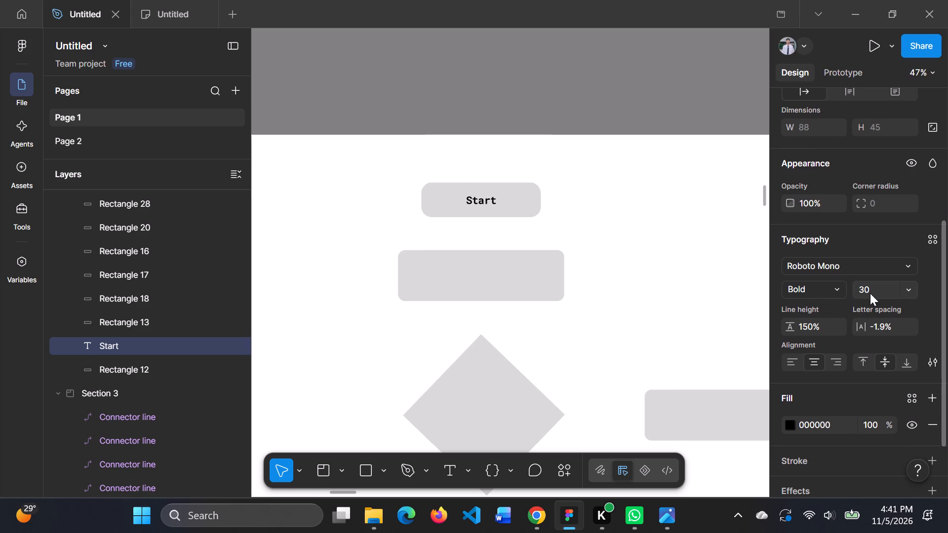
Set the Start label's font size to 40 and deselect it.
double_click(875, 295)
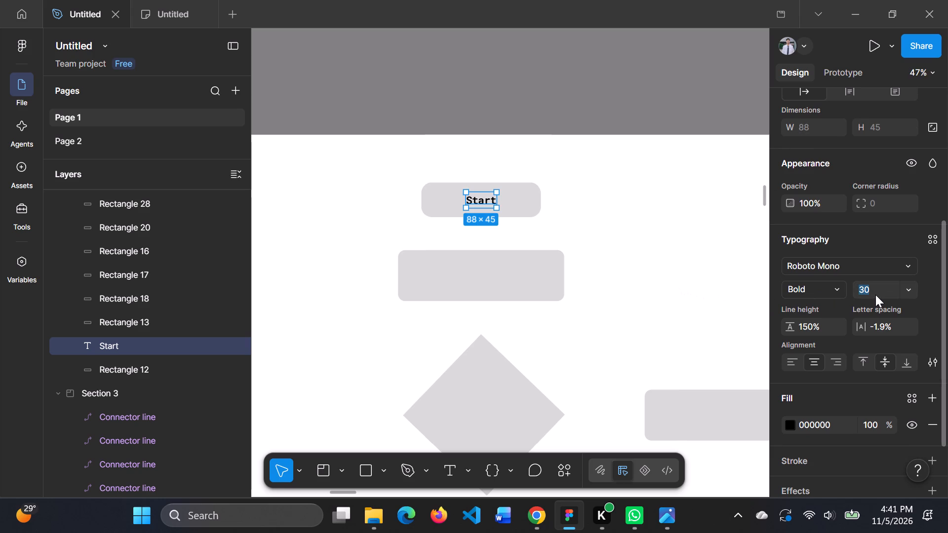
key(BackSpace)
text(40)
key(Return)
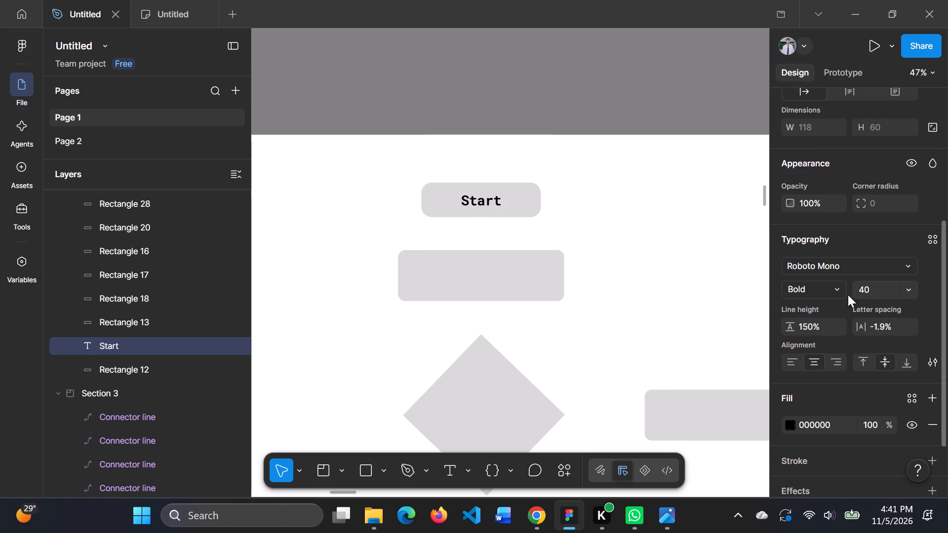
click(674, 271)
Add a text label reading "Open" inside the rectangle beneath the Start rectangle.
scroll(674, 271, right, 1)
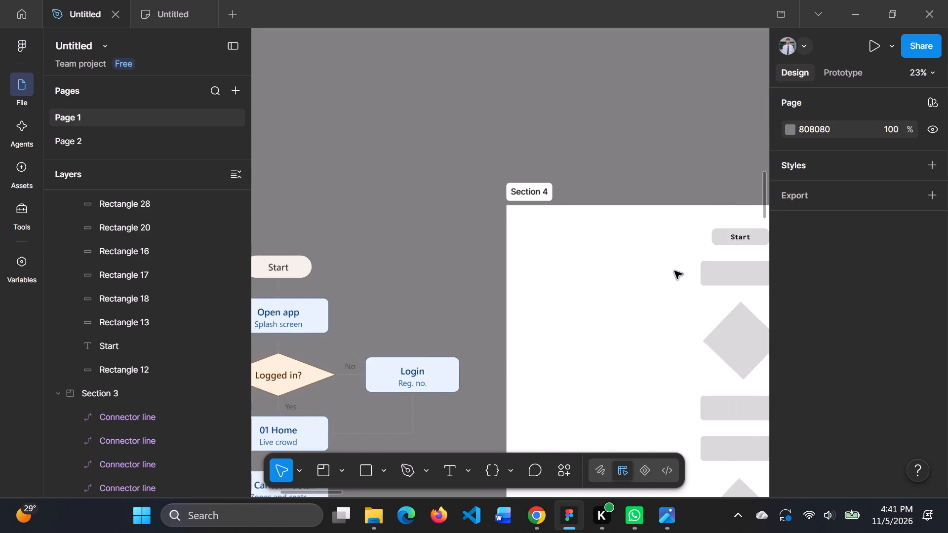
scroll(674, 271, right, 1)
scroll(674, 271, left, 3)
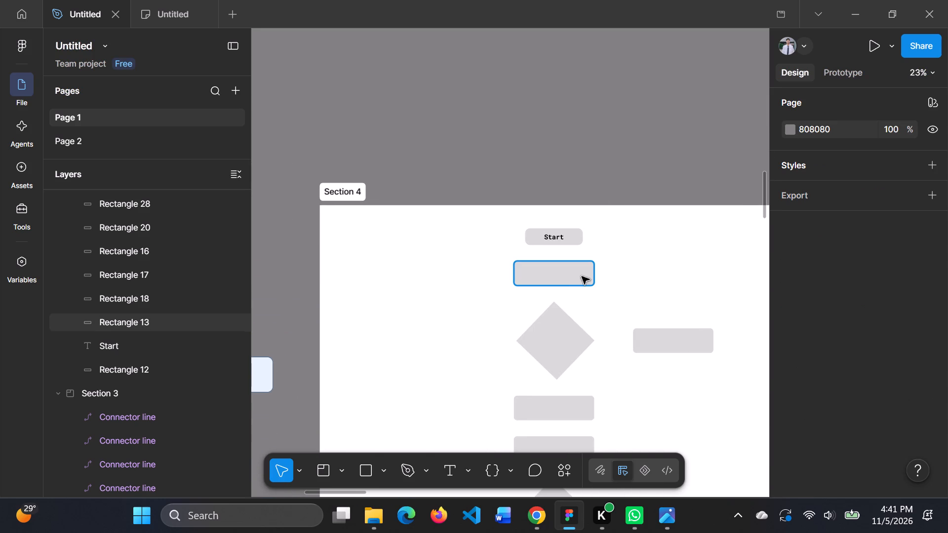
double_click(572, 273)
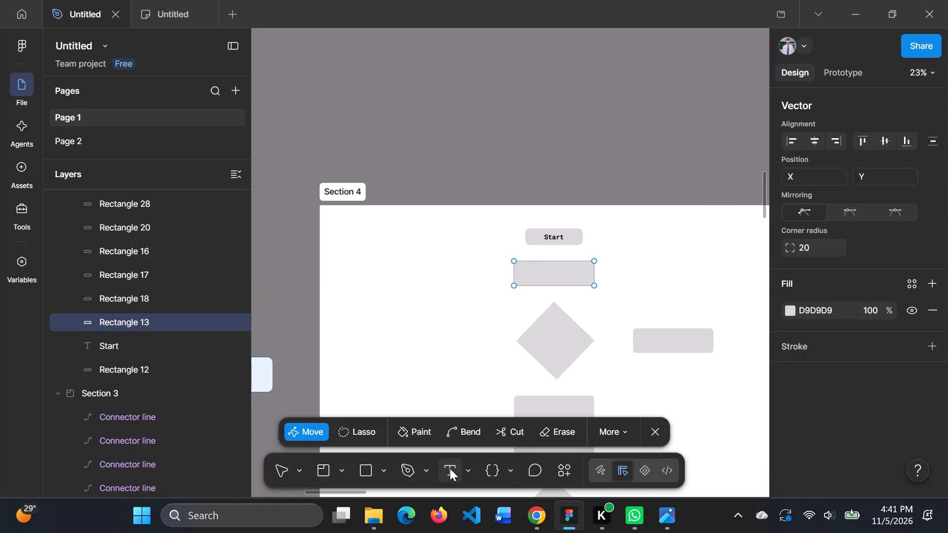
click(450, 468)
click(545, 268)
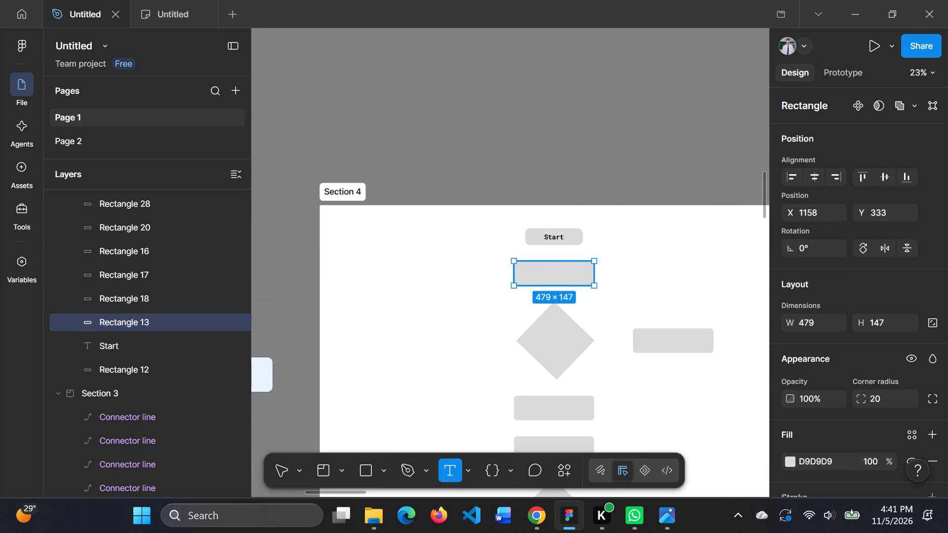
click(548, 269)
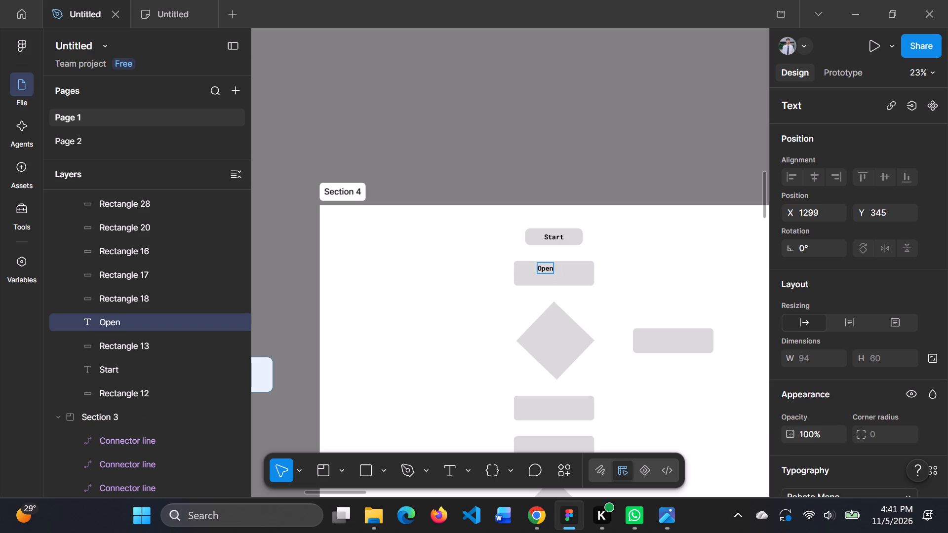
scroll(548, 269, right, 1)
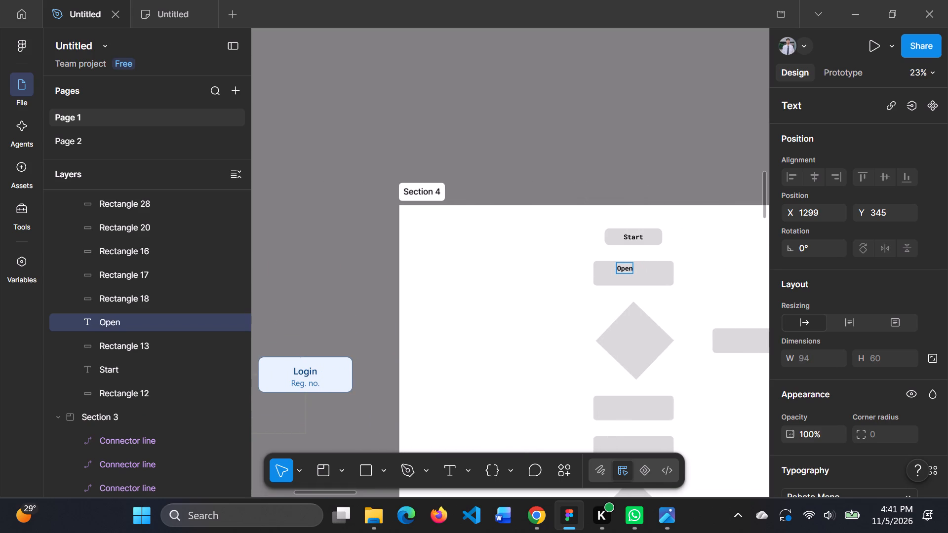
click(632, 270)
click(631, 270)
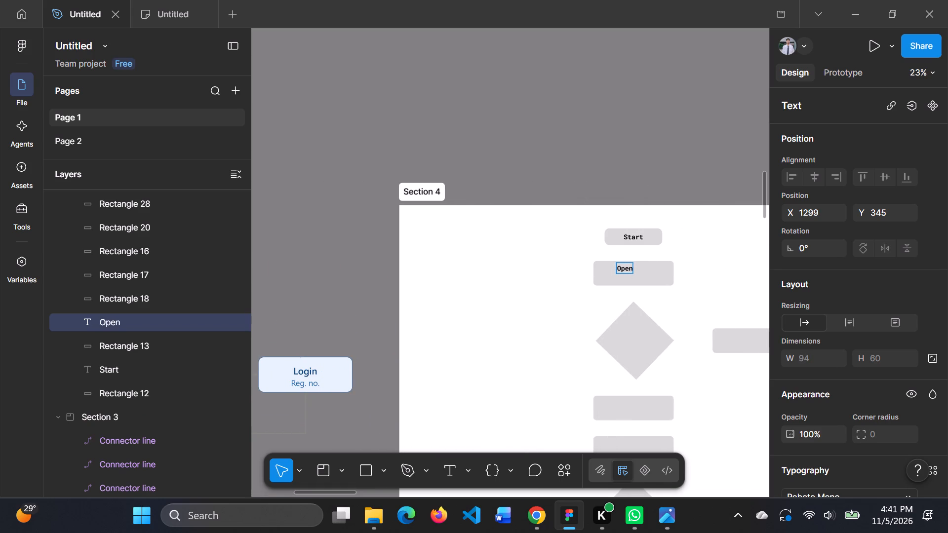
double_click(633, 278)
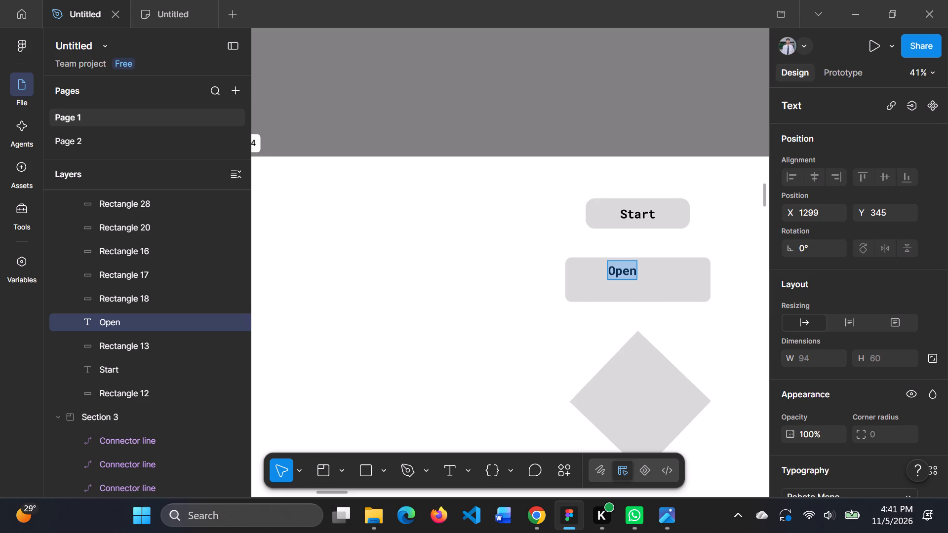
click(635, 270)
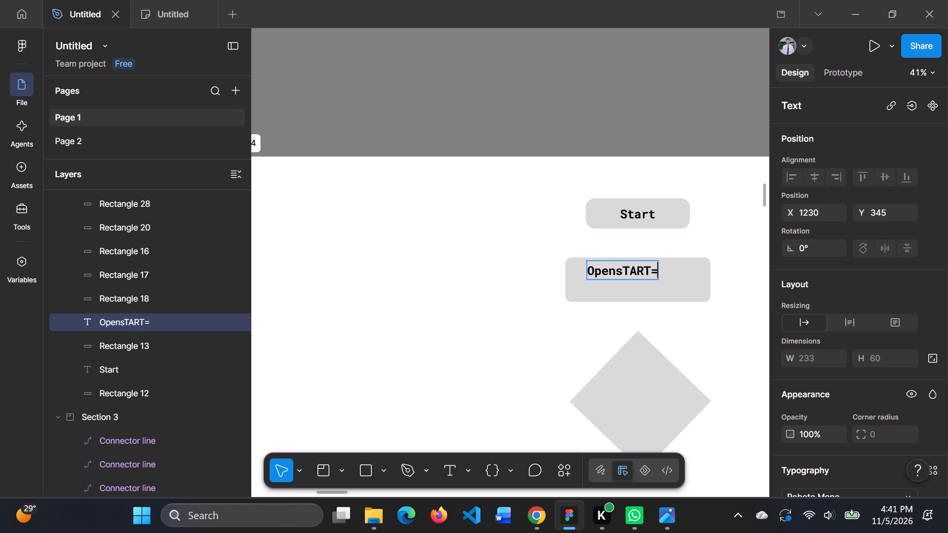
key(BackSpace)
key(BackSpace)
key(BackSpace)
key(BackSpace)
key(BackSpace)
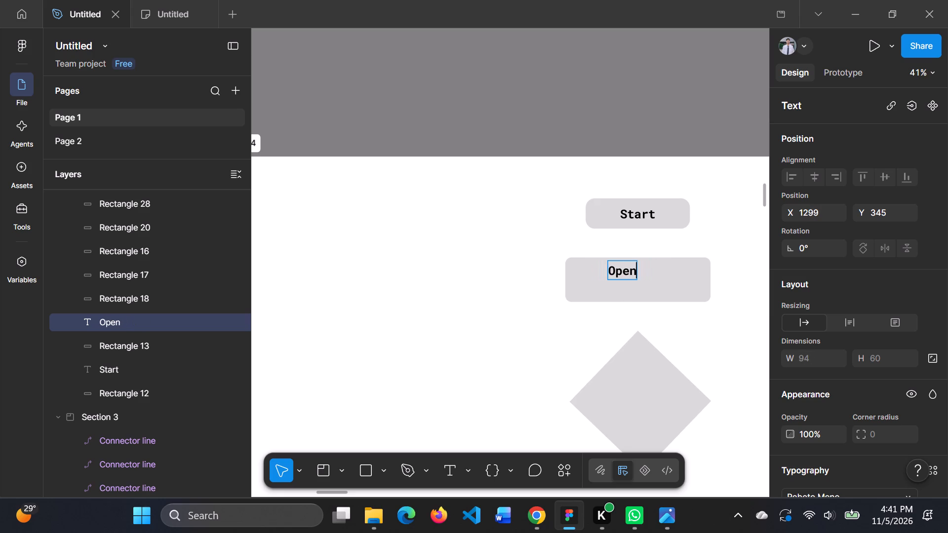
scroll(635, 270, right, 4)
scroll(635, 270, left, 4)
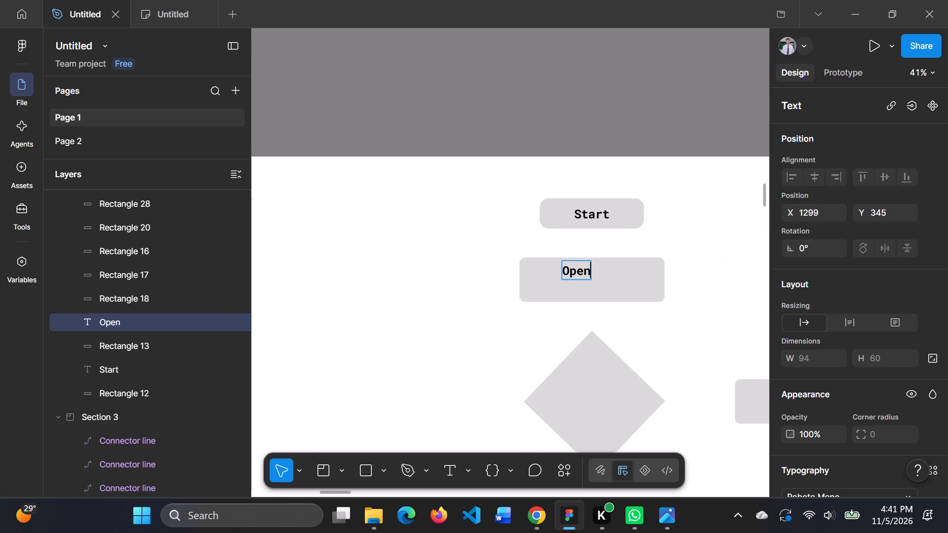
Complete the label beneath Start so it reads "Open app" with "splash screen" on a second line, and finish editing.
scroll(635, 270, left, 1)
key(space)
text(app)
scroll(564, 294, right, 2)
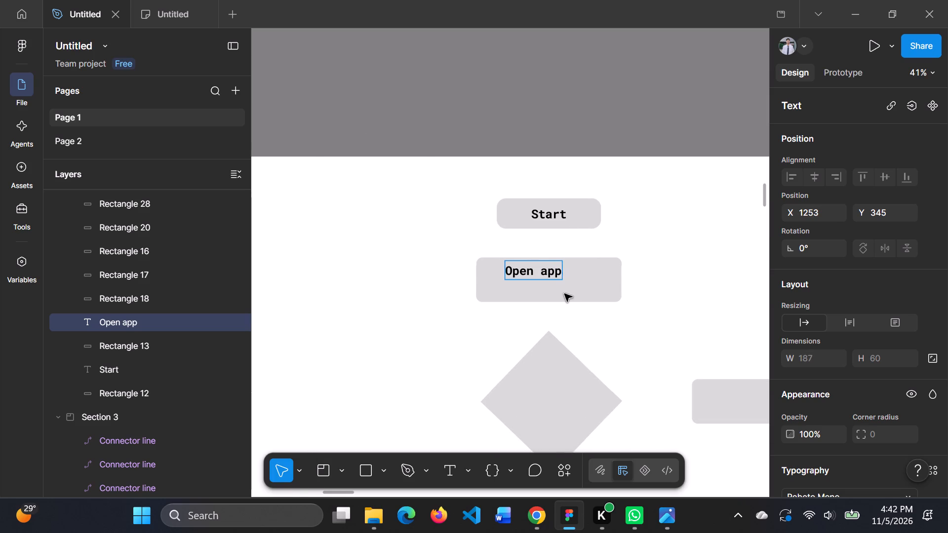
scroll(564, 294, right, 2)
scroll(564, 294, down, 2)
scroll(564, 294, right, 1)
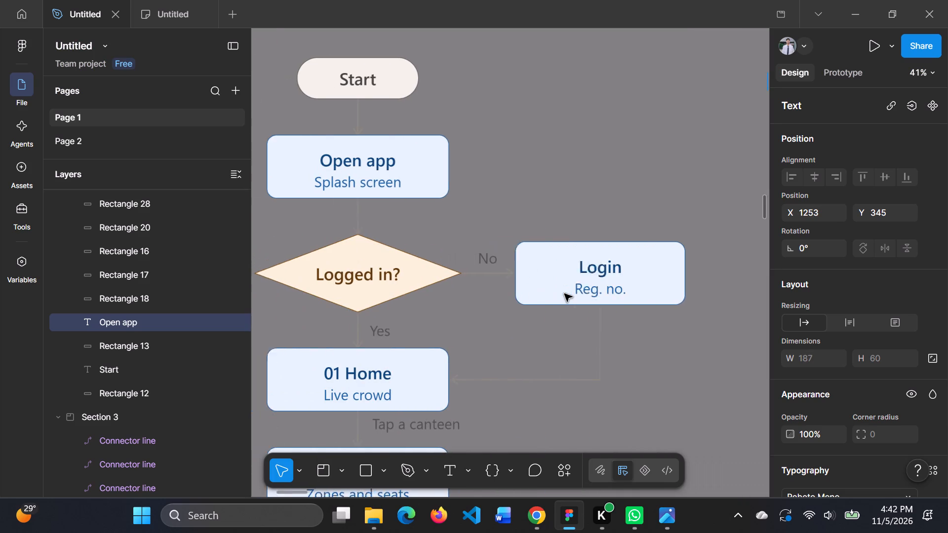
scroll(564, 294, right, 1)
scroll(564, 294, left, 6)
scroll(564, 294, right, 1)
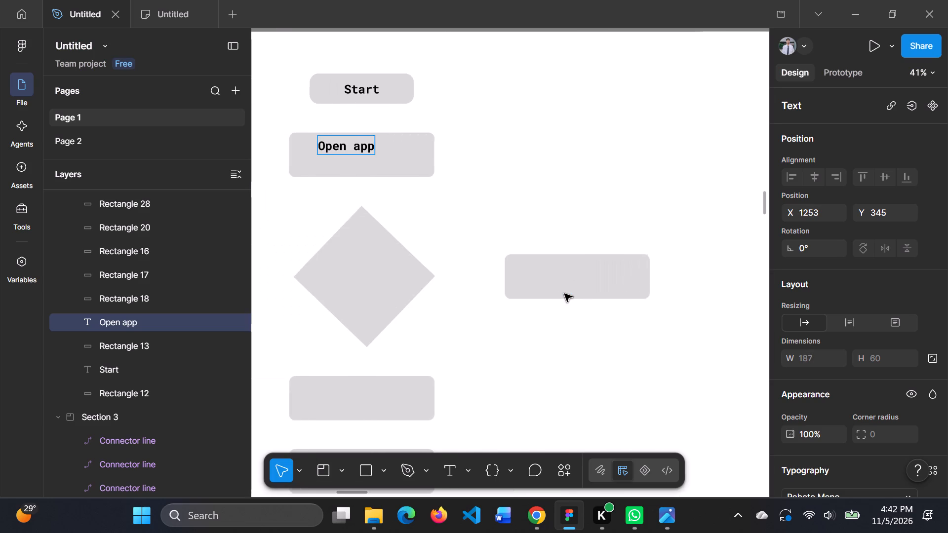
scroll(564, 294, right, 1)
key(Return)
text(splash)
key(space)
text(screen)
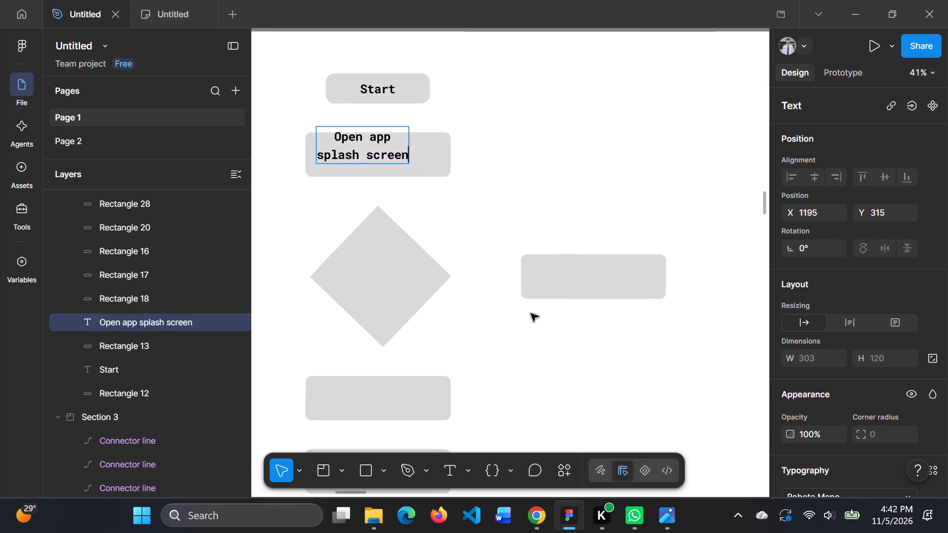
click(495, 155)
Centre the "Open app splash screen" label within its rectangle and deselect it.
drag(393, 137, 401, 145)
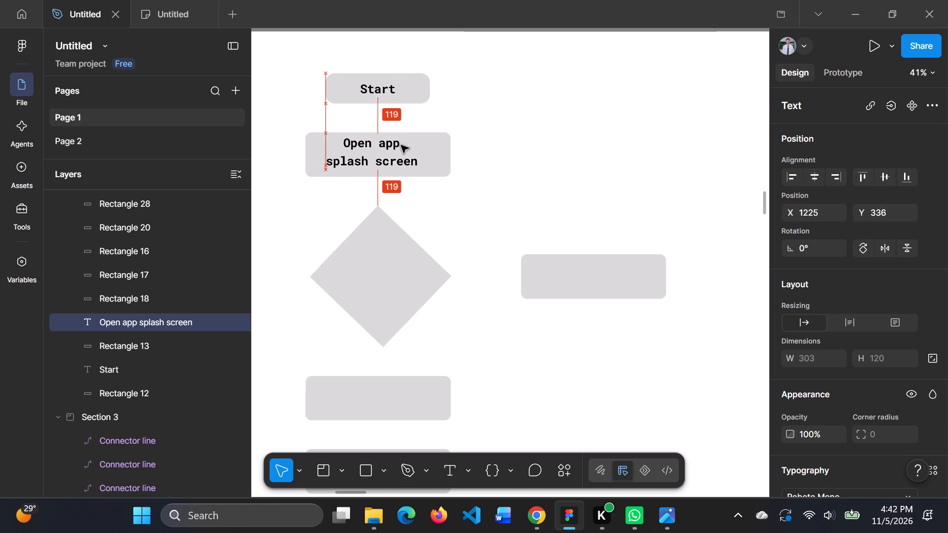
drag(401, 145, 405, 143)
drag(405, 143, 406, 143)
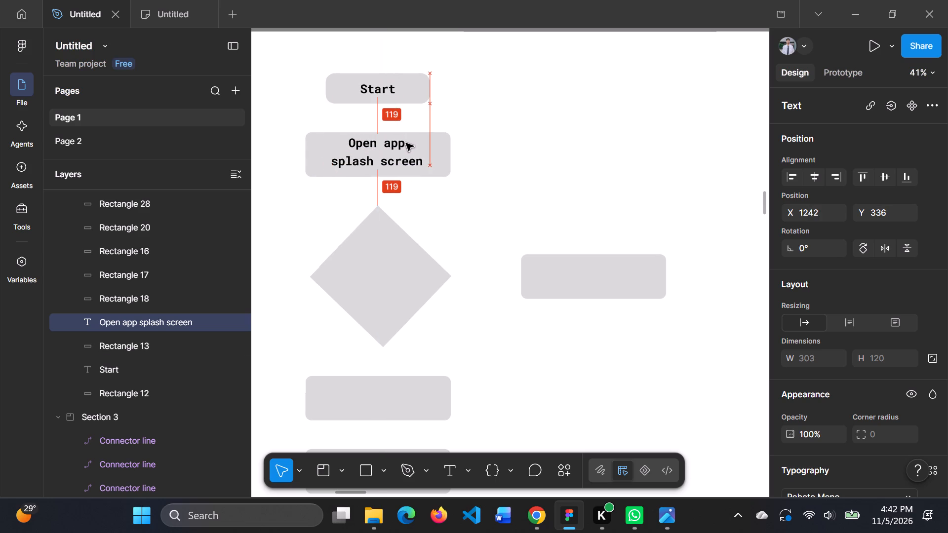
drag(406, 143, 404, 143)
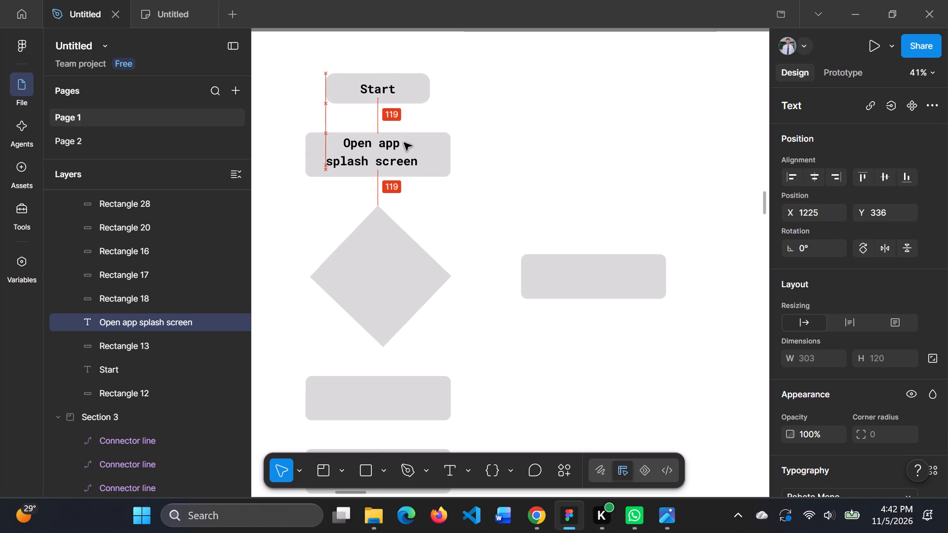
drag(404, 143, 405, 146)
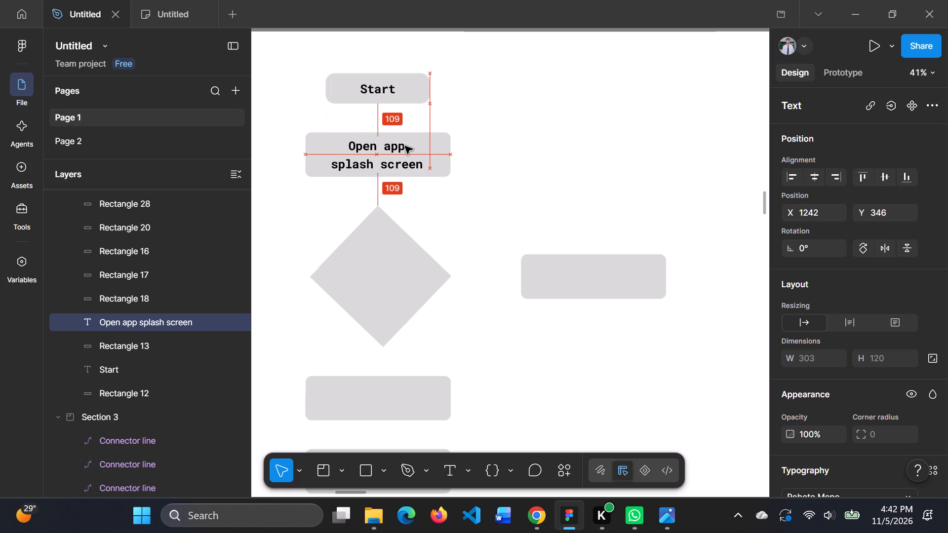
drag(405, 146, 405, 146)
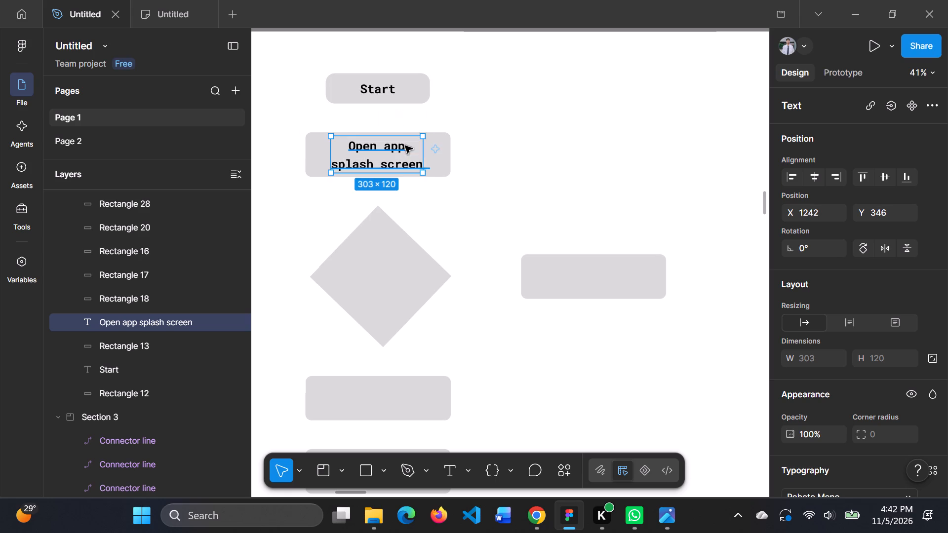
click(524, 179)
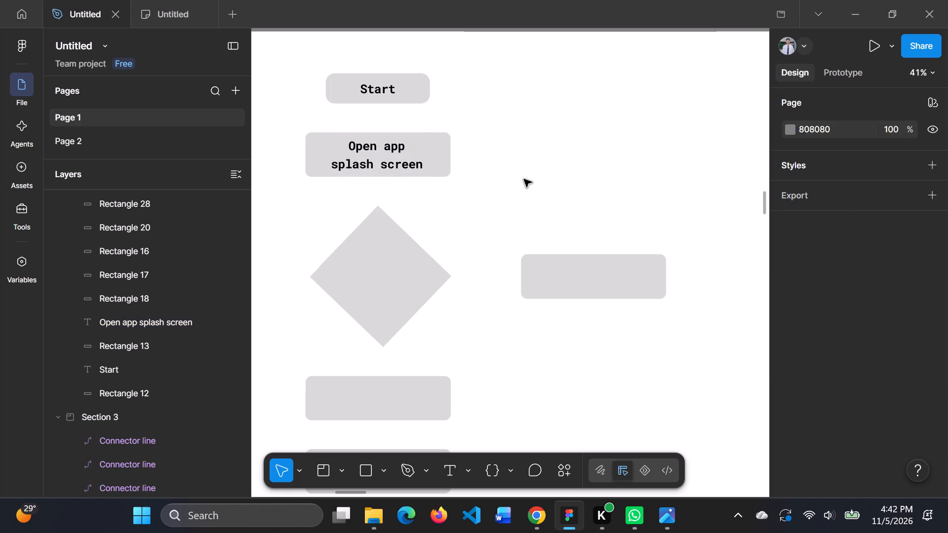
Increase the height of the "Open app splash screen" rectangle to about 164, centre it around its label, and deselect it.
click(436, 179)
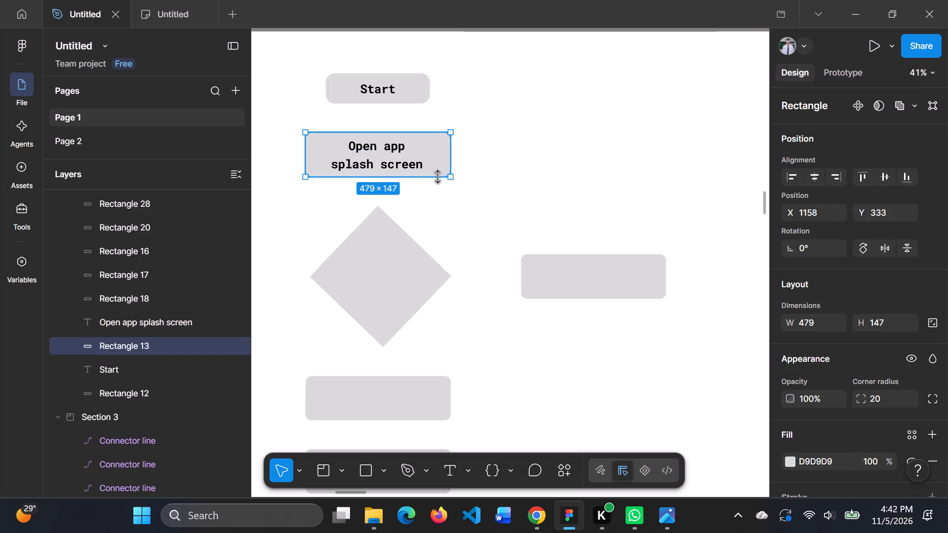
drag(437, 178, 437, 183)
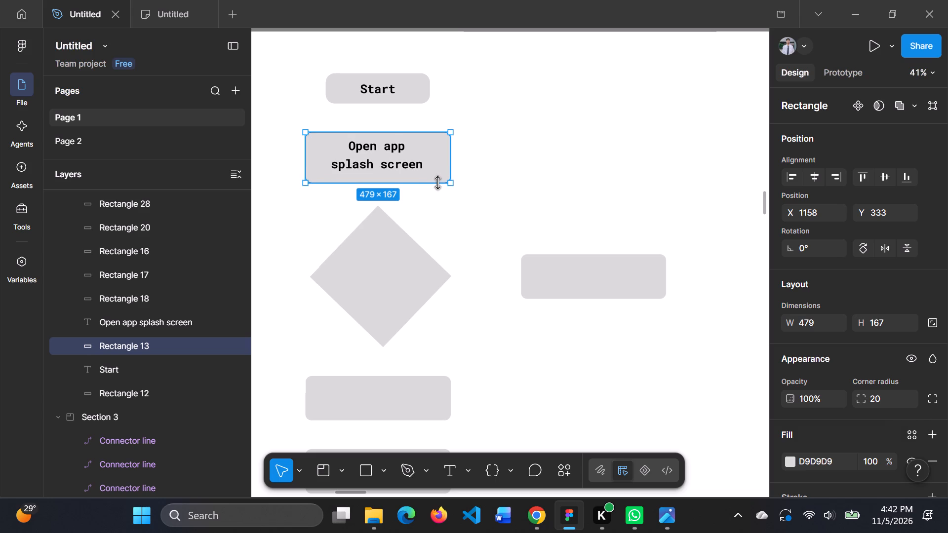
drag(437, 183, 437, 182)
click(439, 163)
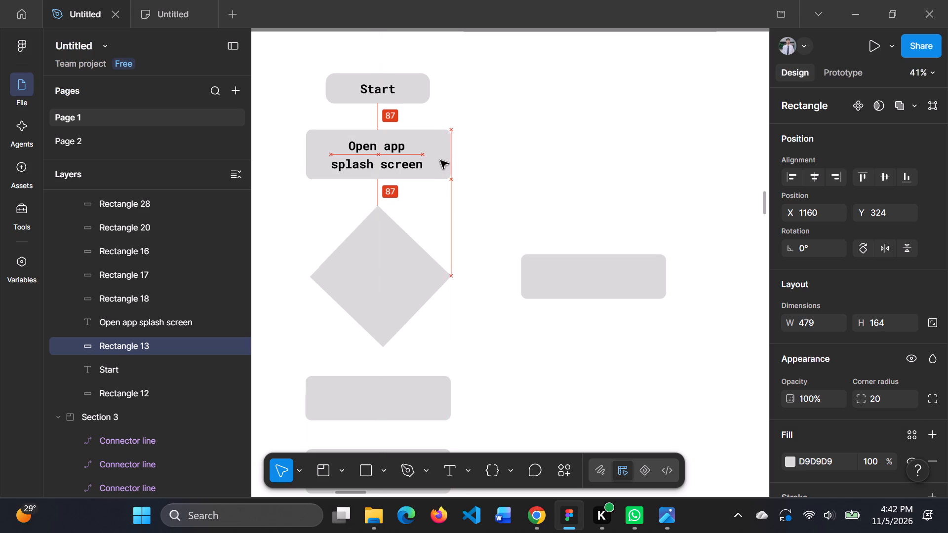
click(527, 151)
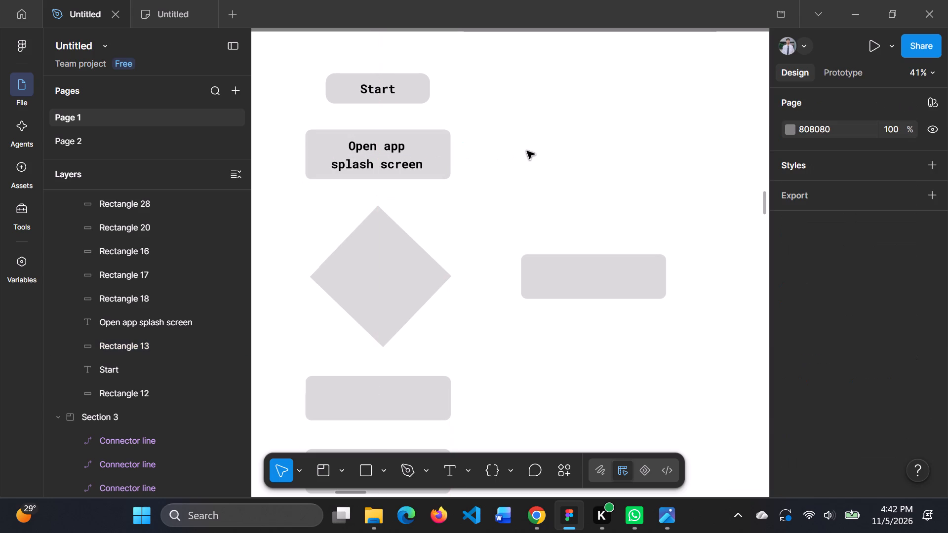
Enlarge the rectangle beside the first diamond to a height of about 245, align it vertically with the diamond, and deselect it.
scroll(527, 151, right, 2)
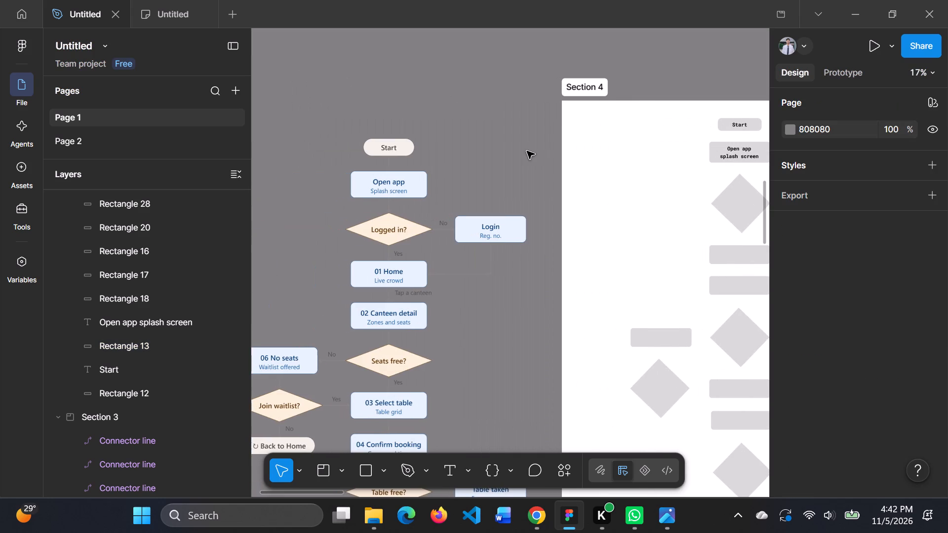
scroll(551, 199, left, 3)
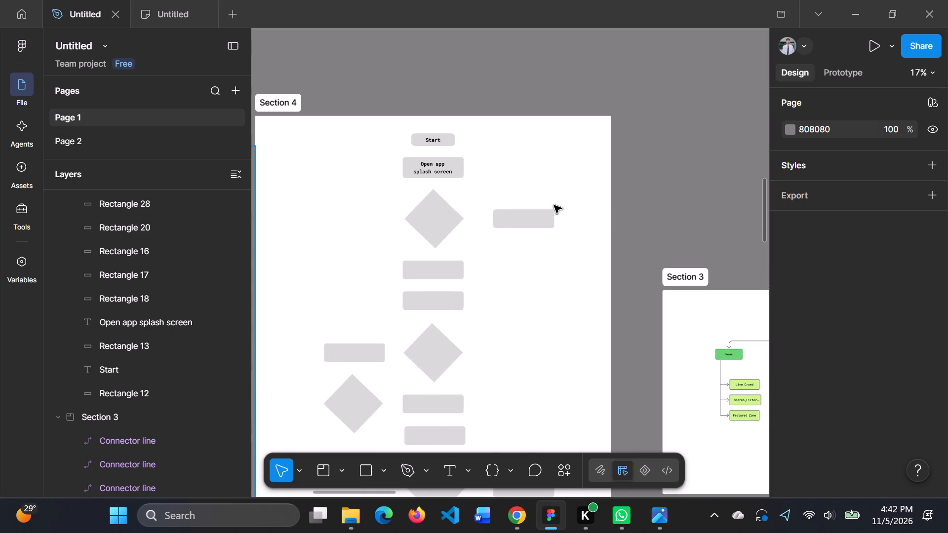
click(533, 219)
drag(526, 210, 526, 203)
click(525, 230)
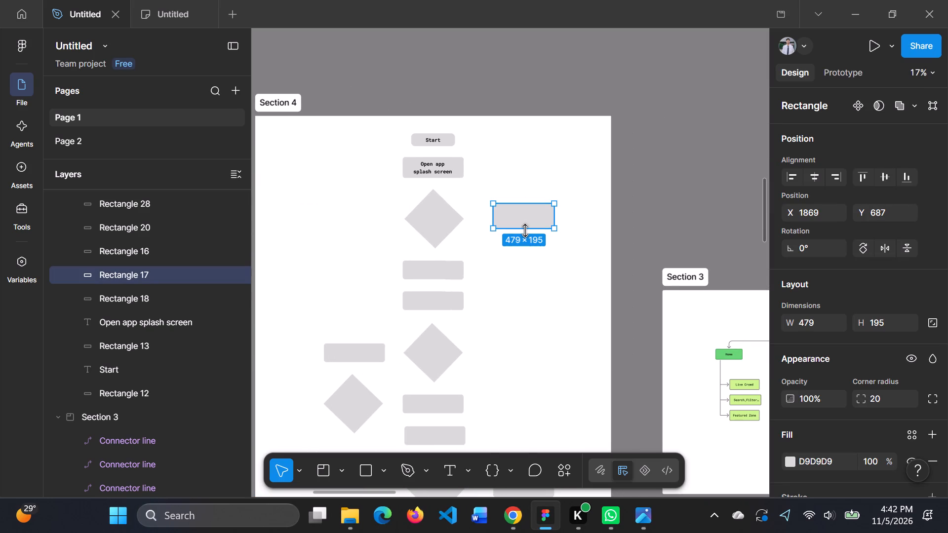
click(529, 227)
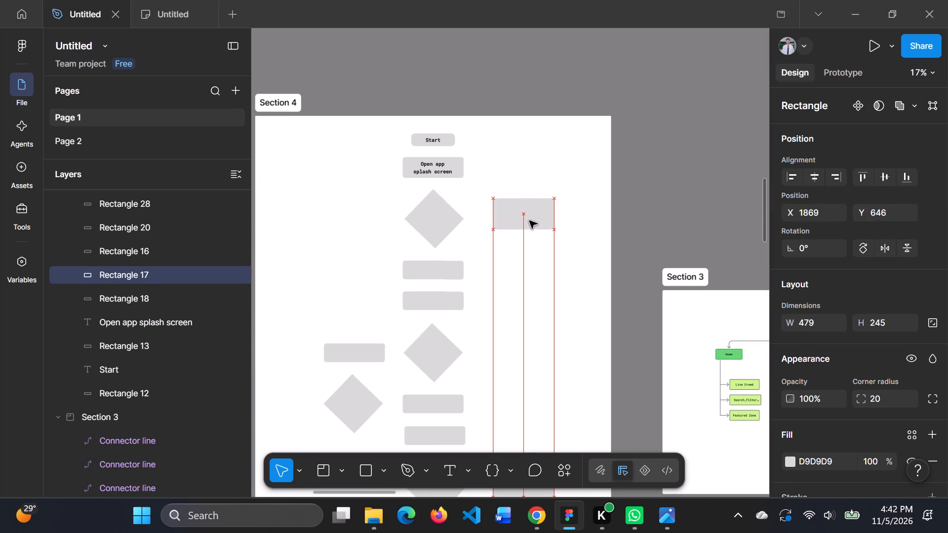
click(607, 243)
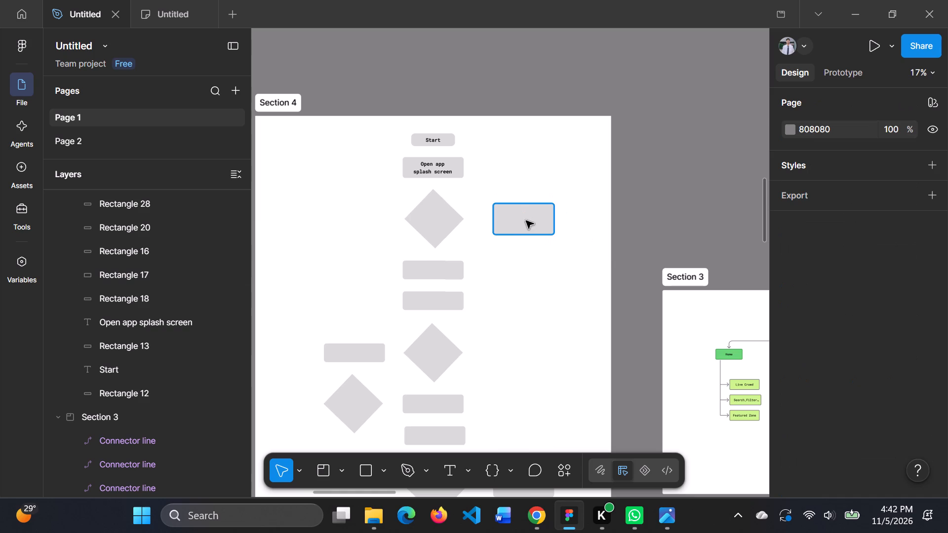
Add a two-line text label reading "Login" and "Reg No" inside the rectangle beside the first diamond.
click(513, 214)
click(452, 466)
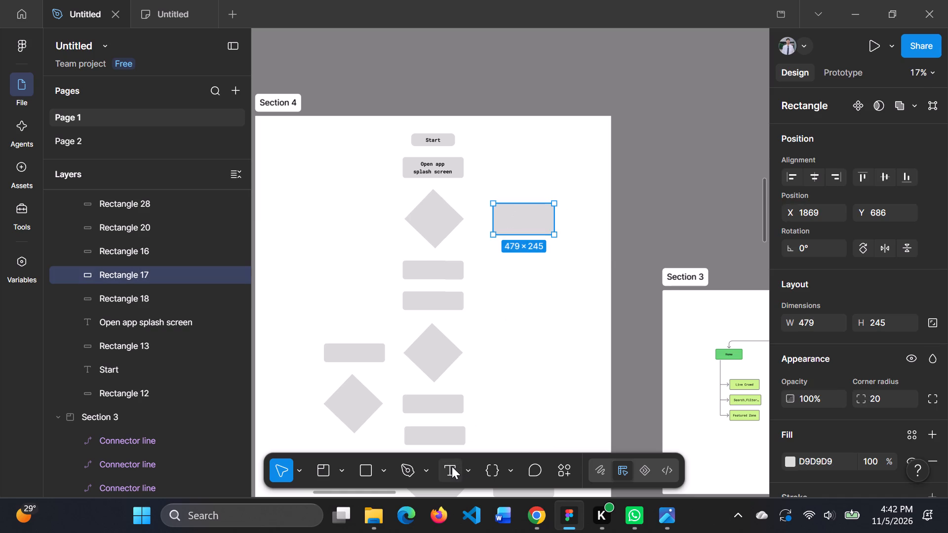
click(518, 218)
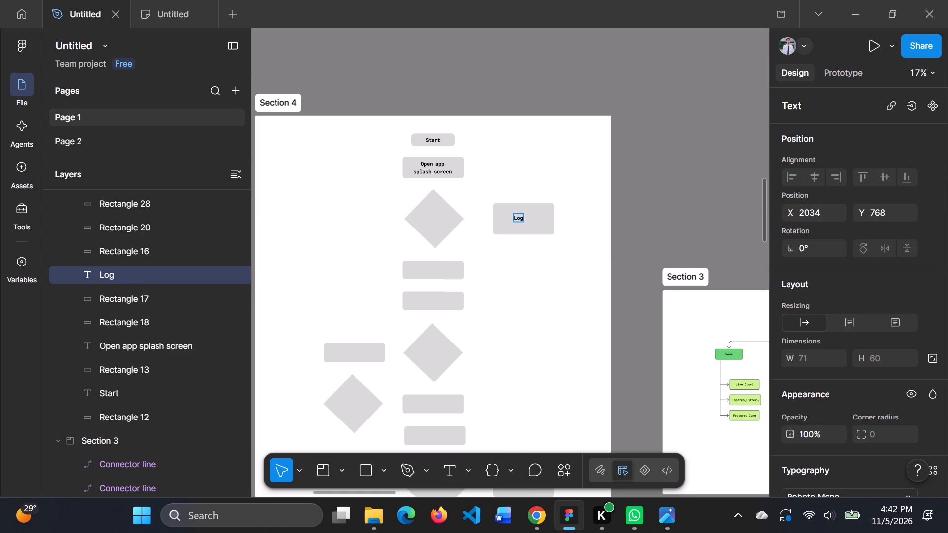
text(in)
key(space)
key(Return)
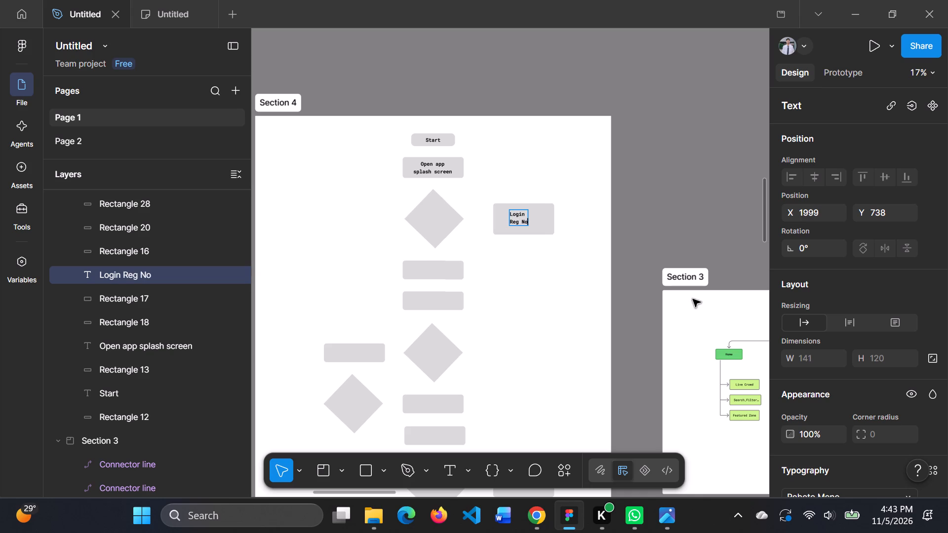
Set the "Login Reg No" label's font size to 40.
scroll(843, 411, down, 2)
click(873, 377)
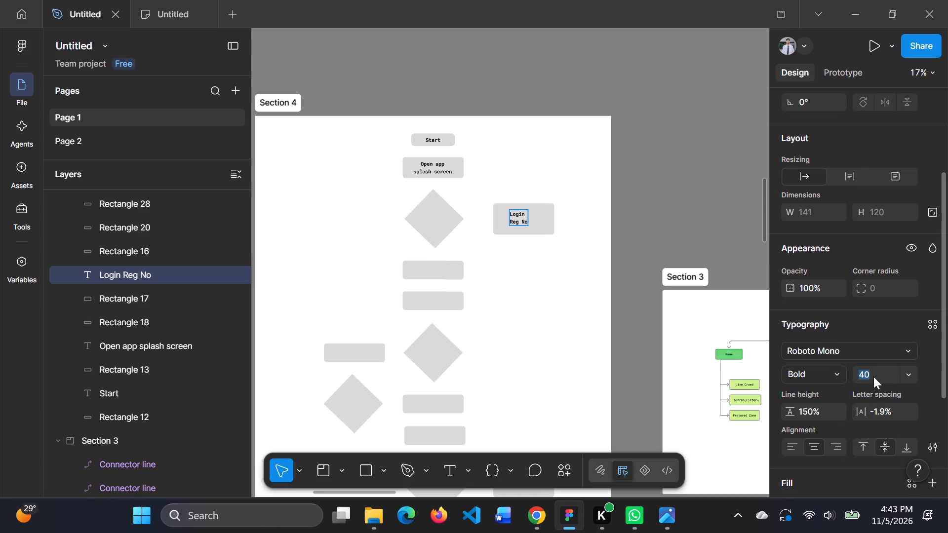
key(BackSpace)
key(BackSpace)
text(40)
key(Return)
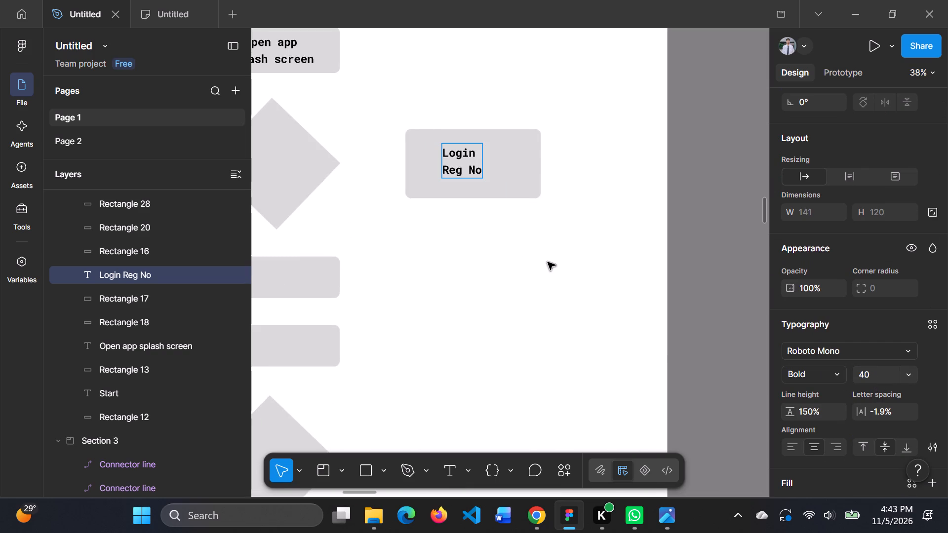
Widen the "Login Reg No" text box on both sides to about 310 and deselect it.
scroll(548, 262, up, 1)
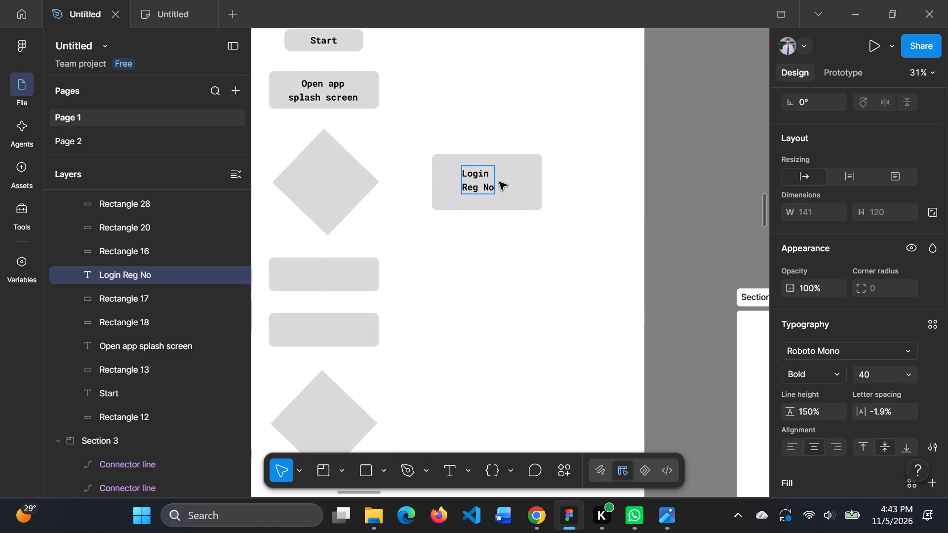
click(493, 178)
click(493, 180)
drag(492, 179, 521, 176)
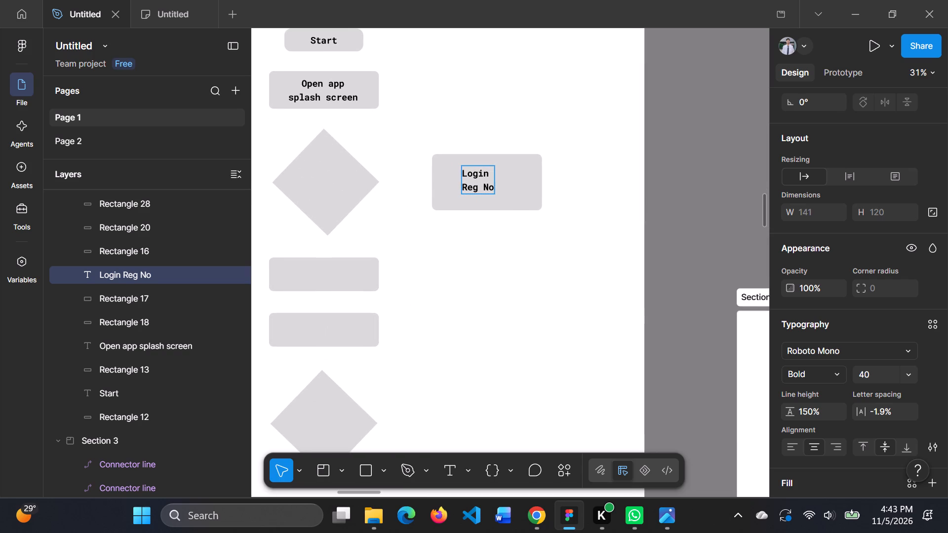
click(492, 184)
click(534, 189)
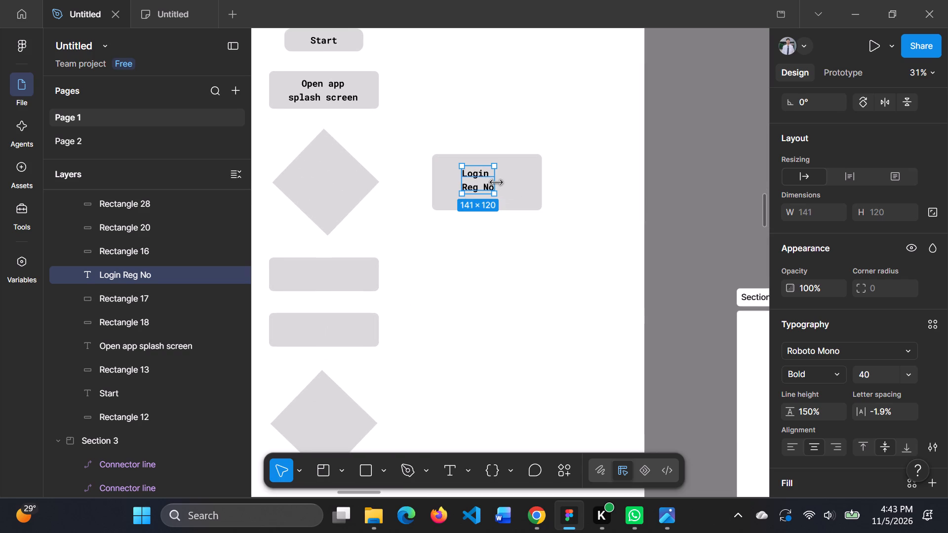
drag(496, 181, 520, 180)
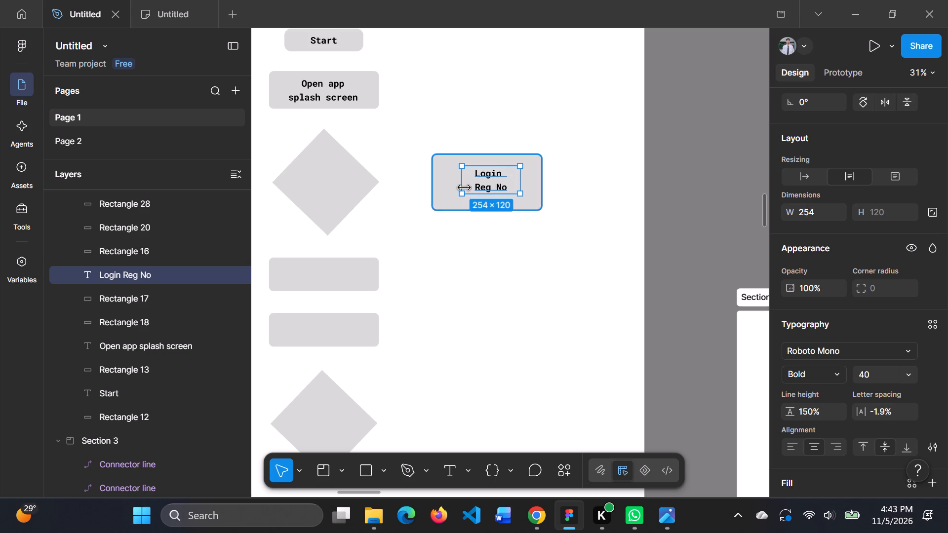
drag(464, 184, 449, 185)
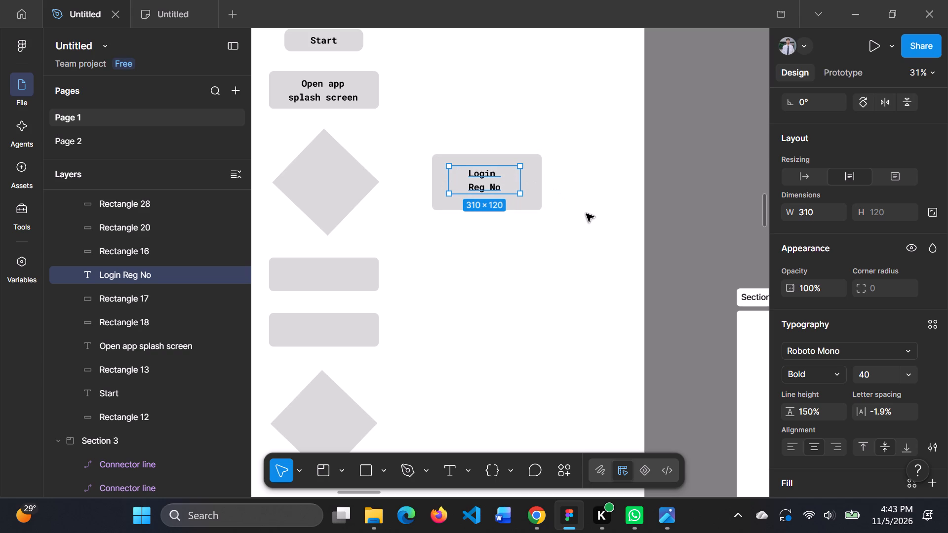
click(586, 214)
Centre the "Login Reg No" label horizontally and vertically within its rectangle.
click(513, 184)
click(501, 184)
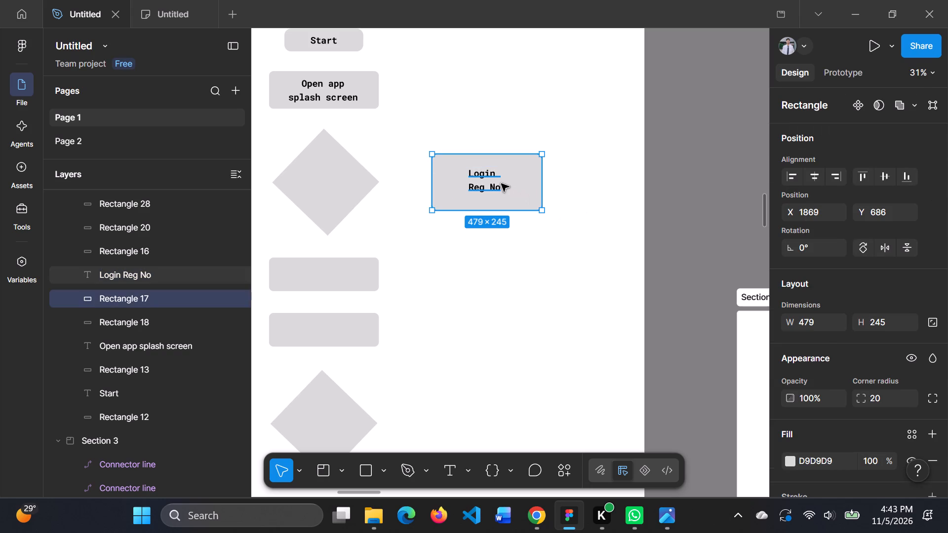
click(505, 182)
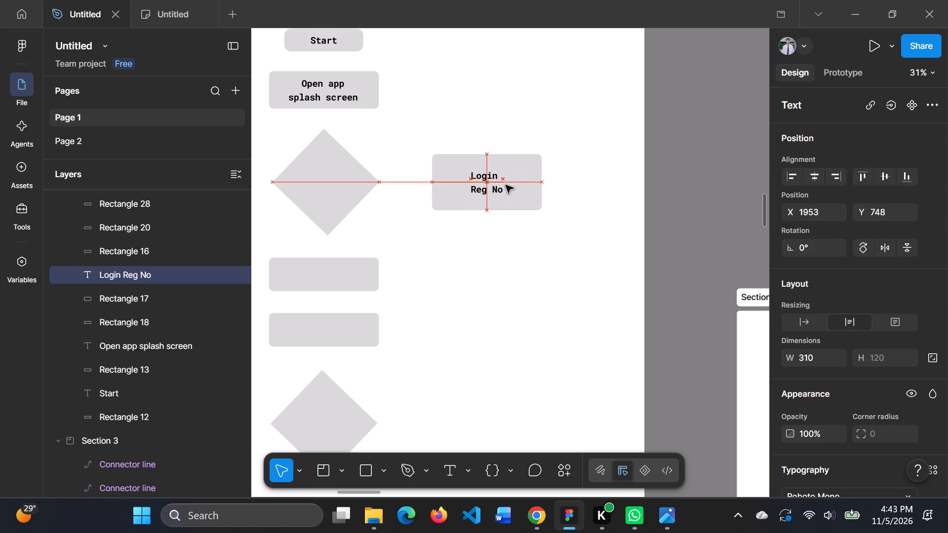
Copy the "Login Reg No" label and move the duplicate onto the first diamond, centred at about X 1259.
click(585, 280)
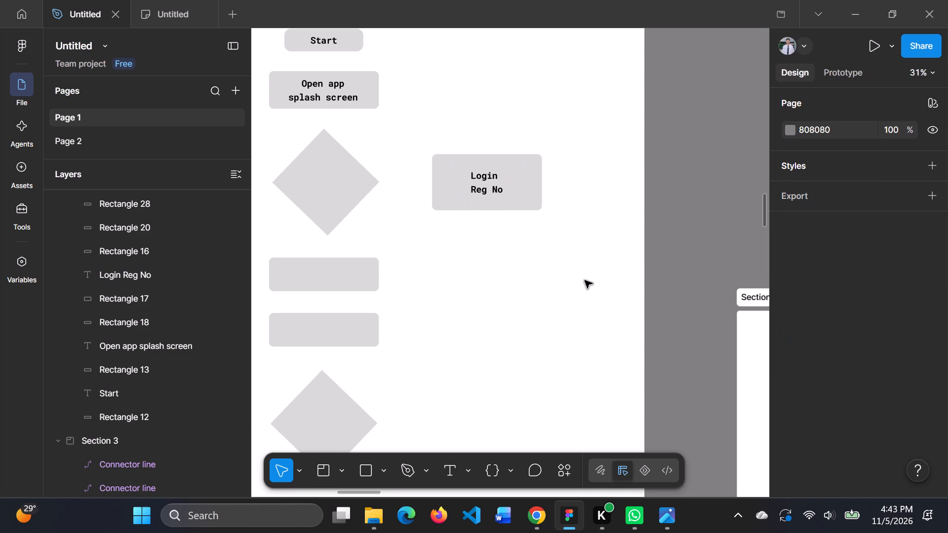
scroll(585, 280, right, 3)
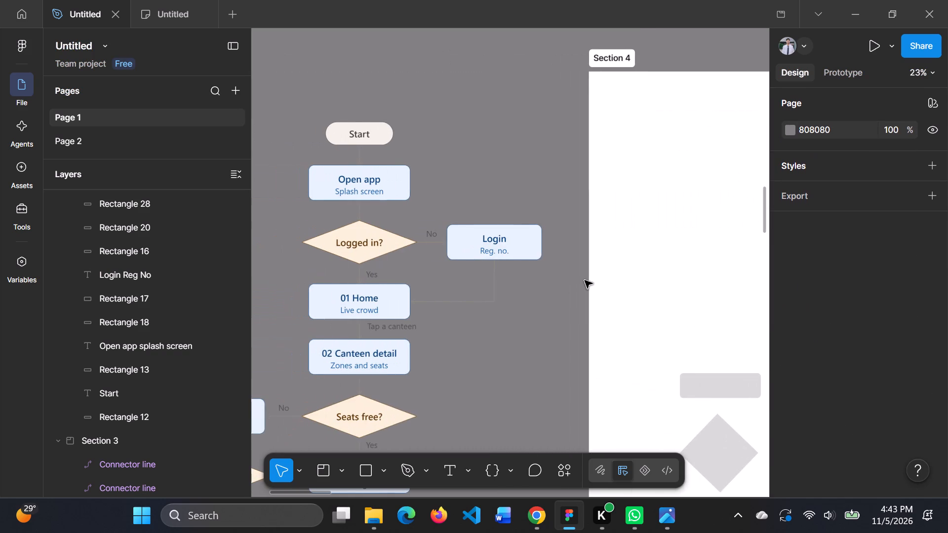
scroll(585, 280, left, 2)
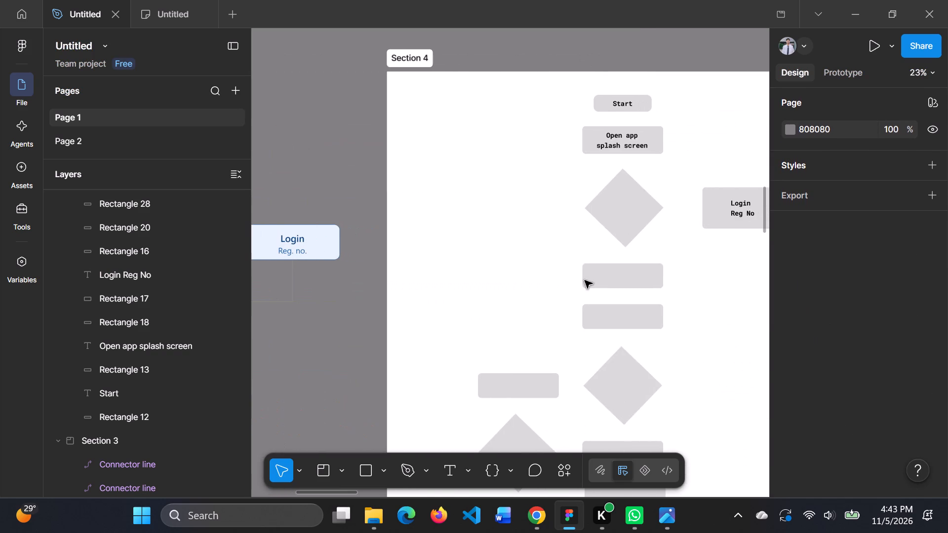
click(744, 210)
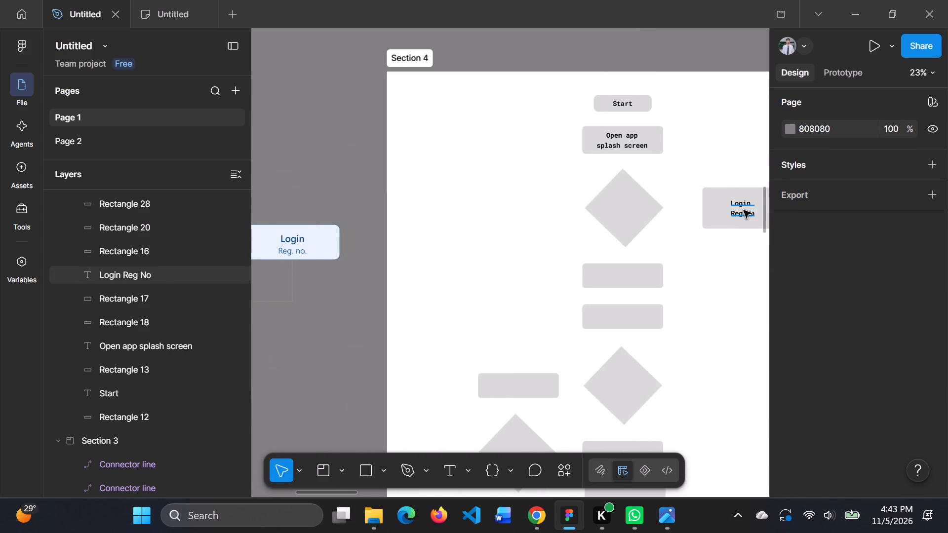
key(ctrl+c)
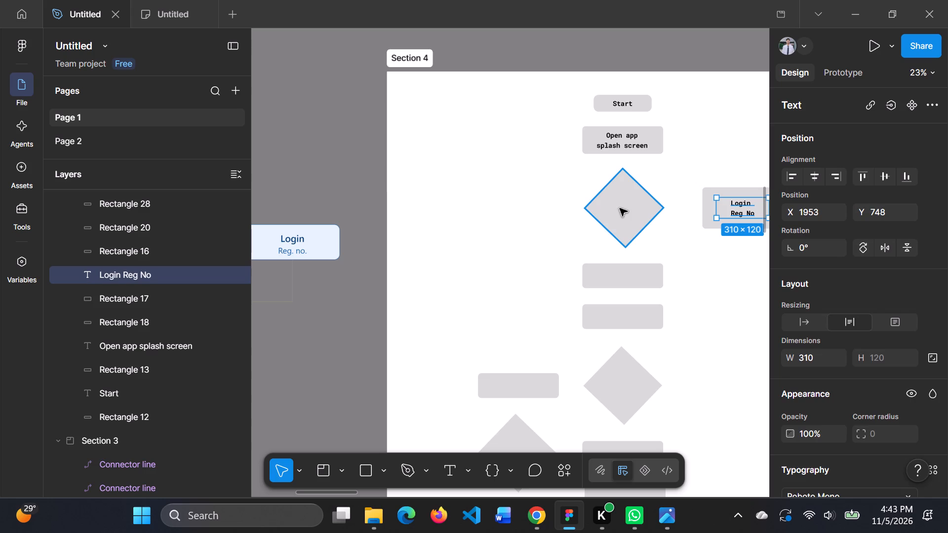
click(620, 208)
key(ctrl+v)
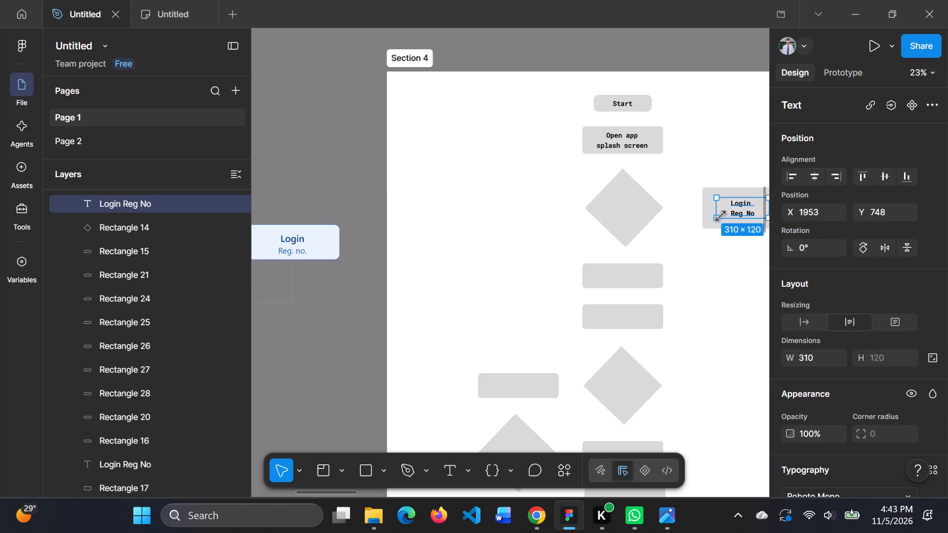
drag(728, 210, 624, 210)
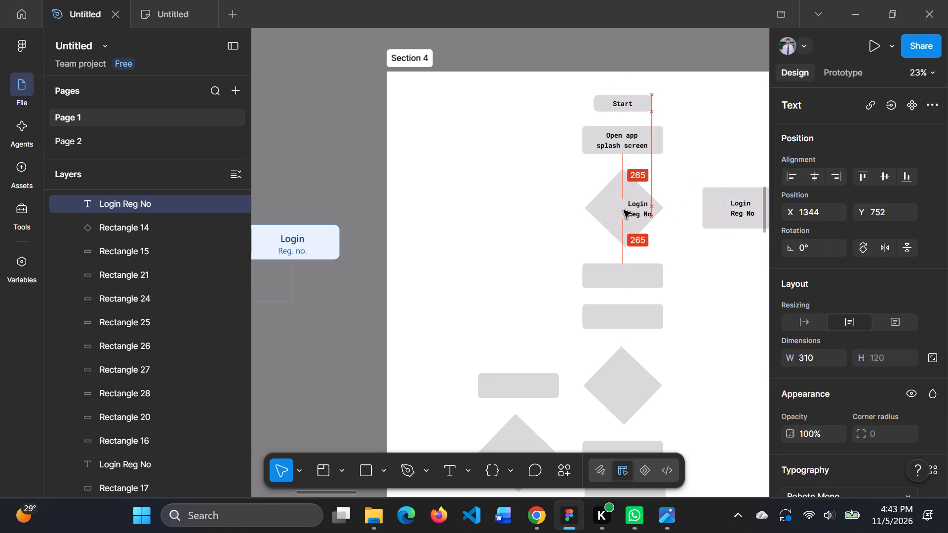
drag(624, 210, 610, 210)
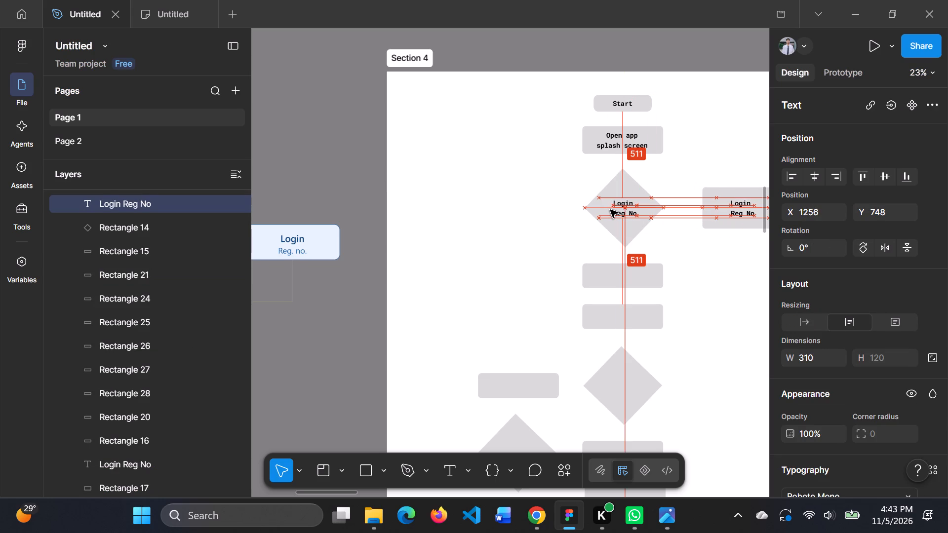
drag(610, 210, 612, 210)
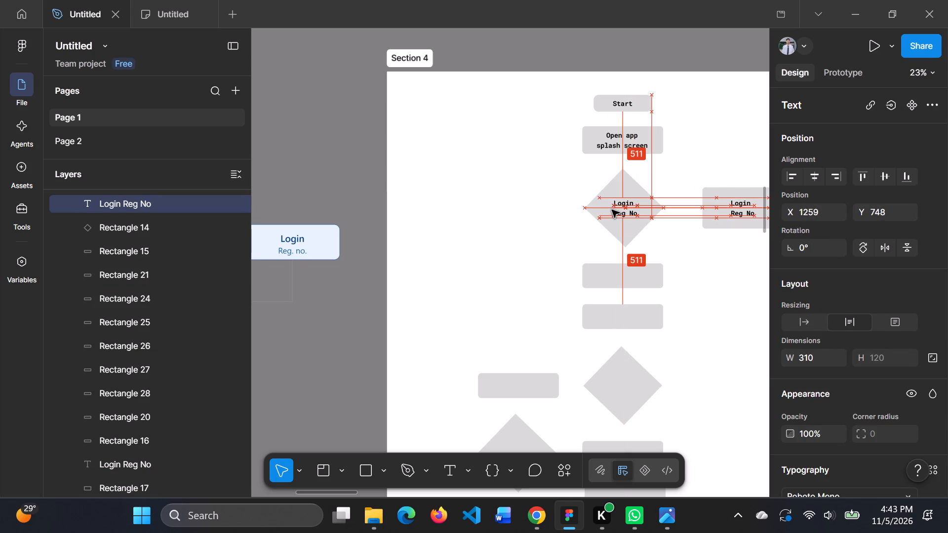
drag(612, 210, 614, 209)
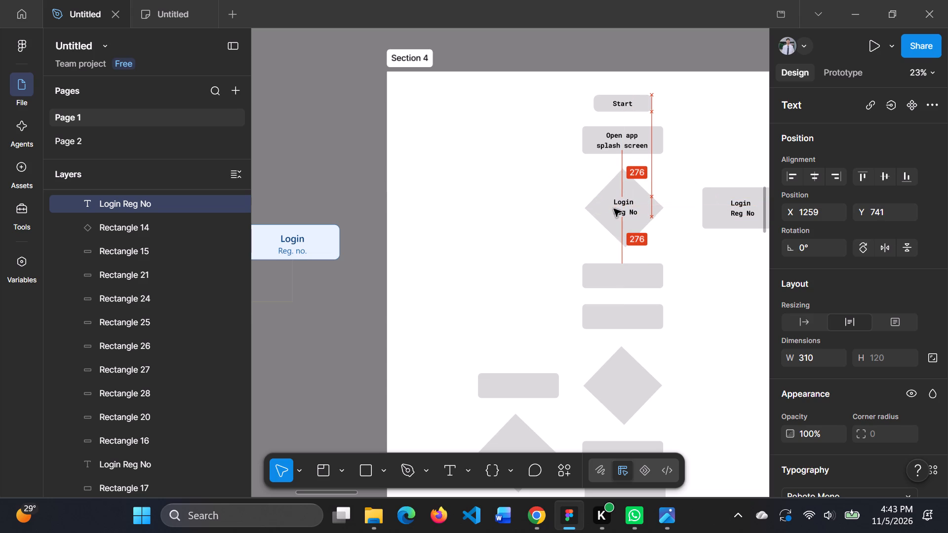
drag(614, 209, 614, 207)
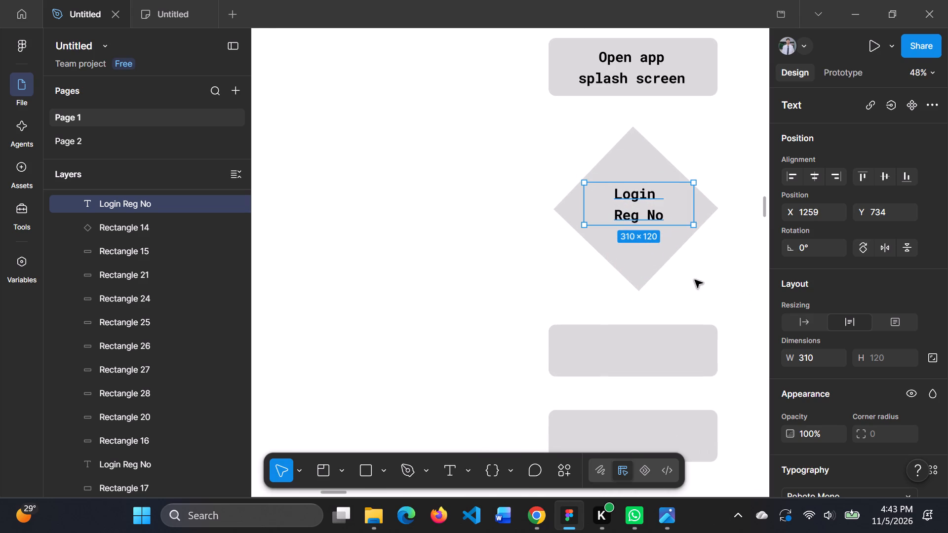
Nudge the duplicated label down to Y 741 inside the first diamond.
key(Down)
key(Down)
key(Down)
key(Down)
key(Down)
key(Down)
key(Down)
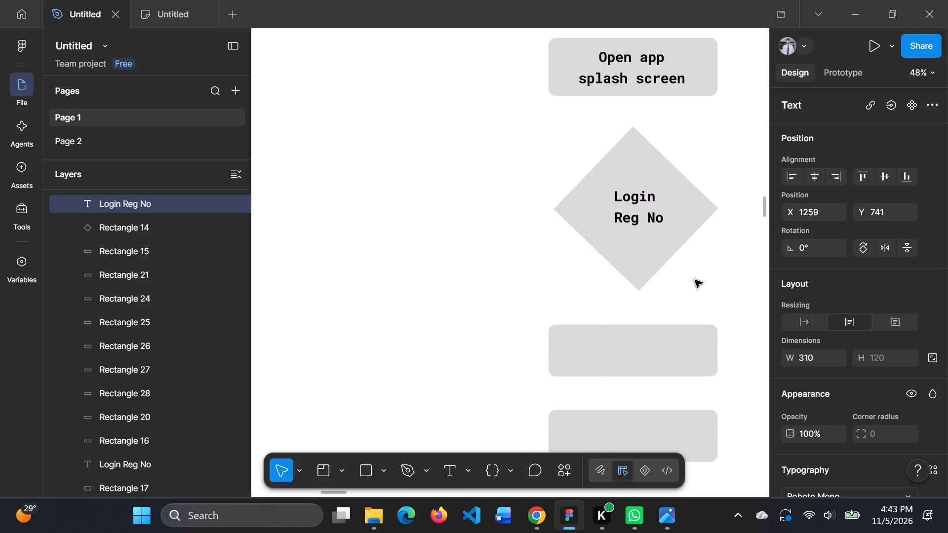
Change the first diamond's label text to "Login in?" and deselect it.
double_click(662, 219)
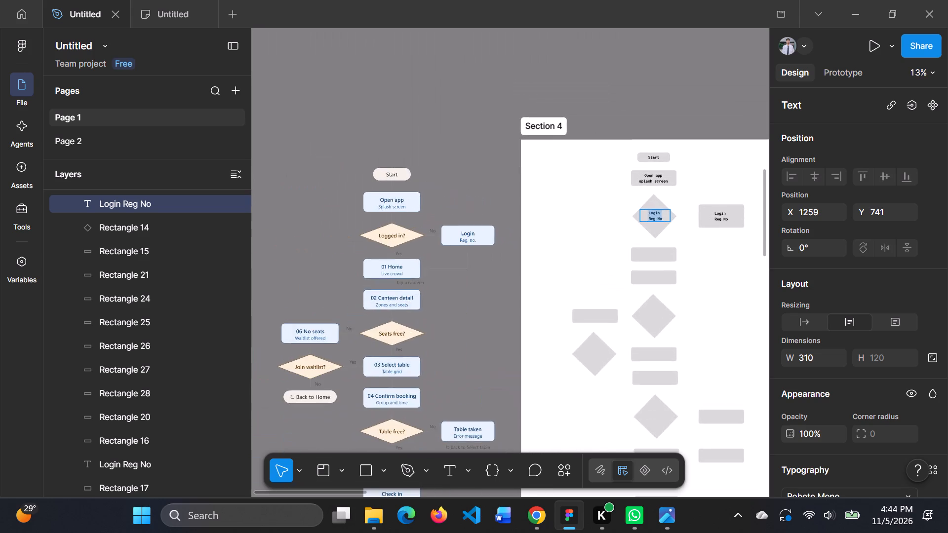
click(662, 219)
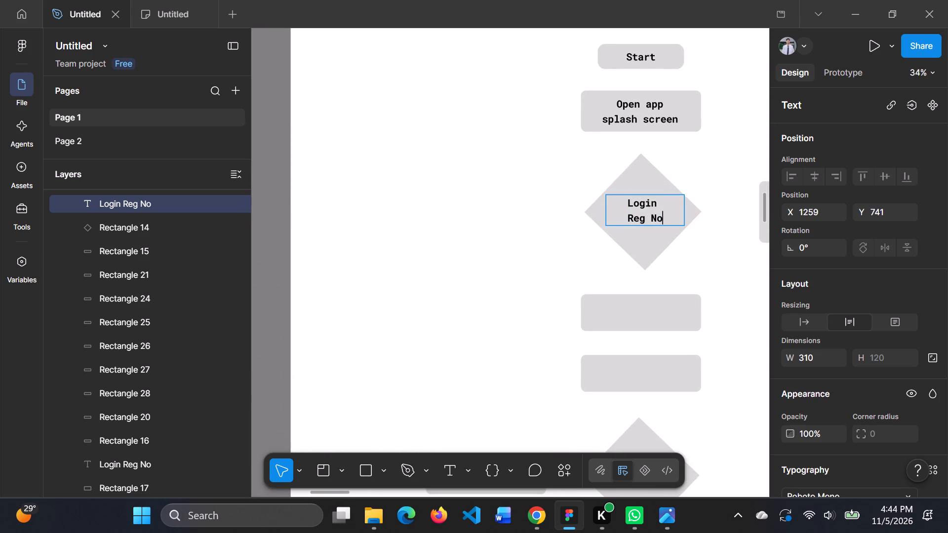
key(BackSpace)
key(BackSpace)
key(BackSpace)
key(BackSpace)
key(BackSpace)
key(BackSpace)
key(BackSpace)
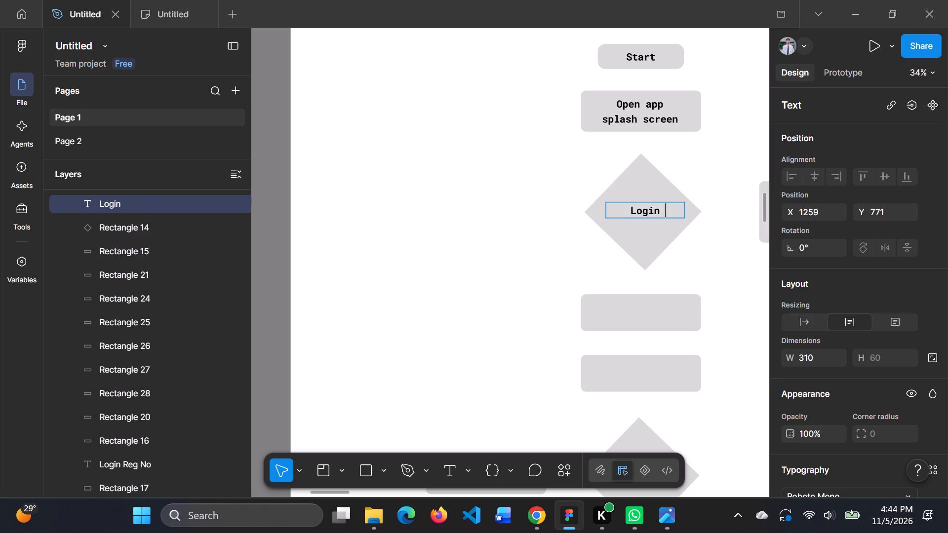
text(in)
key(shift+question)
click(717, 270)
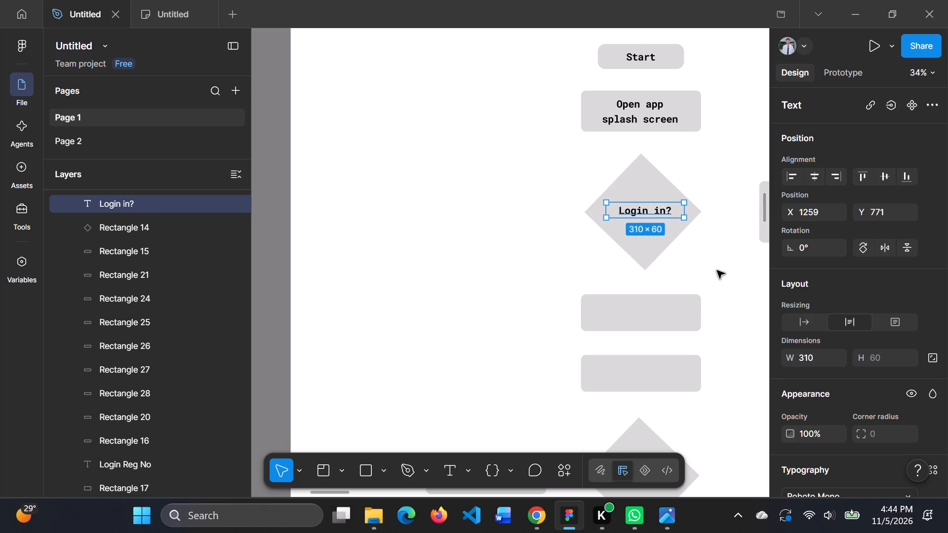
click(717, 270)
Paste another "Login Reg No" label and move it onto the rectangle directly below the "Login in?" diamond.
scroll(717, 270, left, 1)
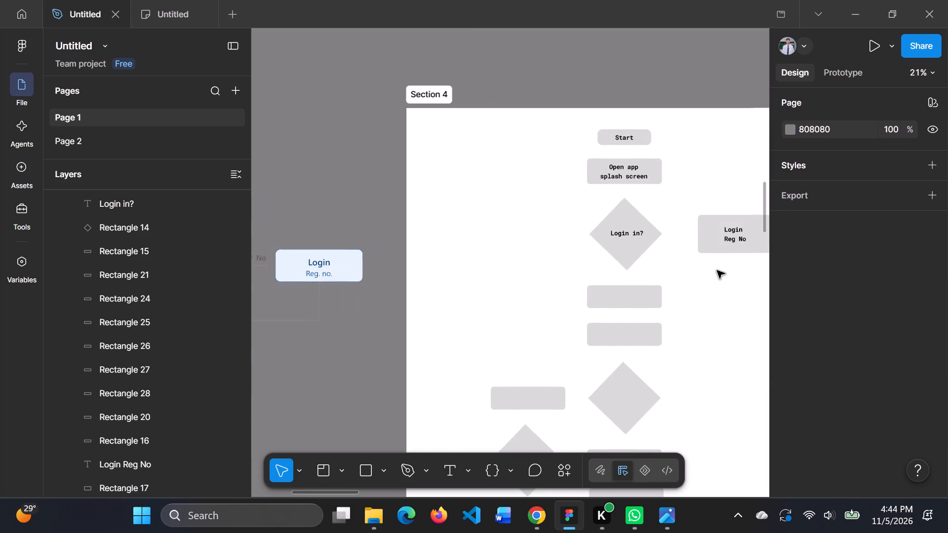
scroll(717, 270, left, 1)
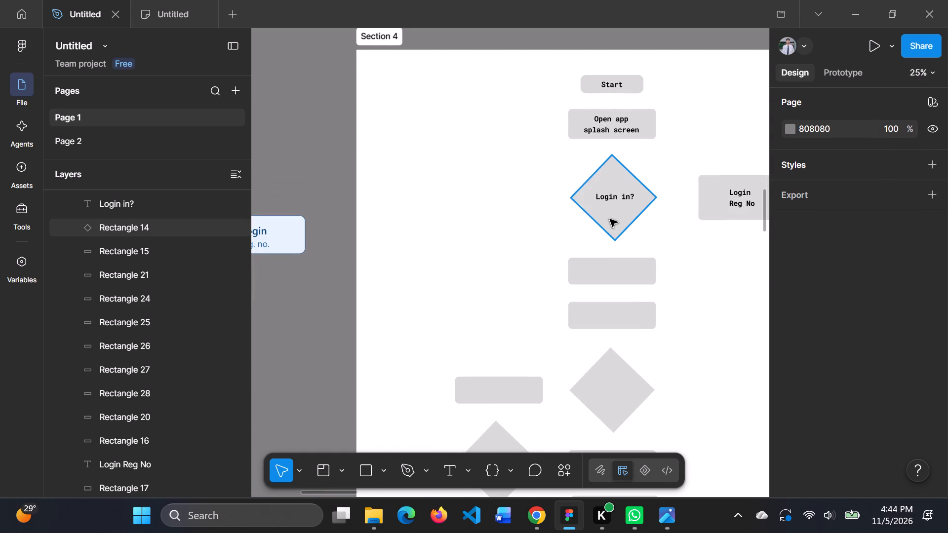
click(610, 219)
click(690, 266)
scroll(690, 266, right, 1)
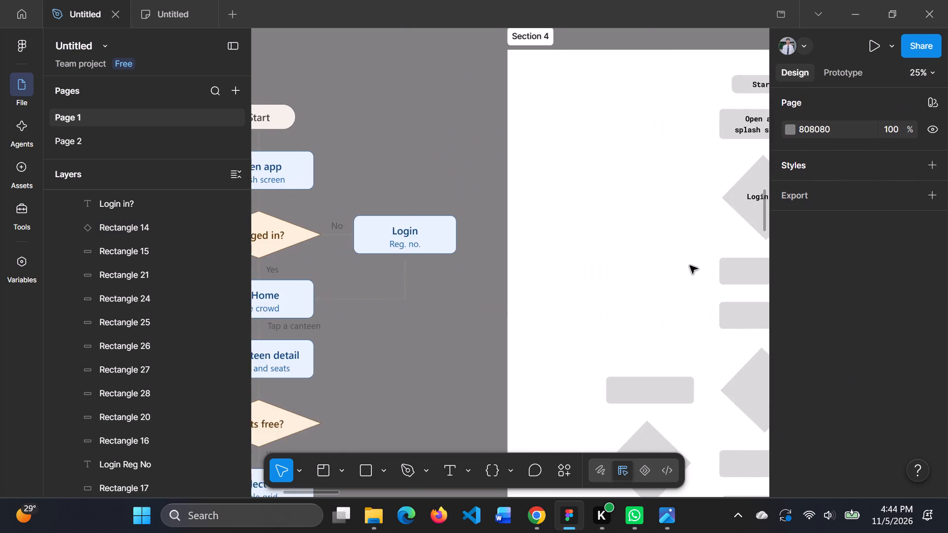
scroll(690, 266, right, 1)
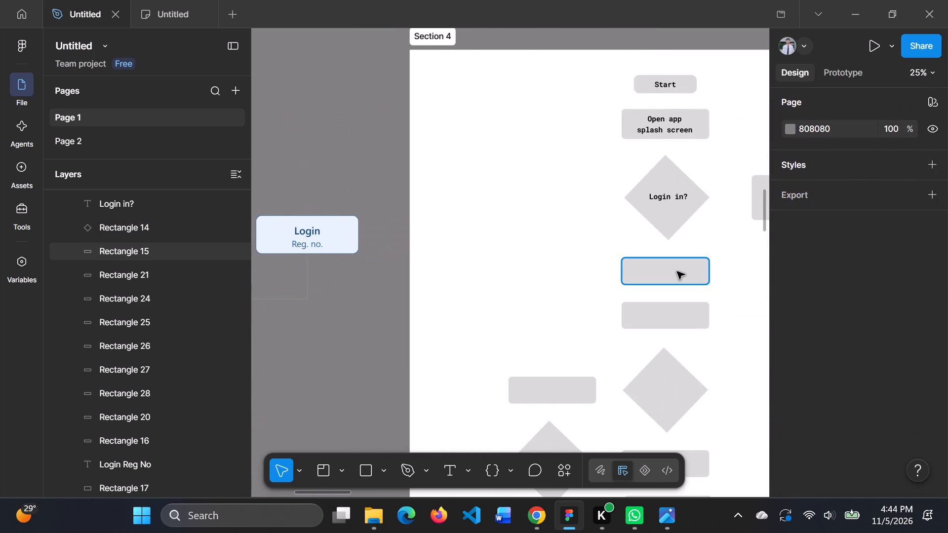
key(ctrl+v)
scroll(727, 277, left, 1)
drag(694, 203, 558, 273)
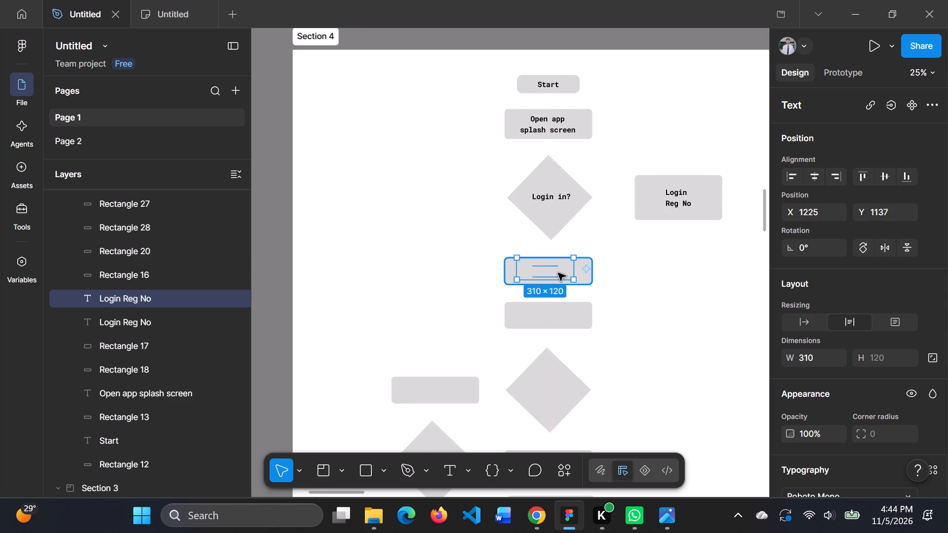
Bring the pasted label to the front, centre it in its rectangle at about X 1250, Y 1150, and deselect it.
right_click(558, 273)
click(626, 243)
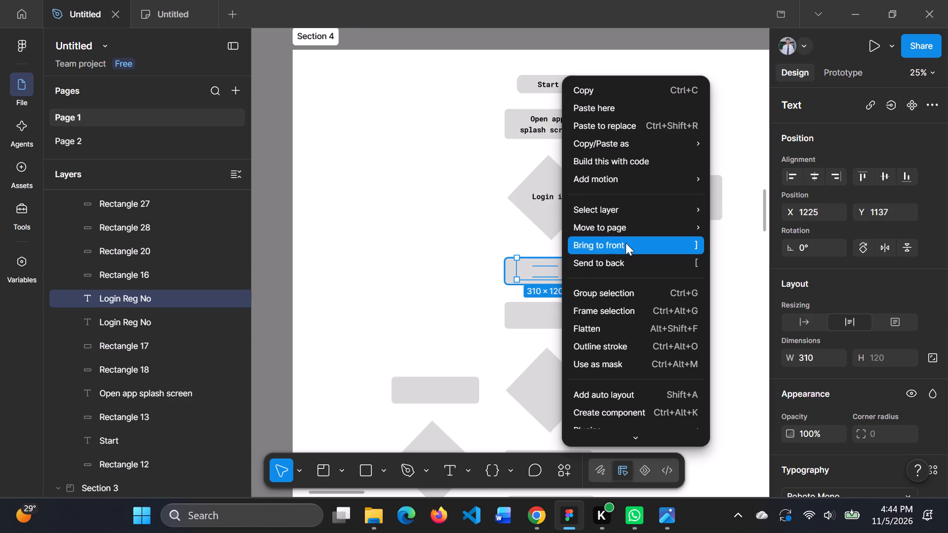
drag(563, 272, 563, 275)
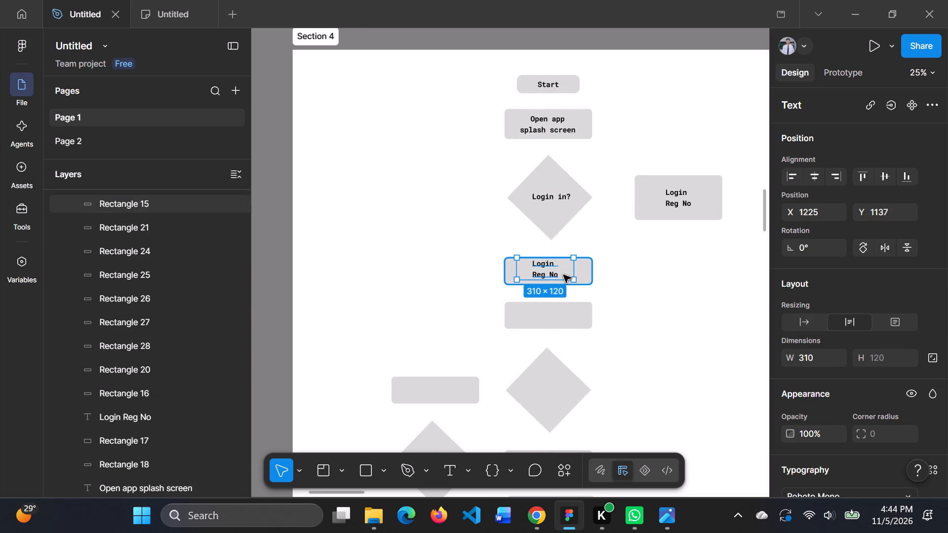
drag(563, 275, 569, 273)
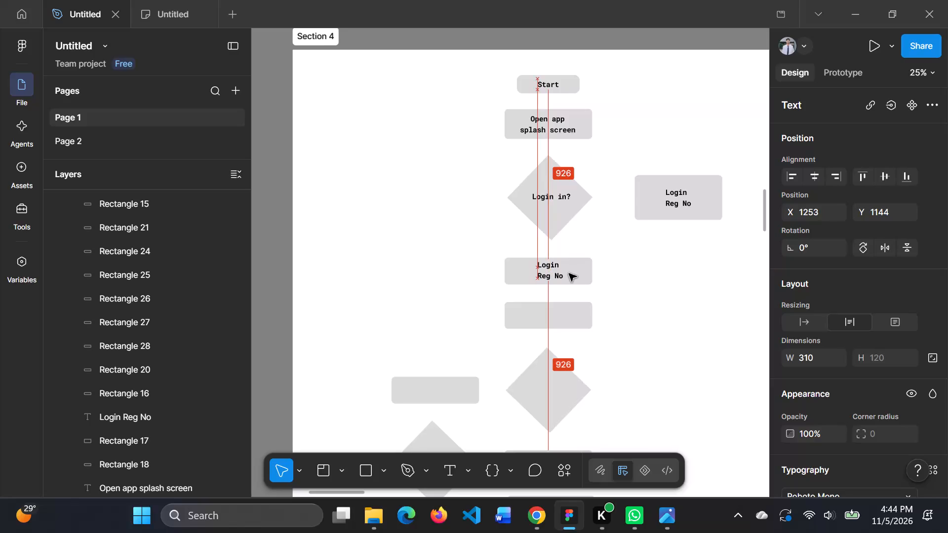
drag(569, 273, 568, 274)
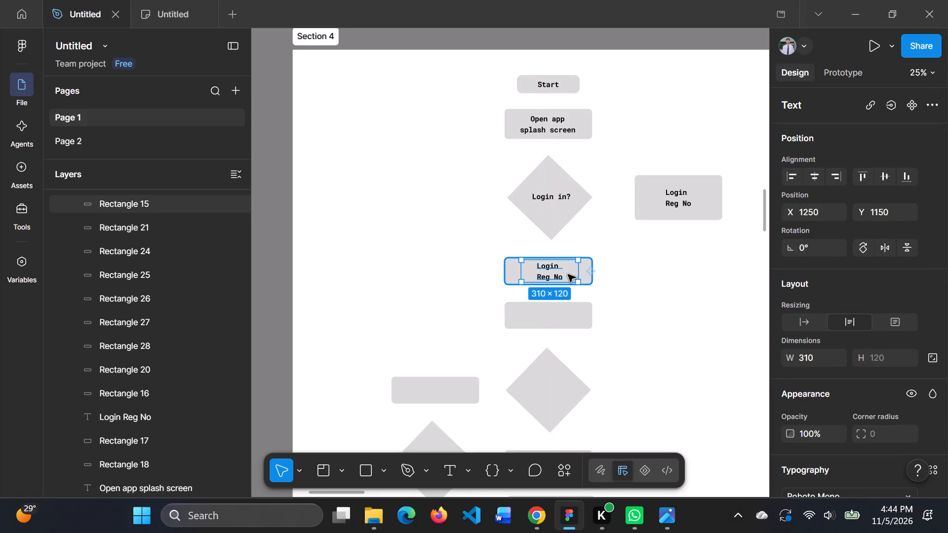
click(659, 276)
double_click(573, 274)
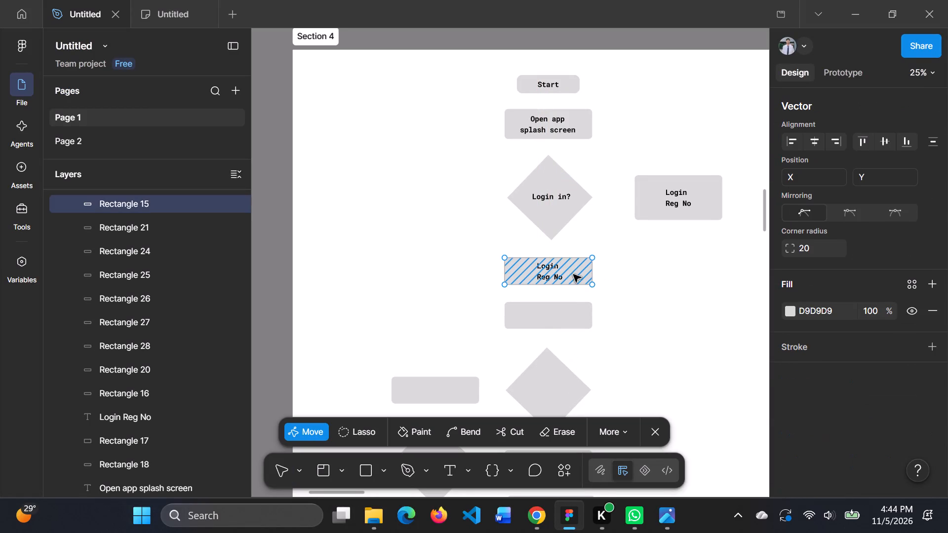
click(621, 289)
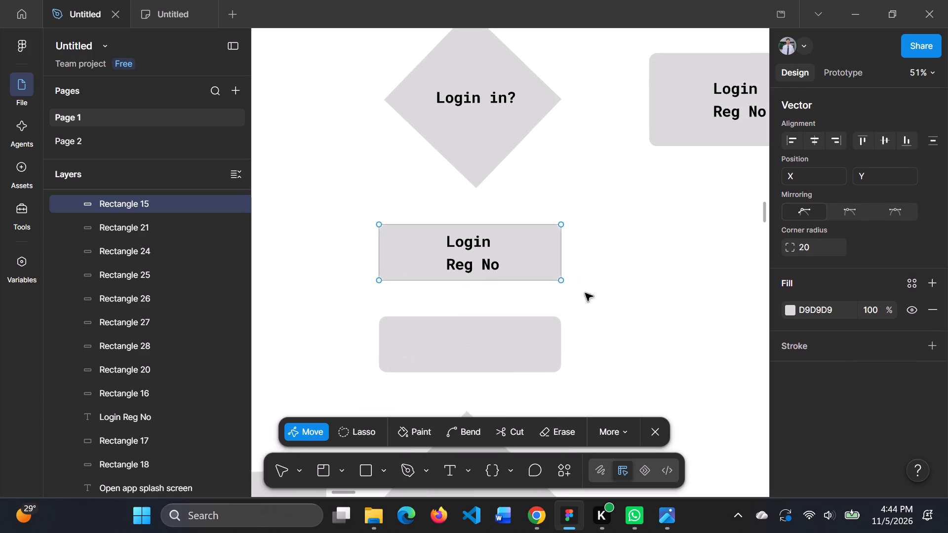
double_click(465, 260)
Duplicate the "Login Reg No" label below the first diamond and place the copy in the next rectangle down.
click(465, 260)
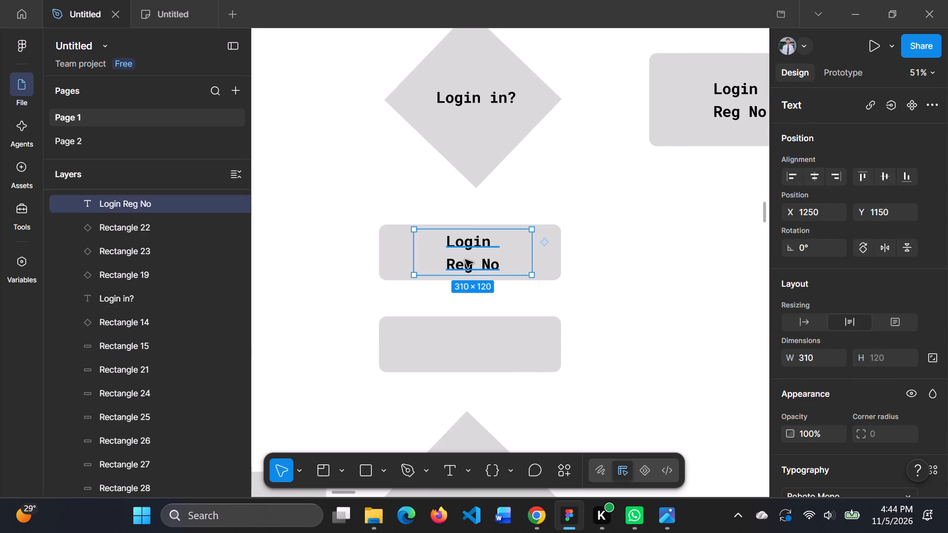
key(ctrl+c)
key(ctrl+v)
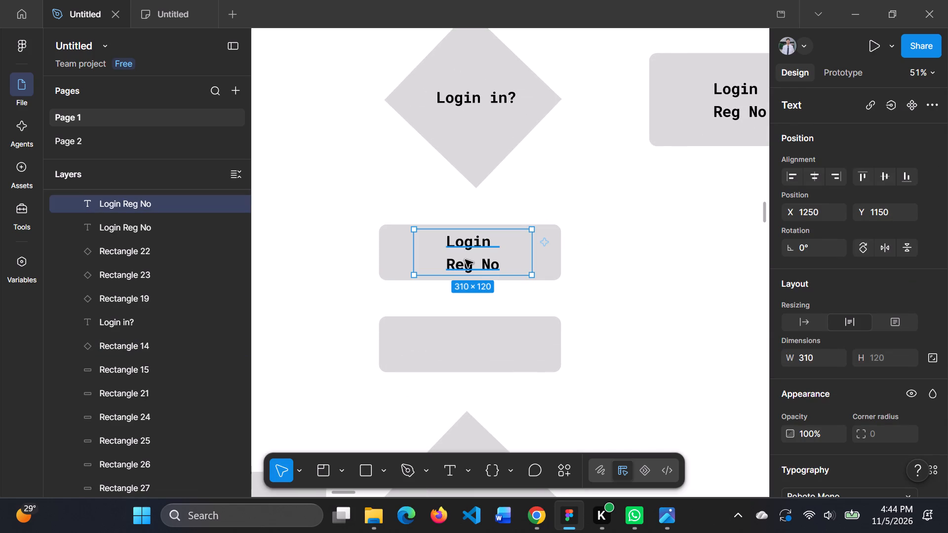
drag(478, 255, 476, 342)
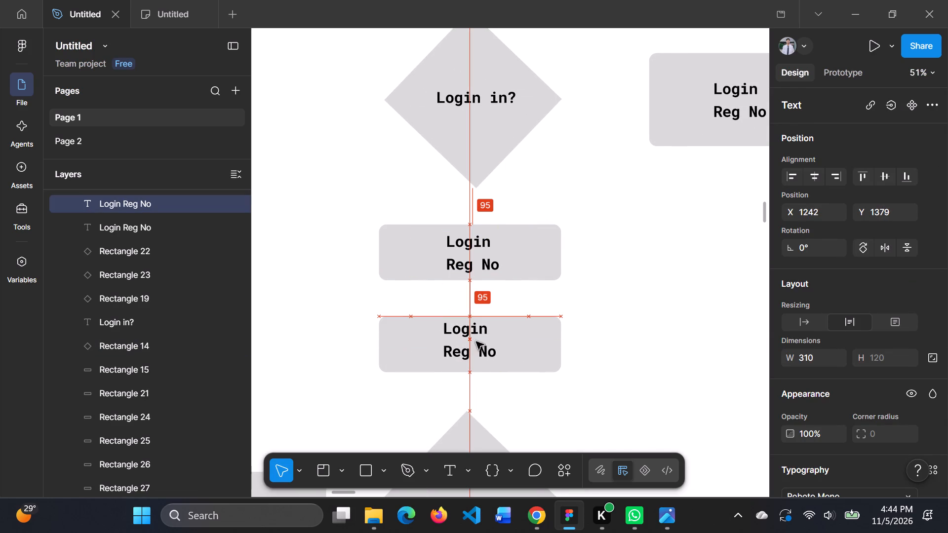
drag(476, 342, 476, 344)
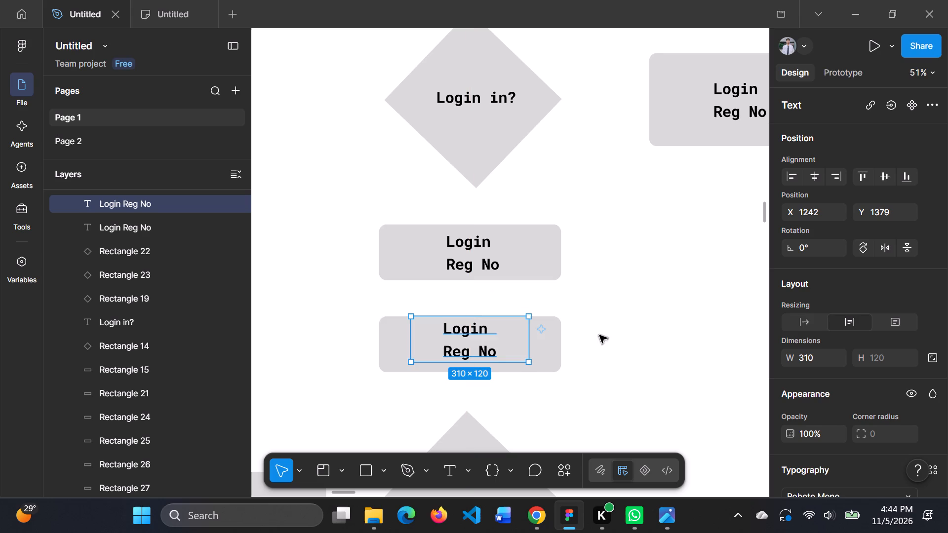
Nudge the new label vertically to Y 1387 so it sits centred in the second rectangle.
key(Down)
key(Down)
key(Down)
key(Down)
key(Down)
key(Down)
key(Down)
key(Down)
key(Down)
key(Down)
key(Down)
key(Down)
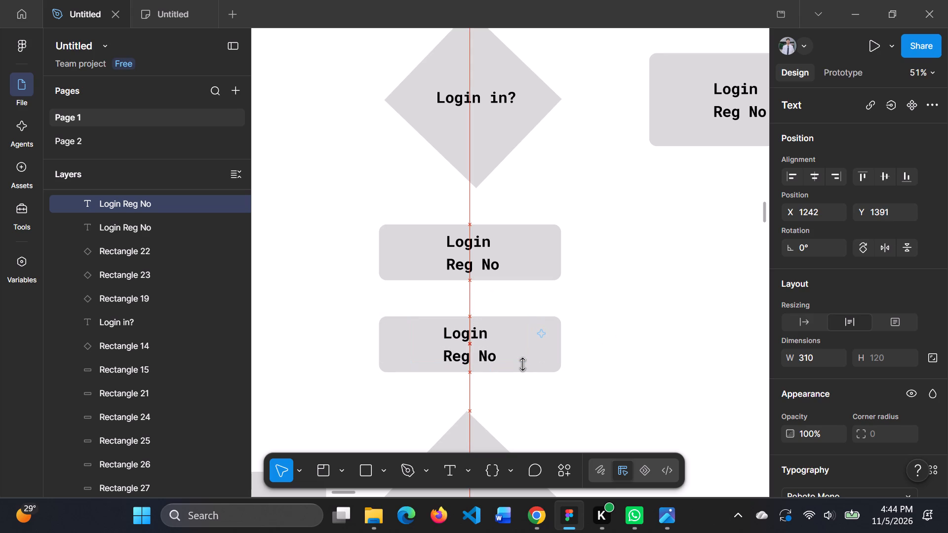
key(Up)
key(Up)
key(Up)
key(Up)
Paste a "Login Reg No" label and centre it in the diamond below the two labelled rectangles, at X 1256, Y 1798.
scroll(522, 364, down, 2)
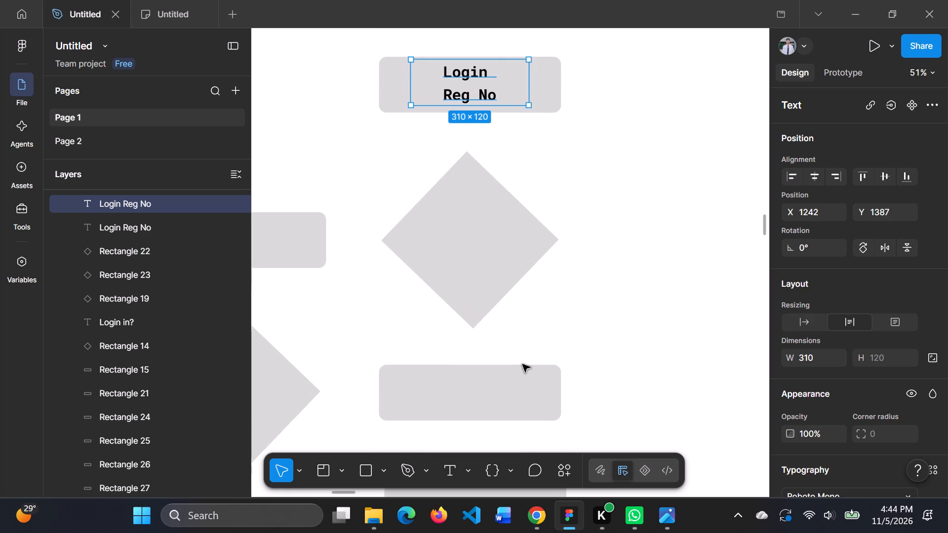
click(643, 269)
key(ctrl+v)
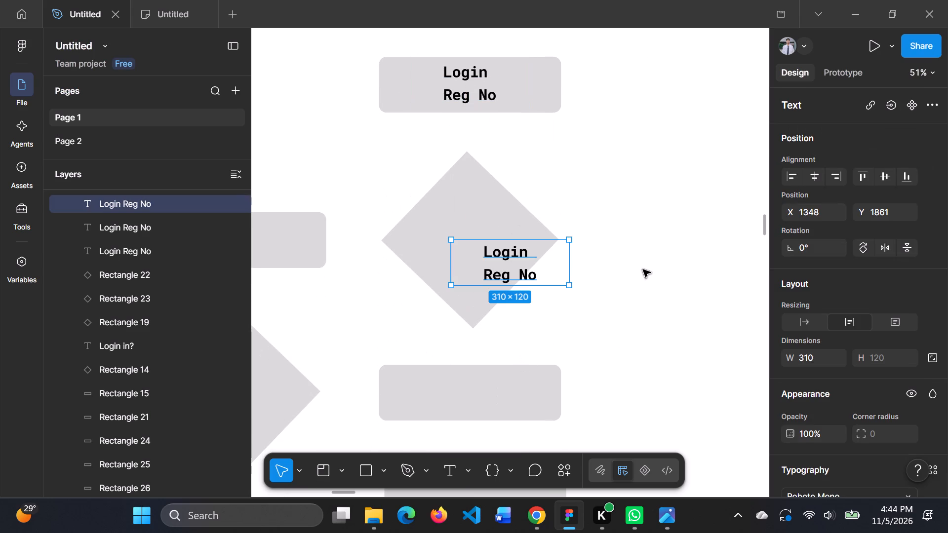
drag(515, 271, 480, 245)
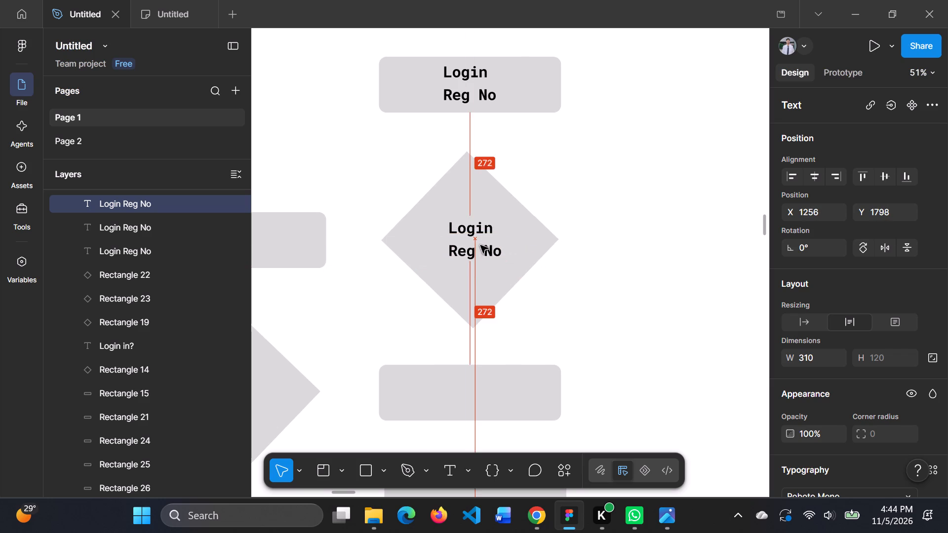
drag(480, 245, 478, 247)
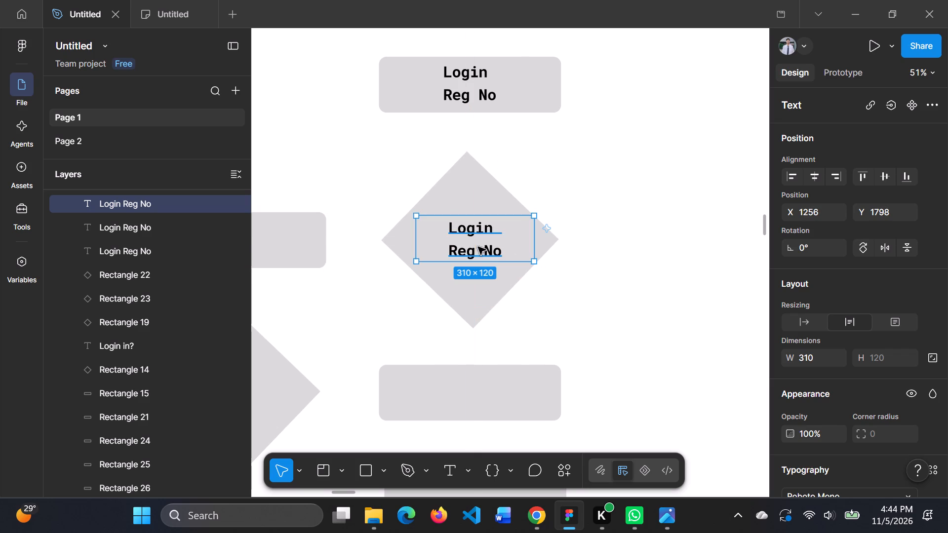
click(688, 279)
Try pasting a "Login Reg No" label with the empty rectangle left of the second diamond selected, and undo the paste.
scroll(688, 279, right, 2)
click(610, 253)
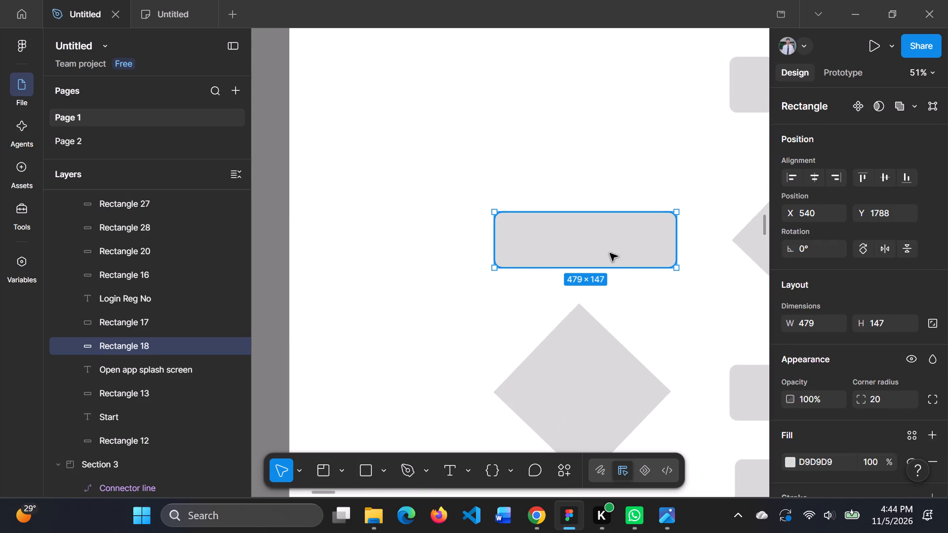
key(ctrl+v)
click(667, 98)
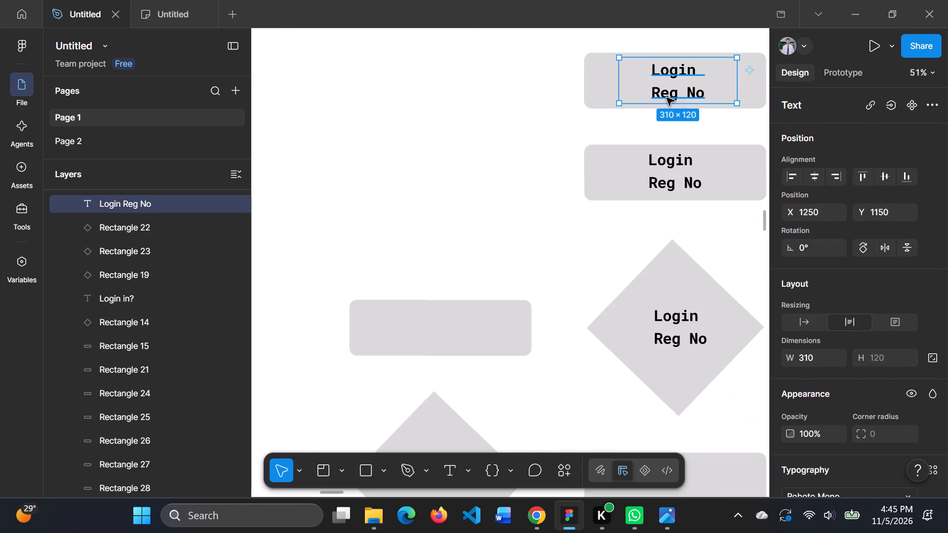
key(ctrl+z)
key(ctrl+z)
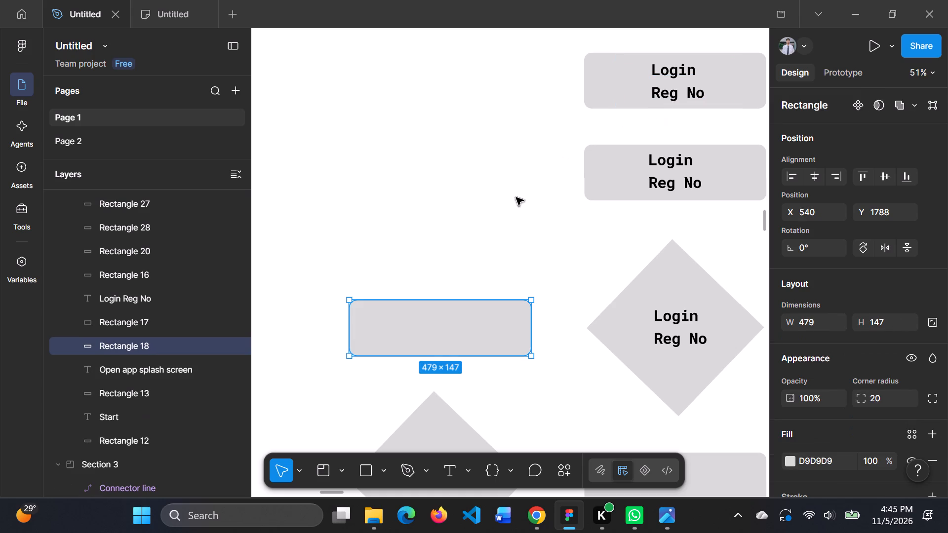
Paste a "Login Reg No" label and place it in the rectangle left of the second diamond, at X 615, Y 1801.
scroll(516, 197, down, 1)
click(343, 211)
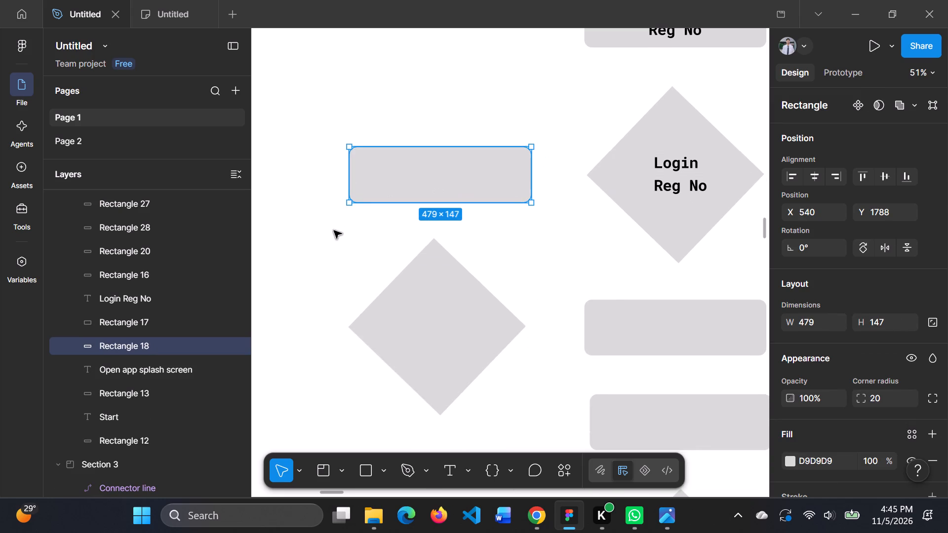
click(333, 230)
key(ctrl+v)
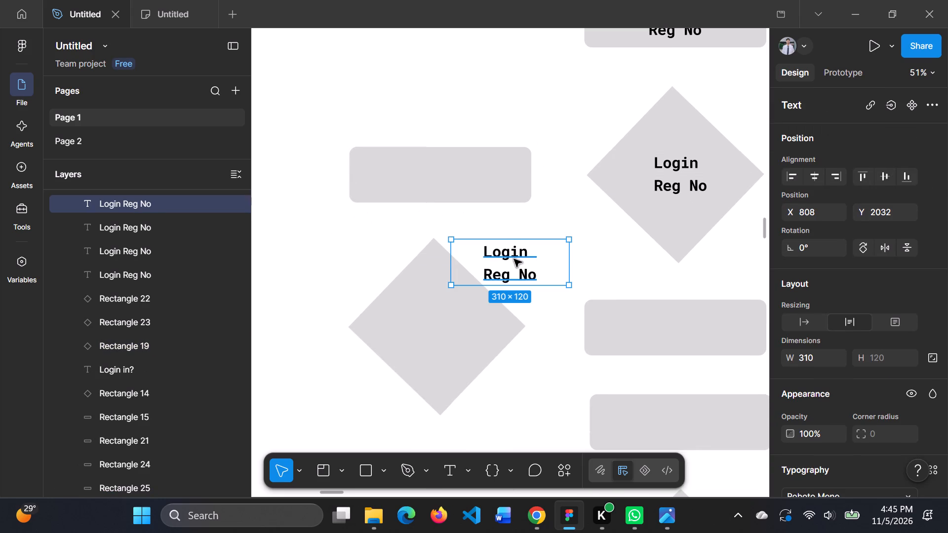
drag(513, 259, 439, 170)
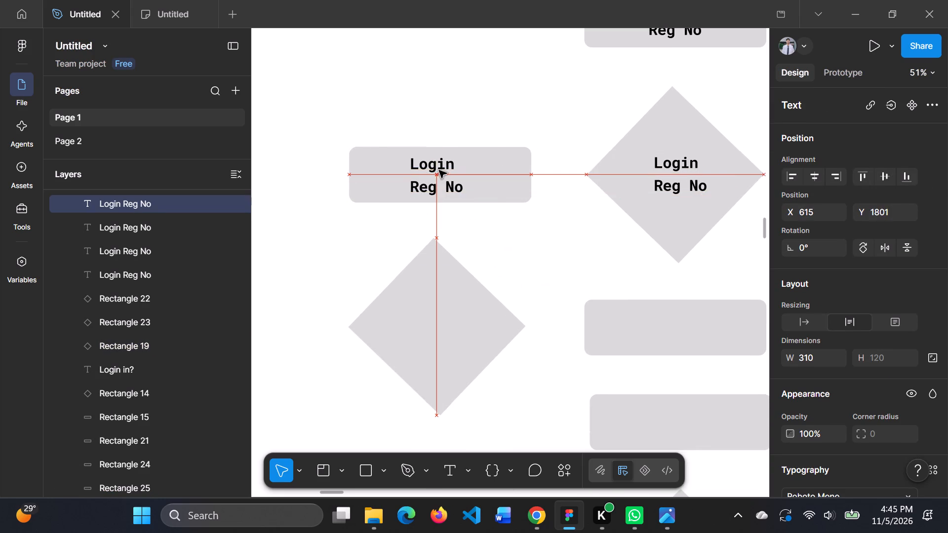
drag(439, 170, 439, 172)
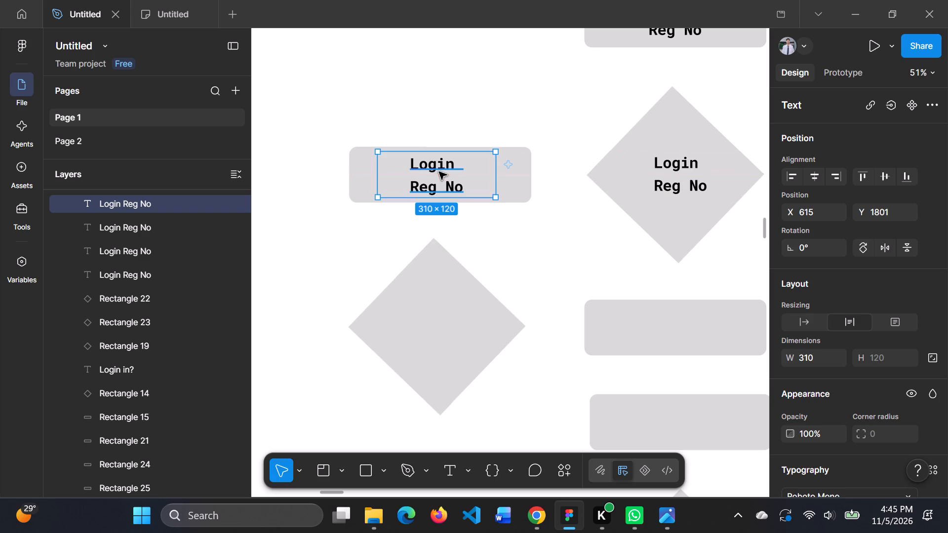
Paste a "Login Reg No" label and place it in the diamond below that rectangle, at X 615, Y 2207.
click(538, 255)
key(ctrl+v)
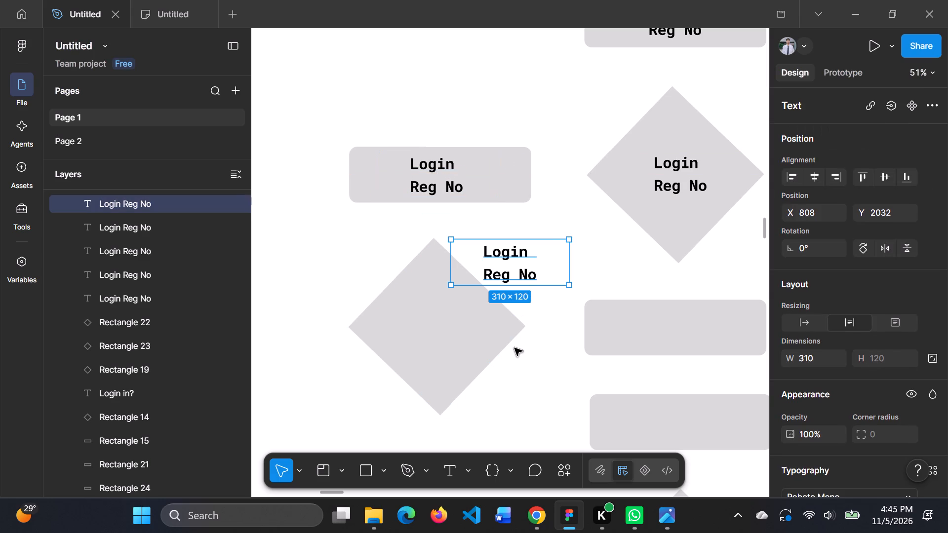
drag(552, 257, 486, 315)
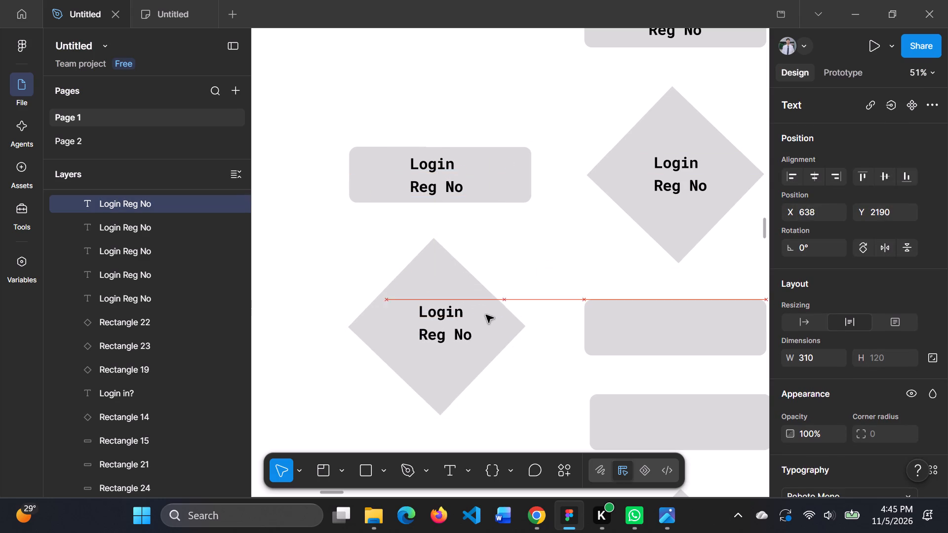
drag(486, 315, 477, 324)
click(477, 324)
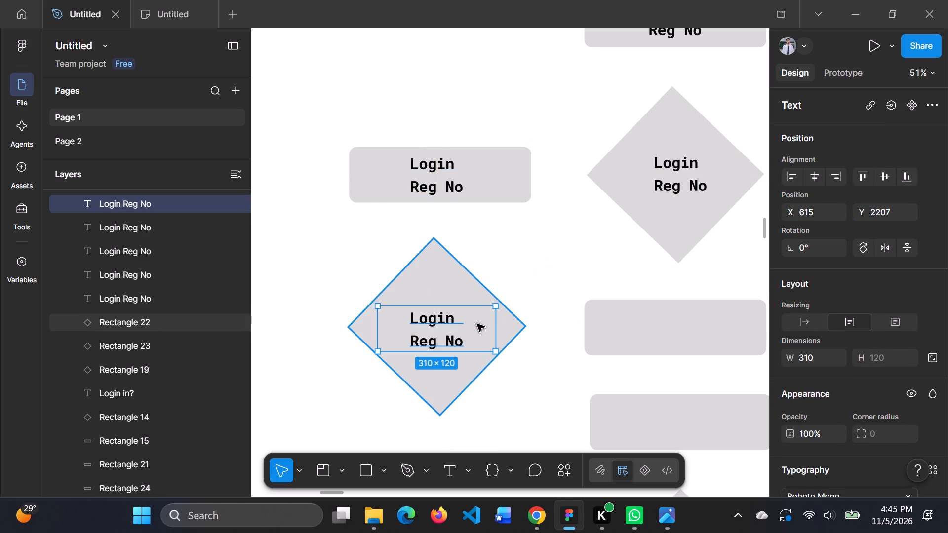
click(567, 234)
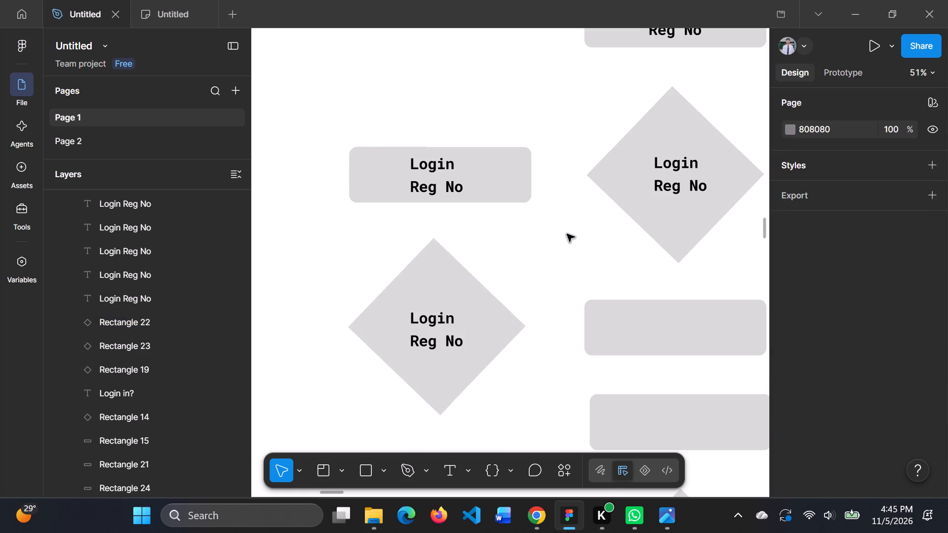
Paste a "Login Reg No" label and centre it in the first rectangle below the main column's second diamond, at X 1242, Y 2201.
scroll(567, 234, left, 2)
scroll(572, 273, down, 1)
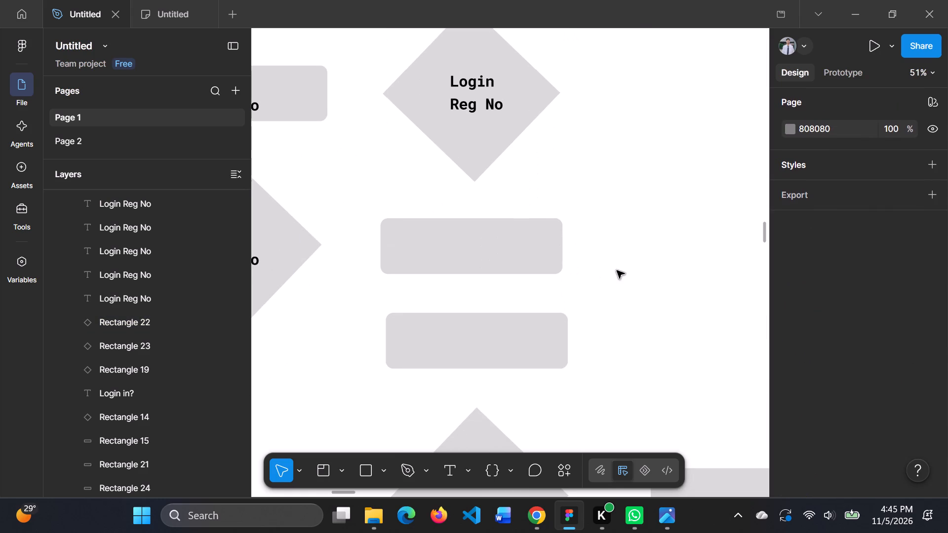
key(ctrl+v)
drag(539, 264, 511, 251)
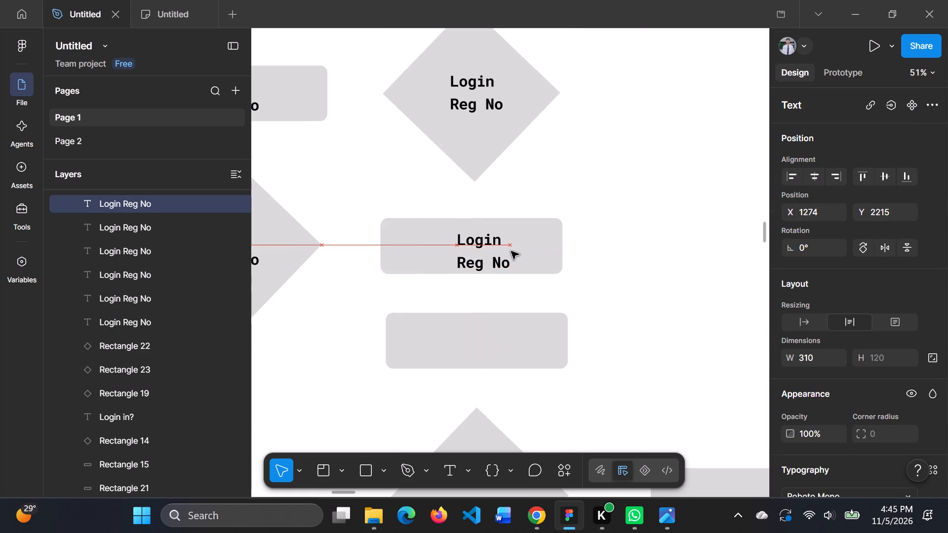
drag(511, 251, 500, 246)
right_click(703, 268)
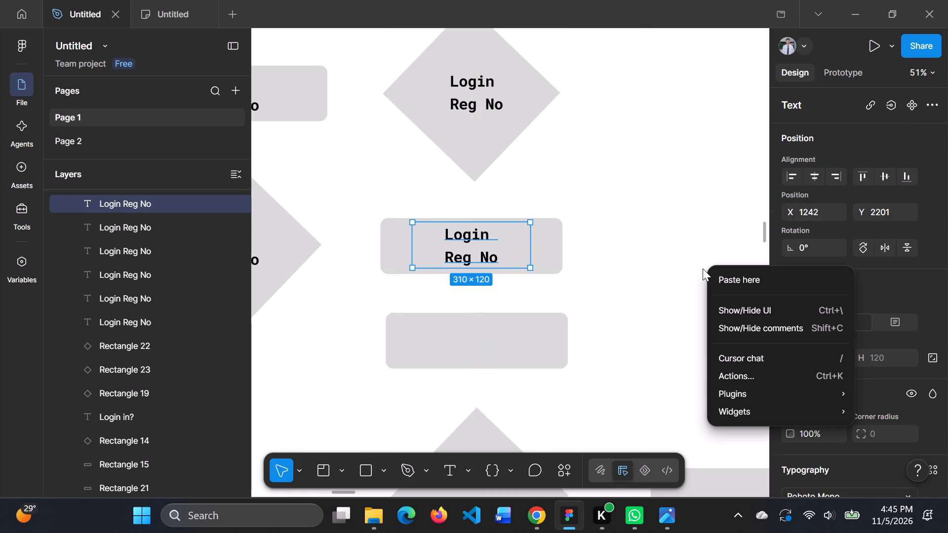
scroll(703, 268, down, 1)
click(658, 268)
Paste a "Login Reg No" label, move it into the empty rectangle directly above the main column's third diamond, and deselect it.
scroll(620, 305, down, 1)
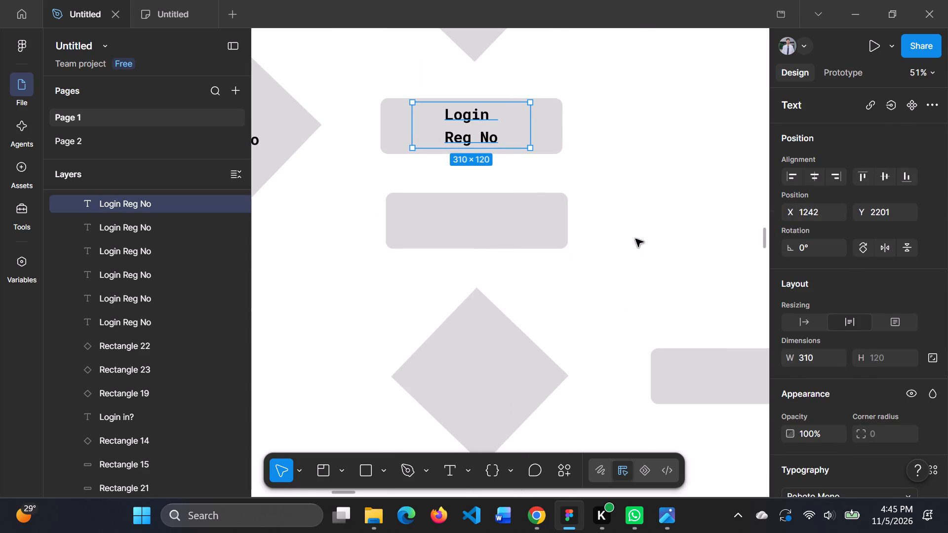
click(635, 239)
key(ctrl+v)
drag(533, 267, 532, 267)
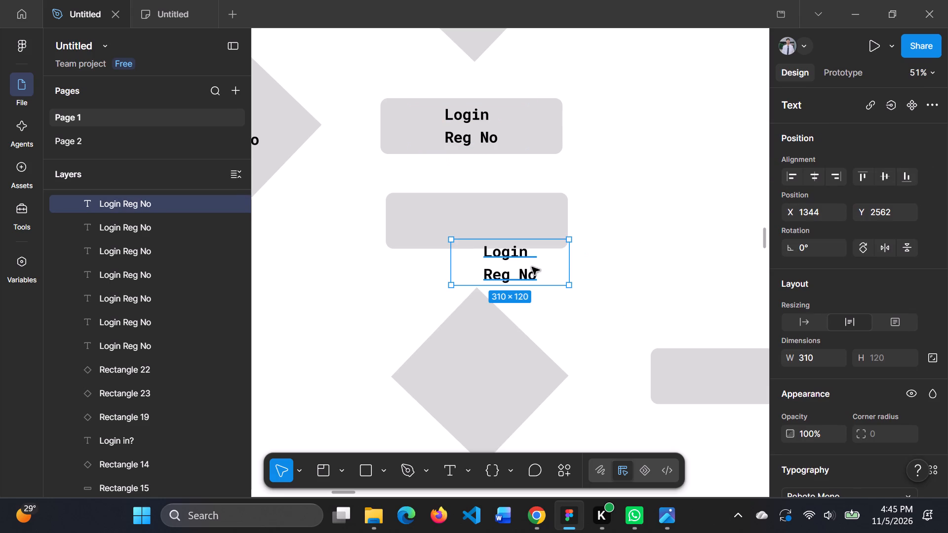
drag(532, 267, 501, 224)
click(671, 252)
Paste a "Login Reg No" label and centre it in the main column's third diamond at X 1264, Y 2861.
scroll(671, 252, down, 1)
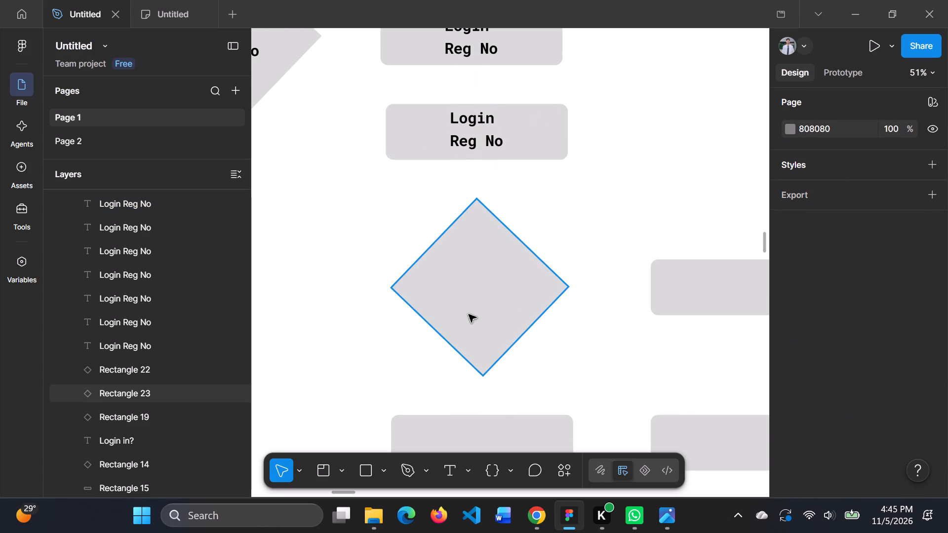
click(469, 314)
click(612, 216)
key(ctrl+v)
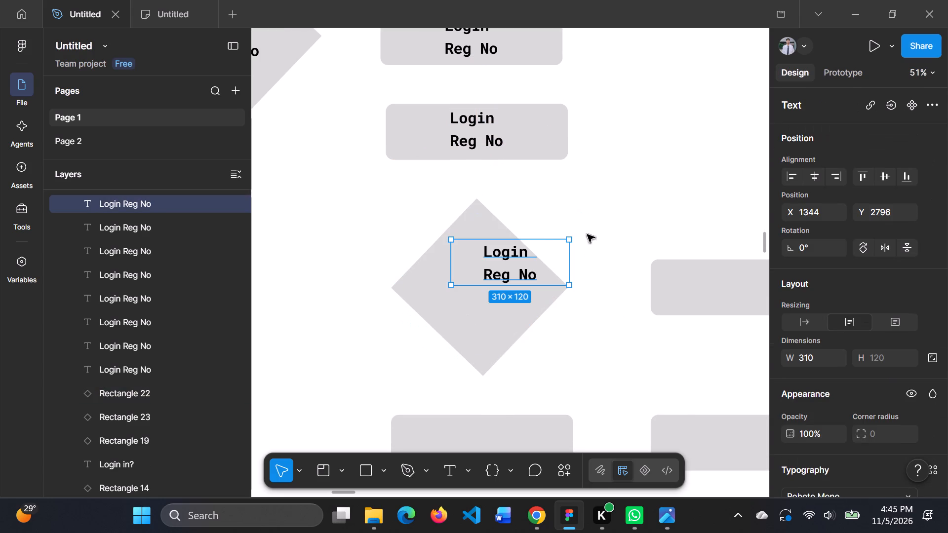
drag(549, 255, 519, 278)
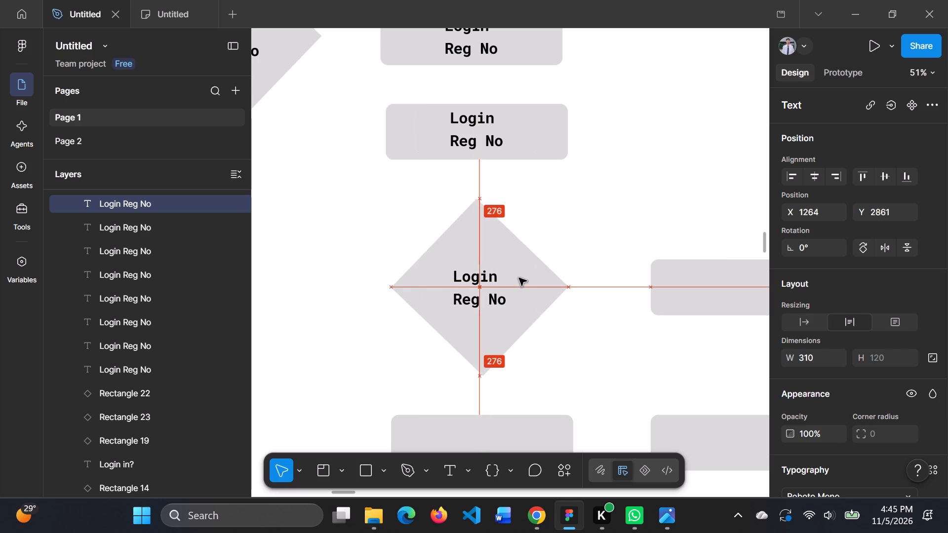
drag(519, 278, 518, 280)
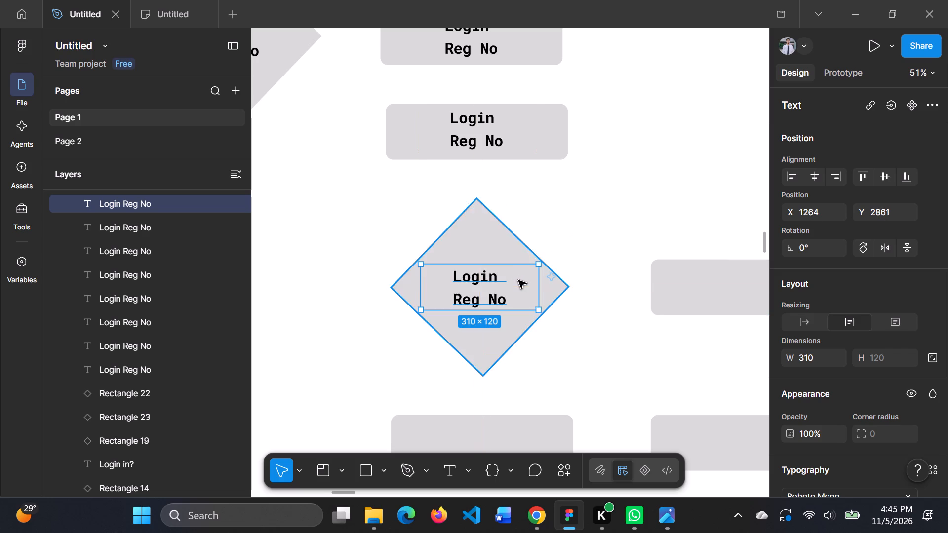
Paste a "Login Reg No" label and position it in the rectangle right of the third diamond, at X 1976, Y 2861.
click(619, 203)
scroll(619, 203, left, 1)
key(ctrl+v)
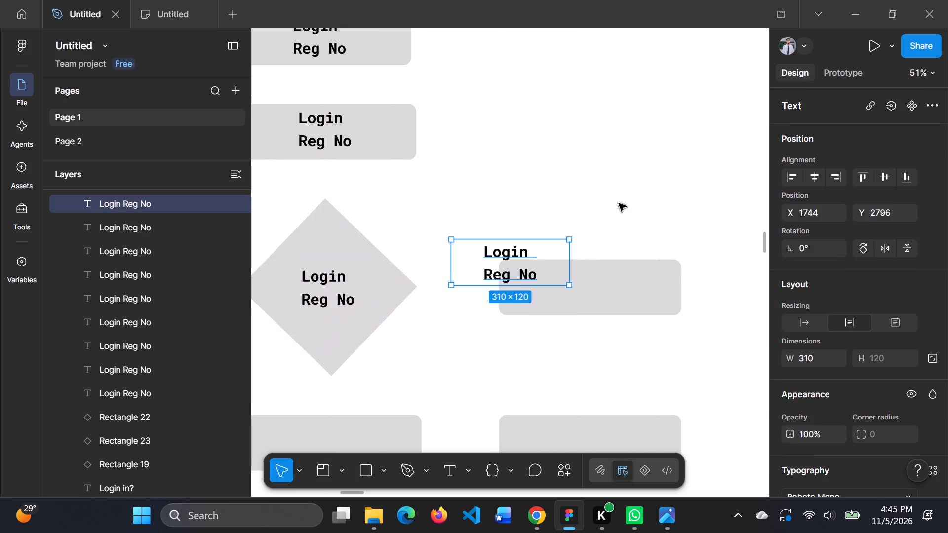
drag(550, 255, 604, 275)
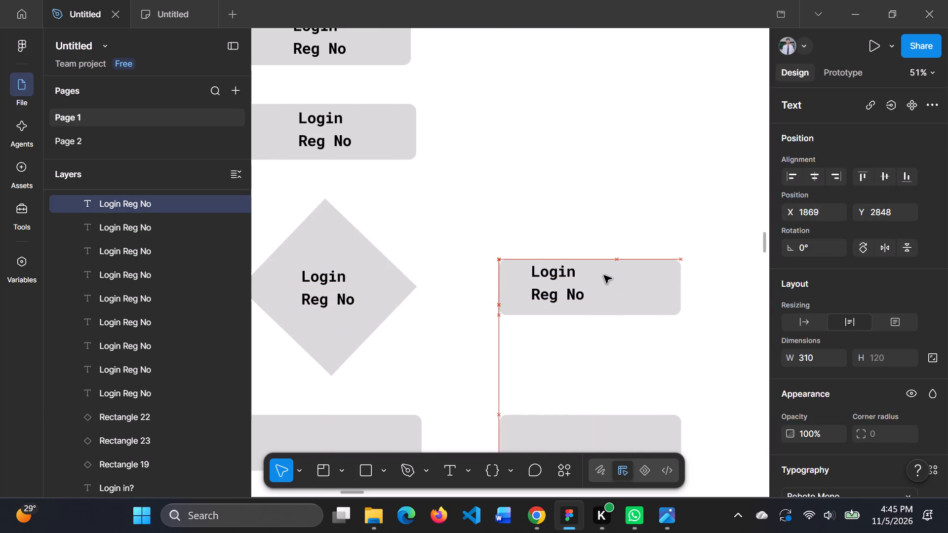
drag(604, 275, 632, 283)
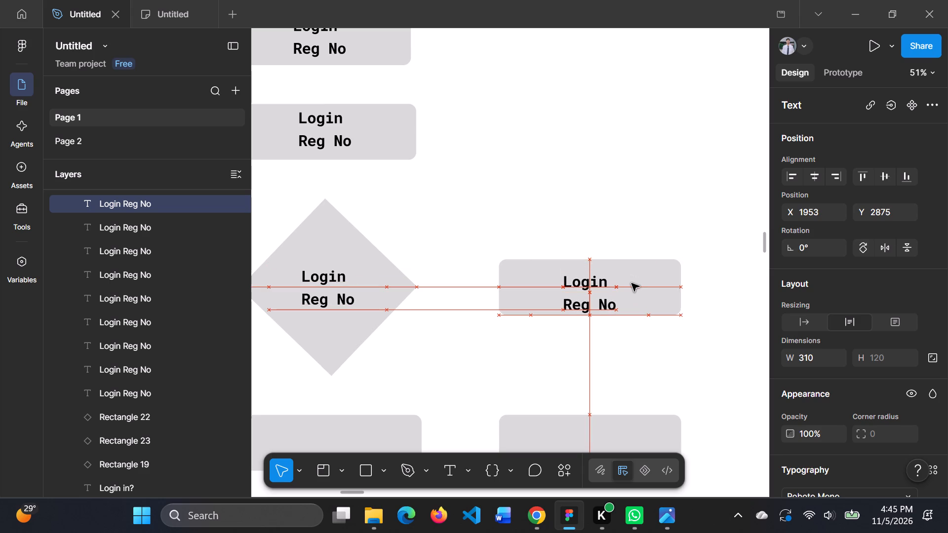
drag(632, 283, 639, 283)
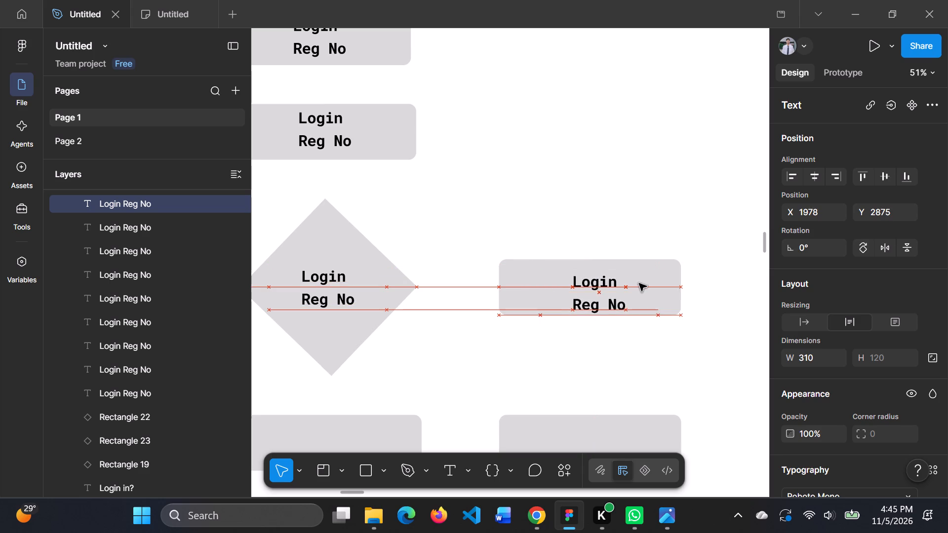
drag(639, 283, 638, 281)
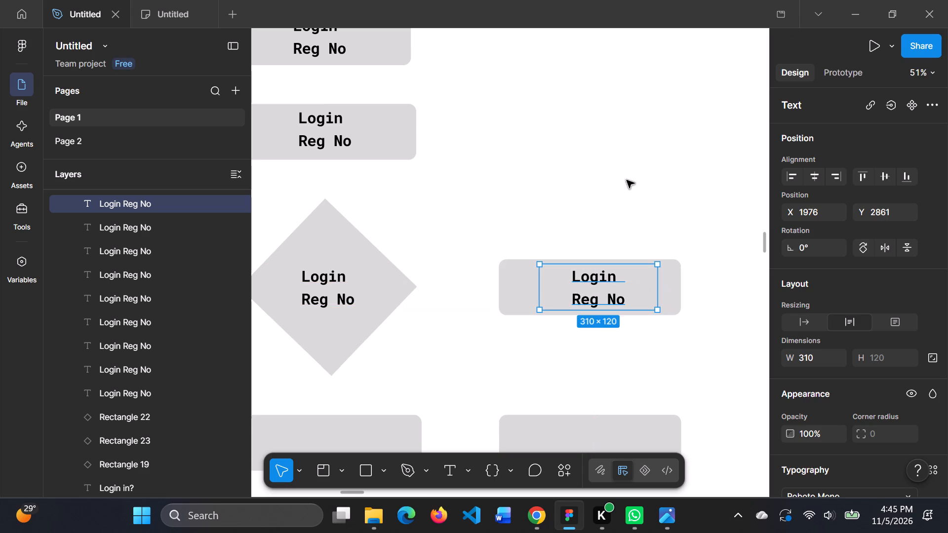
Paste a "Login Reg No" label, centre it vertically in the first rectangle below the third diamond, and deselect it.
click(627, 180)
scroll(627, 180, down, 2)
scroll(627, 180, right, 1)
key(ctrl+v)
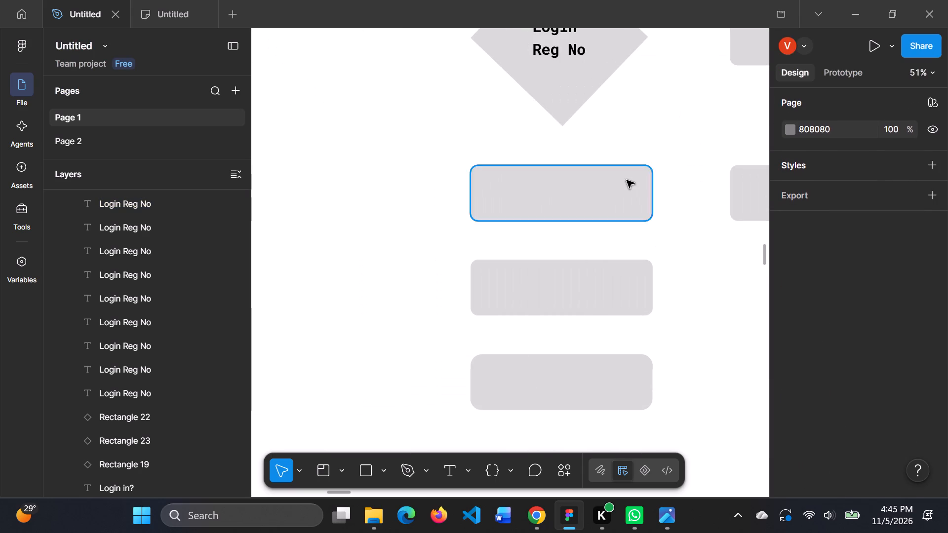
drag(541, 265, 589, 201)
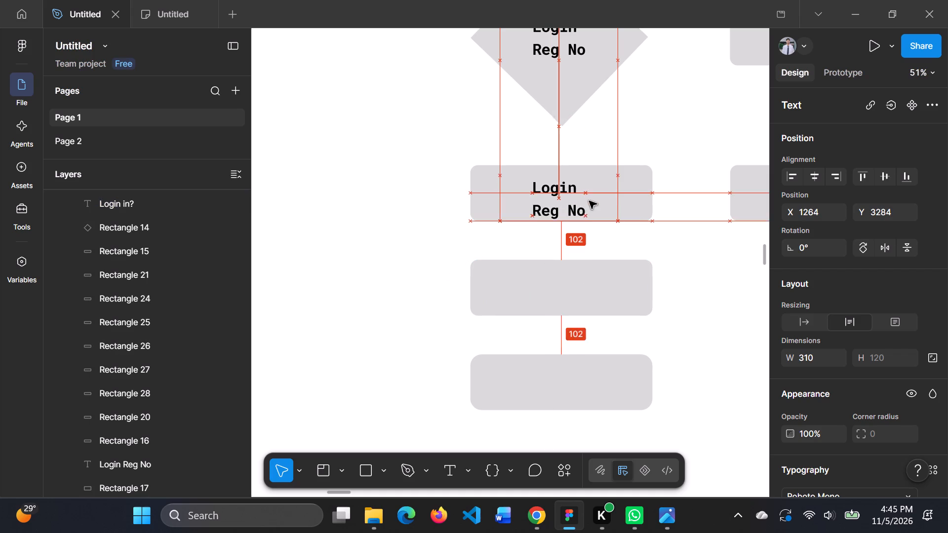
drag(589, 201, 590, 193)
click(696, 249)
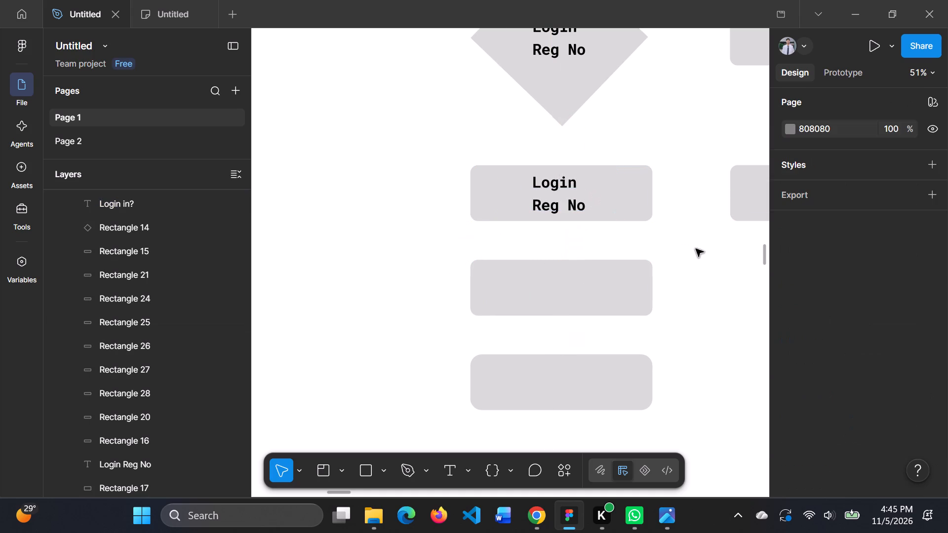
Paste a "Login Reg No" label and align it in the rectangle to the right of the one just labelled, at X 1976, Y 3270.
scroll(696, 249, left, 2)
key(ctrl+v)
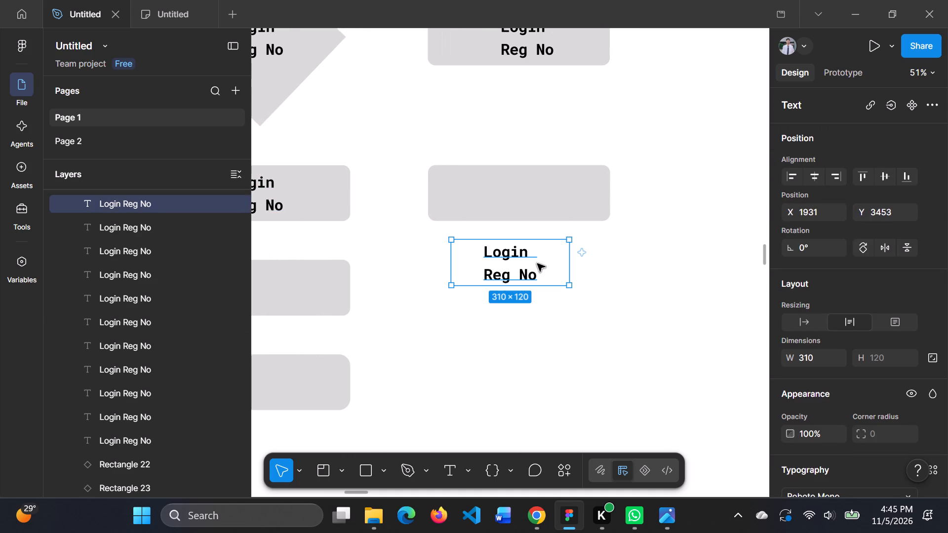
drag(539, 265, 553, 194)
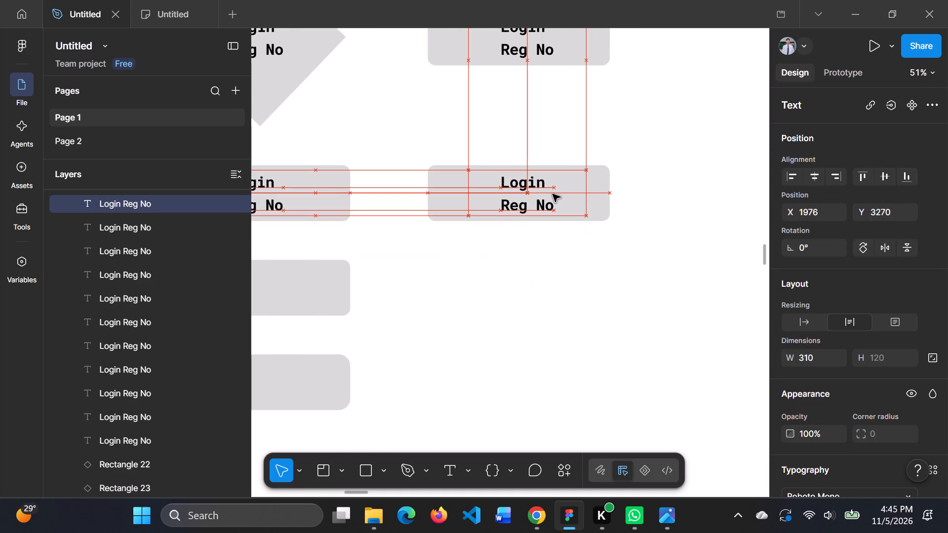
drag(553, 194, 553, 195)
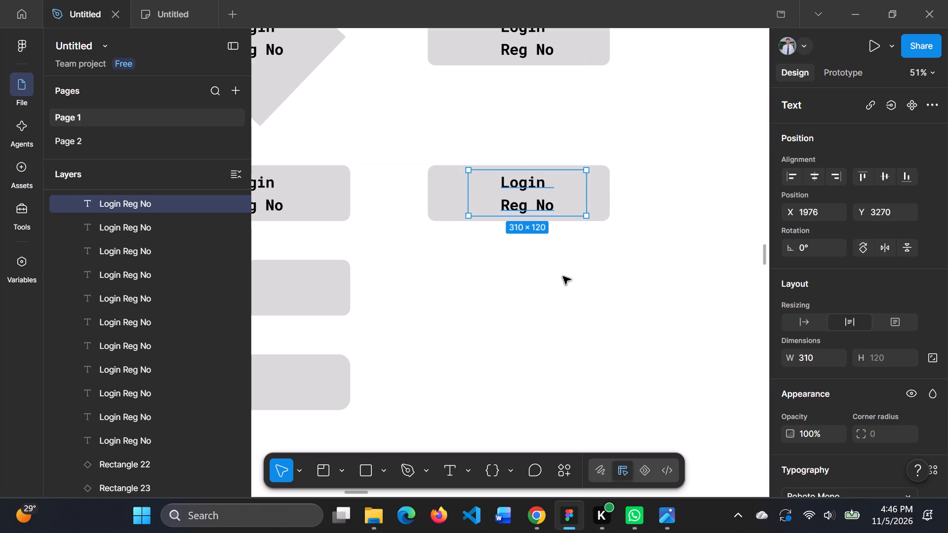
Paste a "Login Reg No" label into the second rectangle below the third diamond, aligned with the label above, and deselect it.
click(563, 276)
scroll(563, 276, right, 2)
key(ctrl+v)
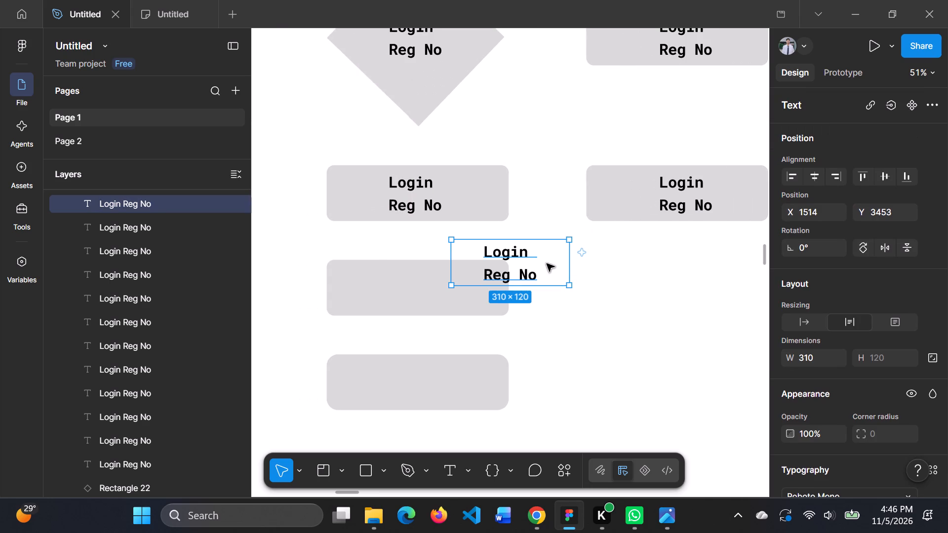
drag(545, 261, 454, 285)
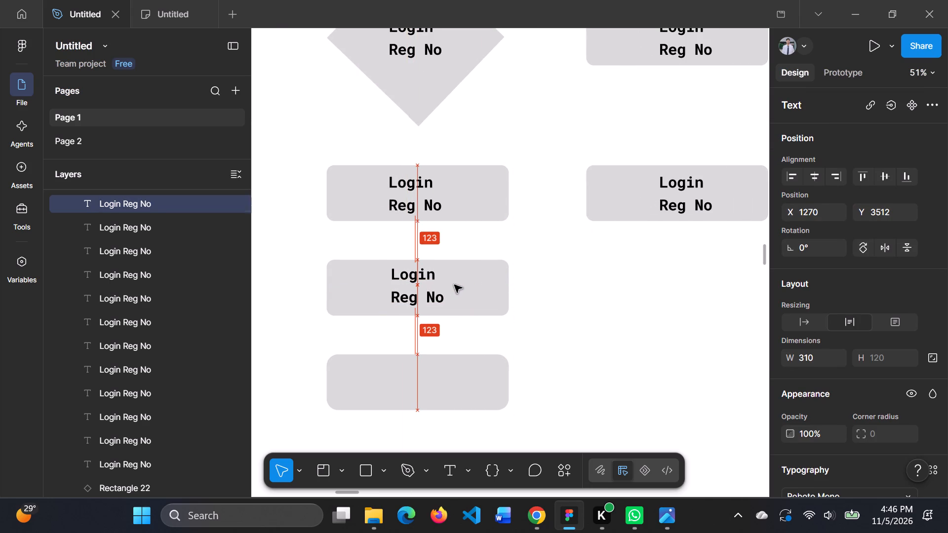
drag(454, 285, 449, 284)
click(572, 324)
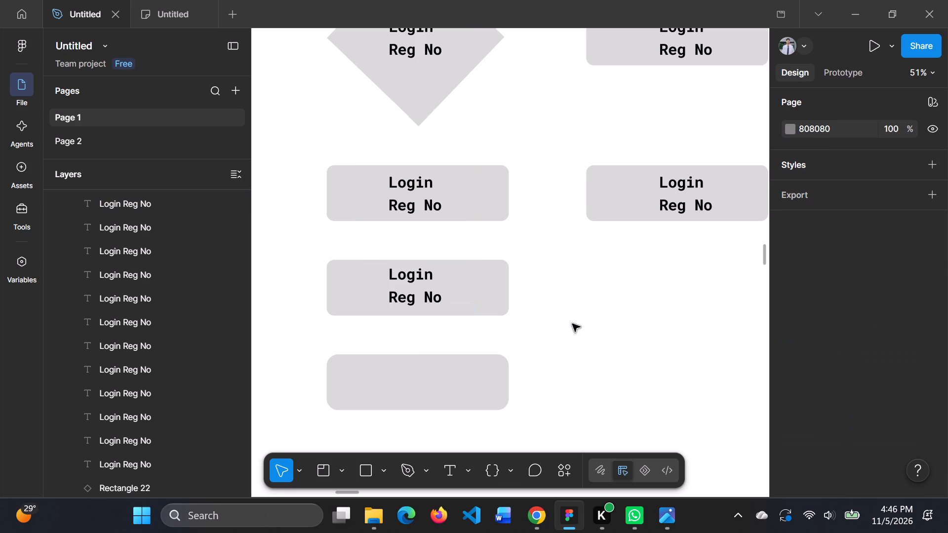
Paste a "Login Reg No" label and centre it in the main column's last rectangle at X 1264, Y 3768, and deselect it.
key(ctrl+v)
drag(545, 262, 452, 384)
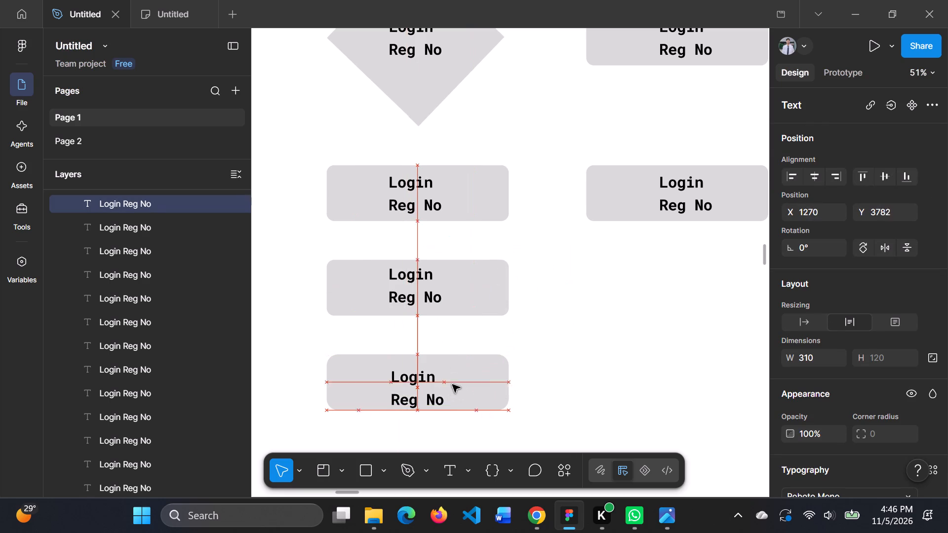
drag(452, 384, 453, 378)
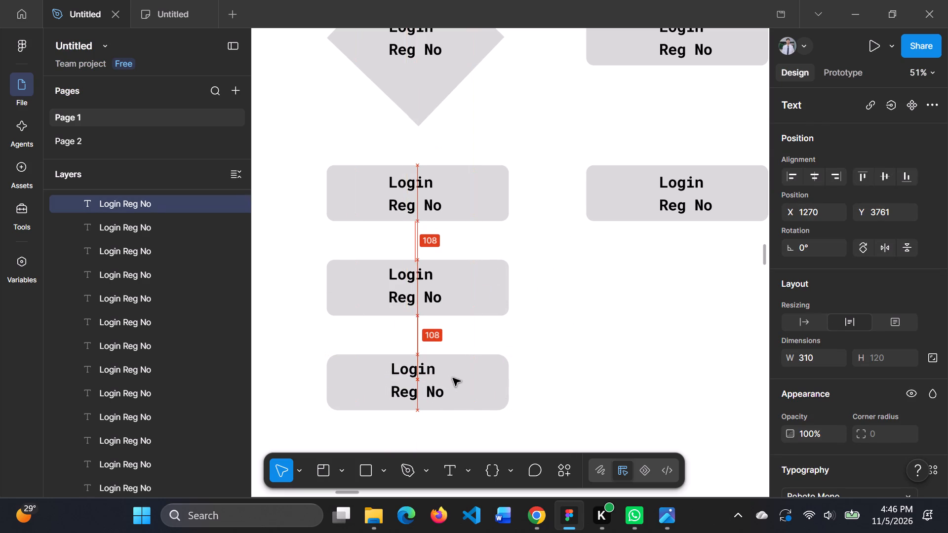
drag(453, 378, 449, 380)
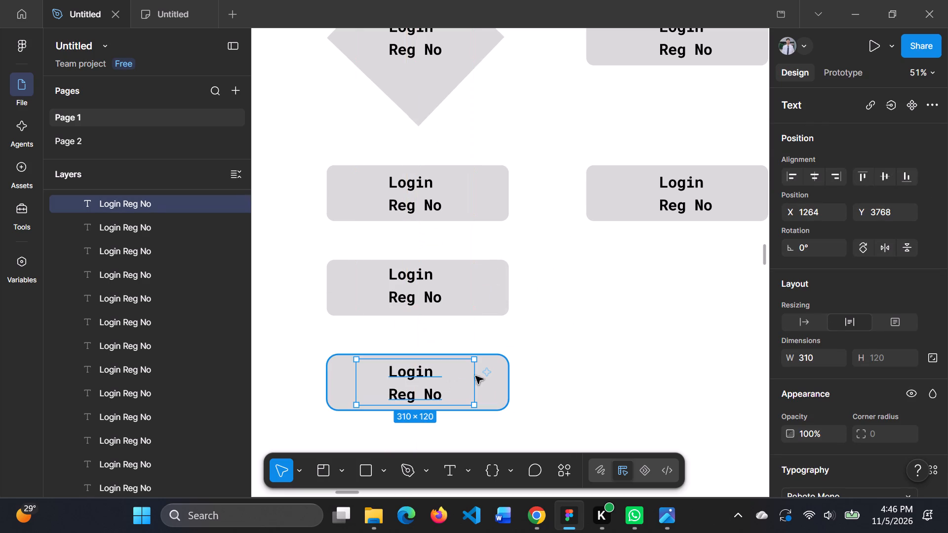
click(610, 361)
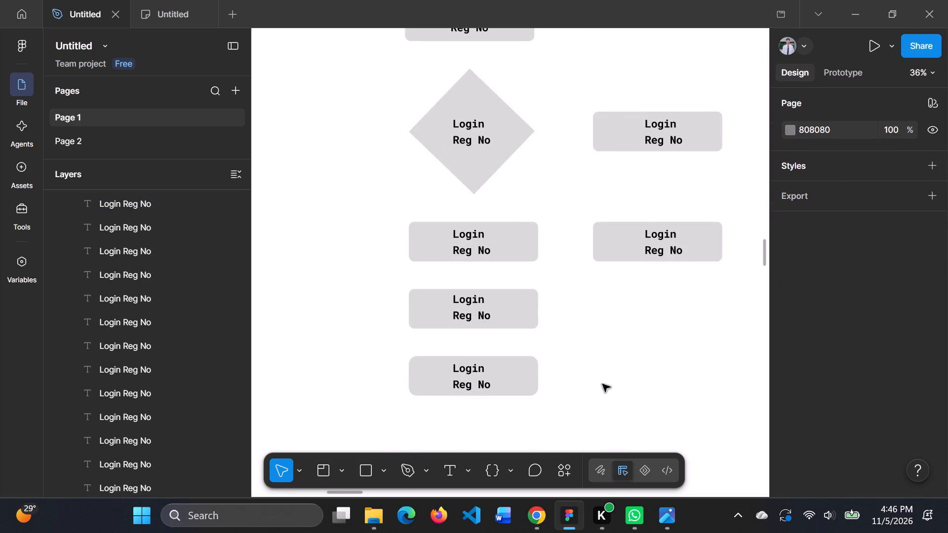
click(598, 368)
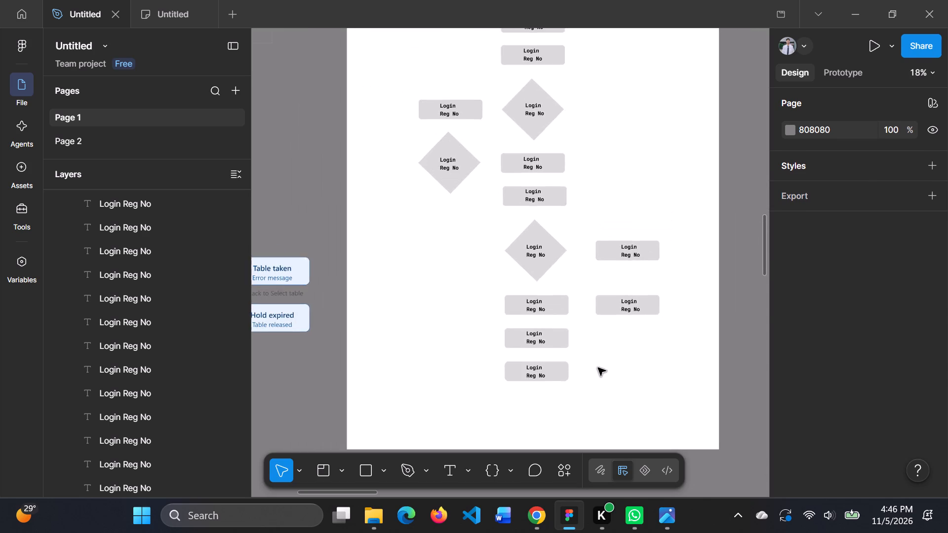
Replace the label in the rectangle directly below the "Login in?" diamond with "01 Home" and "Live crowd" on two lines.
scroll(598, 368, up, 1)
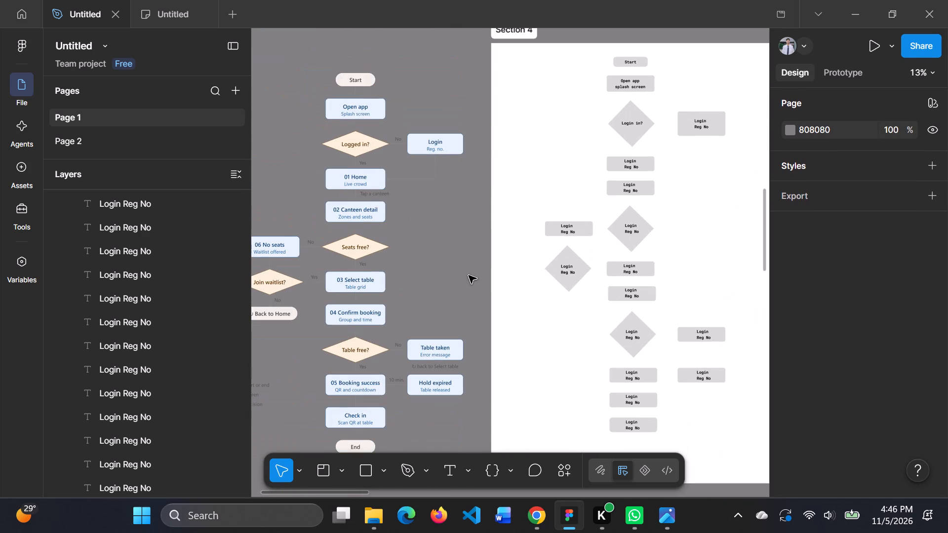
click(639, 167)
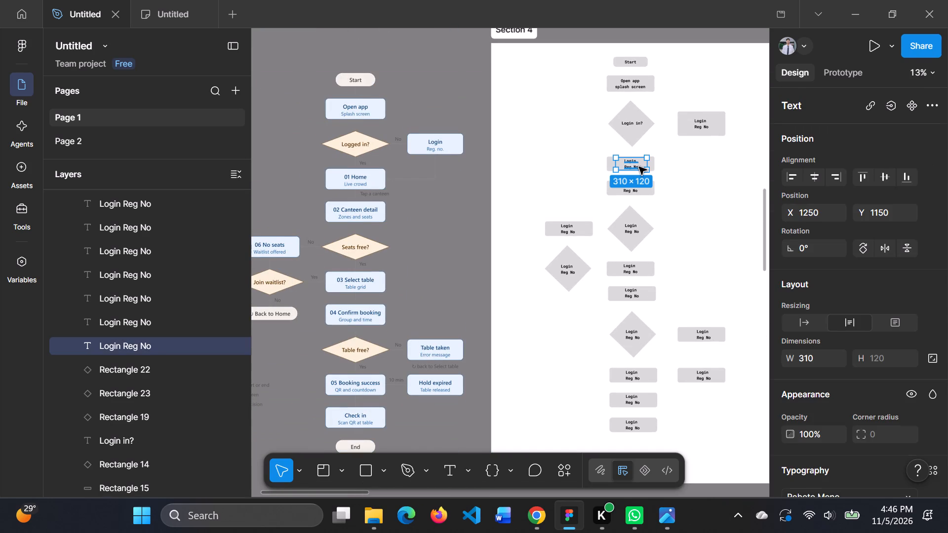
double_click(636, 164)
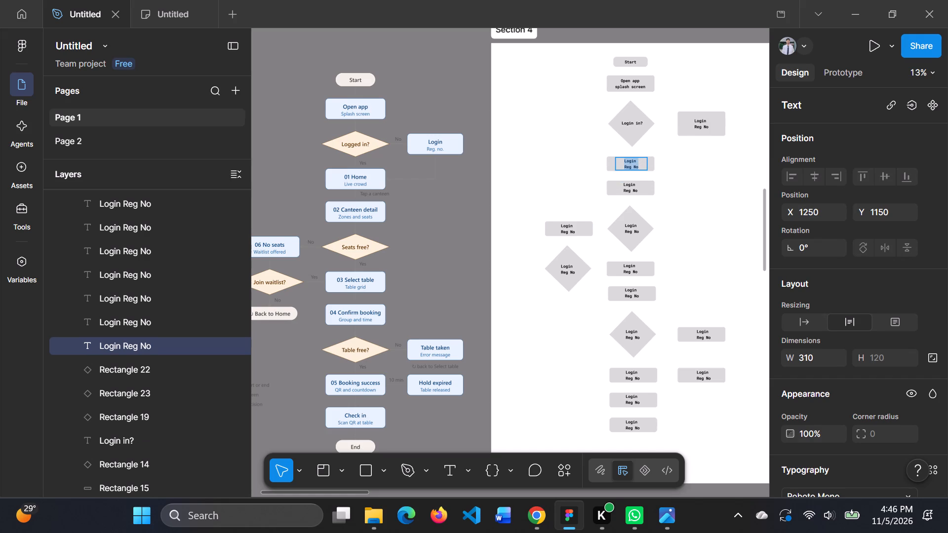
key(BackSpace)
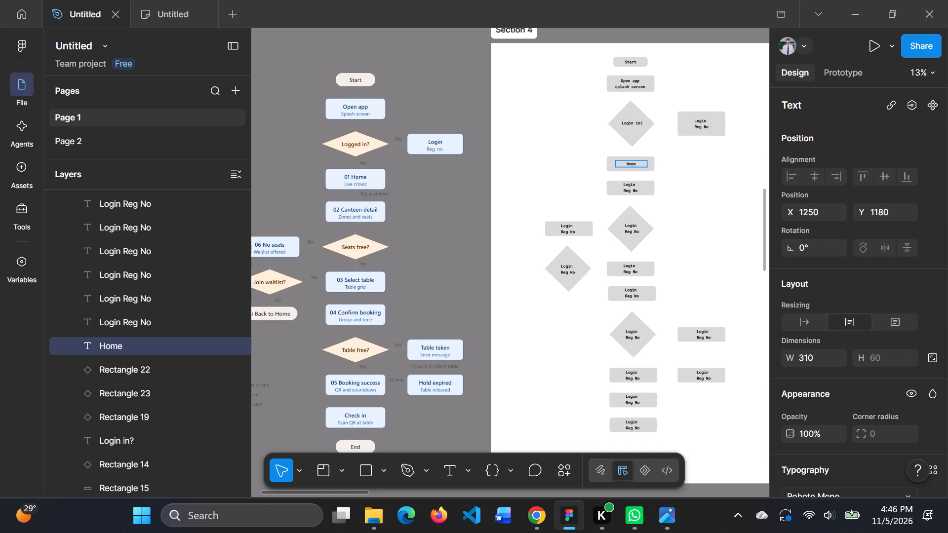
key(BackSpace)
key(BackSpace)
key(BackSpace)
key(BackSpace)
text(01)
key(space)
key(Return)
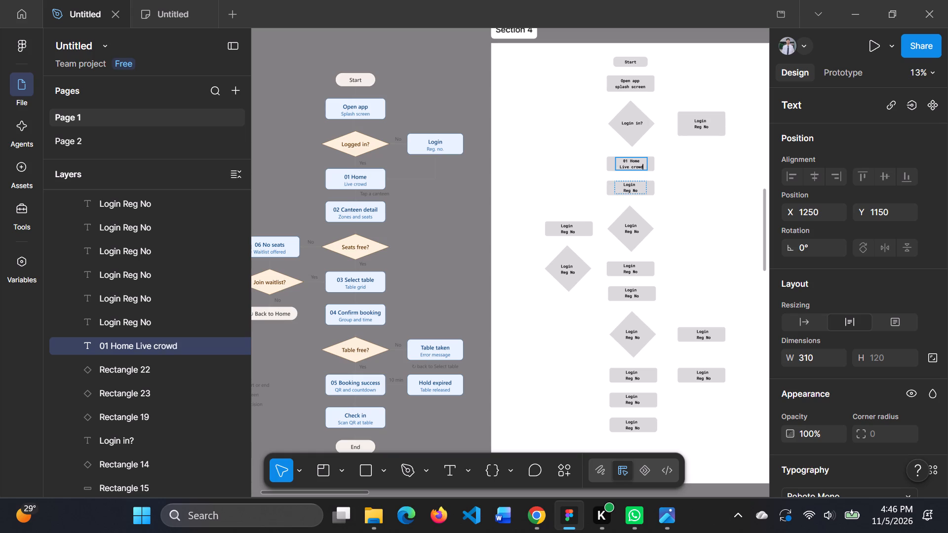
Replace the label in the rectangle below "01 Home Live crowd" with "02 Canteen detail".
click(638, 187)
key(BackSpace)
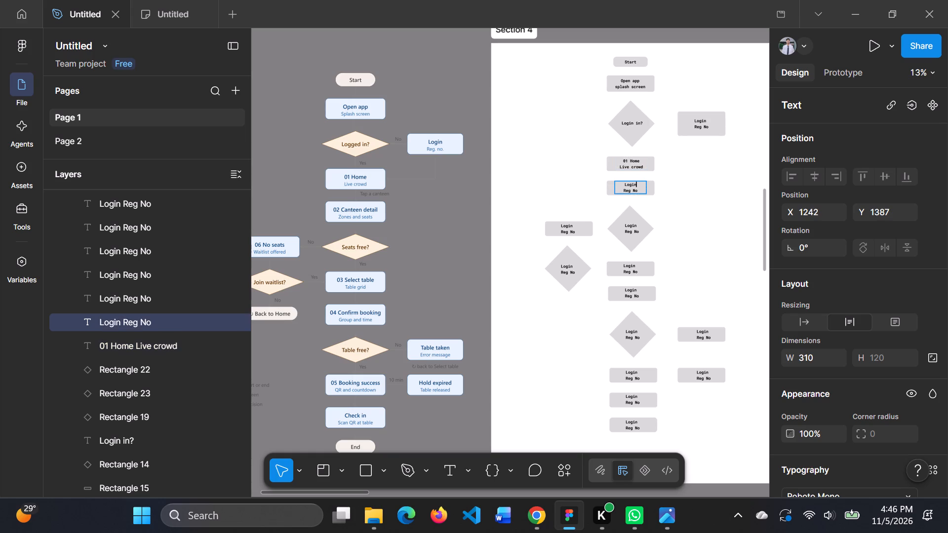
key(Down)
key(BackSpace)
key(BackSpace)
key(BackSpace)
key(BackSpace)
key(BackSpace)
key(BackSpace)
key(BackSpace)
key(BackSpace)
key(BackSpace)
key(BackSpace)
key(BackSpace)
key(BackSpace)
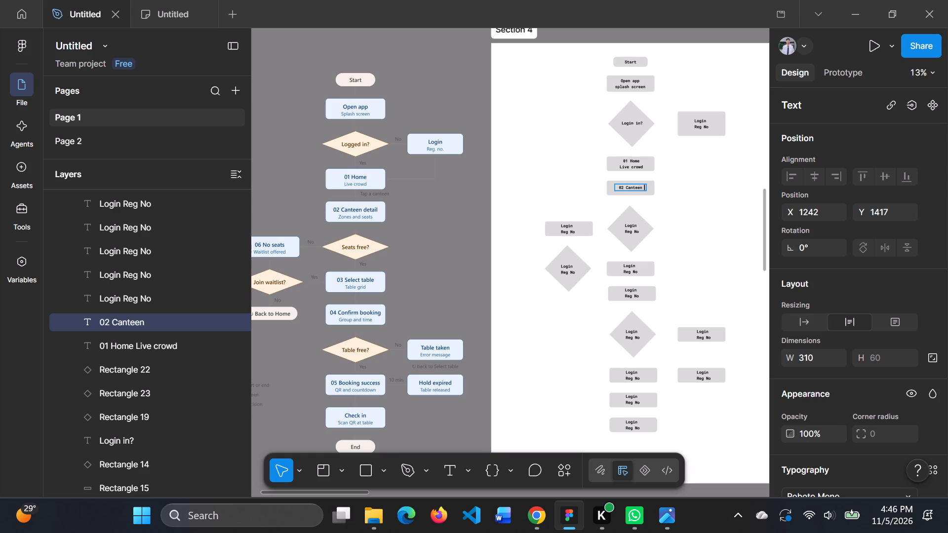
text(detail)
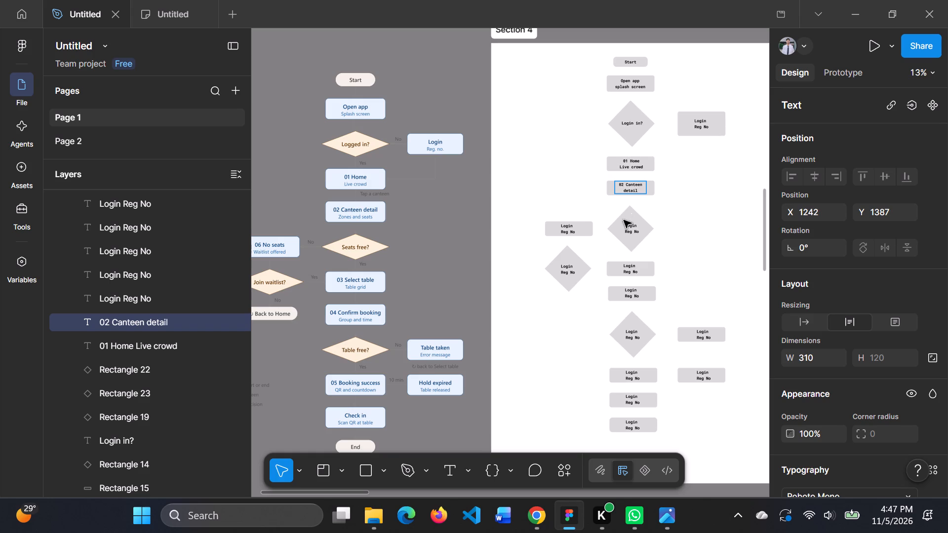
Replace the label in the main column's second diamond with "Seats free?".
double_click(638, 229)
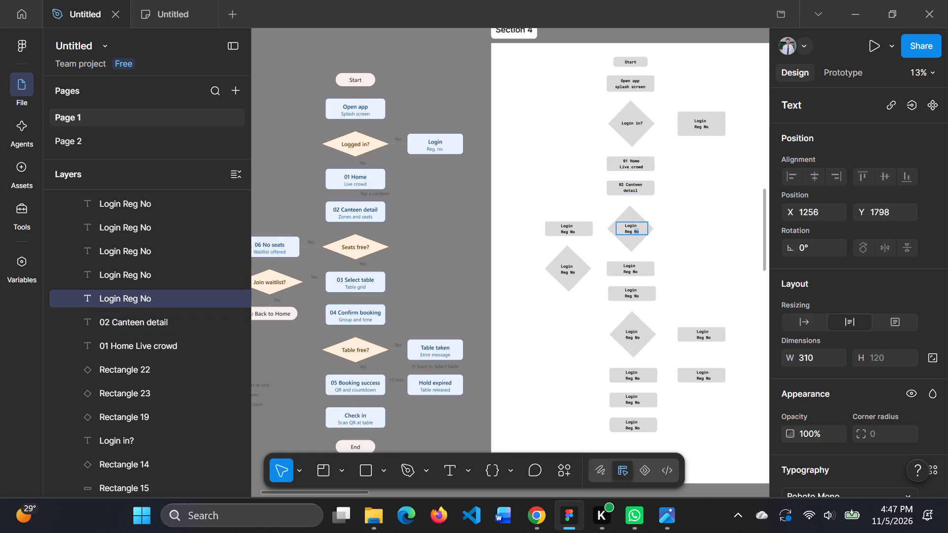
key(BackSpace)
key(BackSpace)
key(BackSpace)
key(BackSpace)
key(BackSpace)
key(BackSpace)
key(BackSpace)
key(BackSpace)
key(BackSpace)
key(BackSpace)
key(BackSpace)
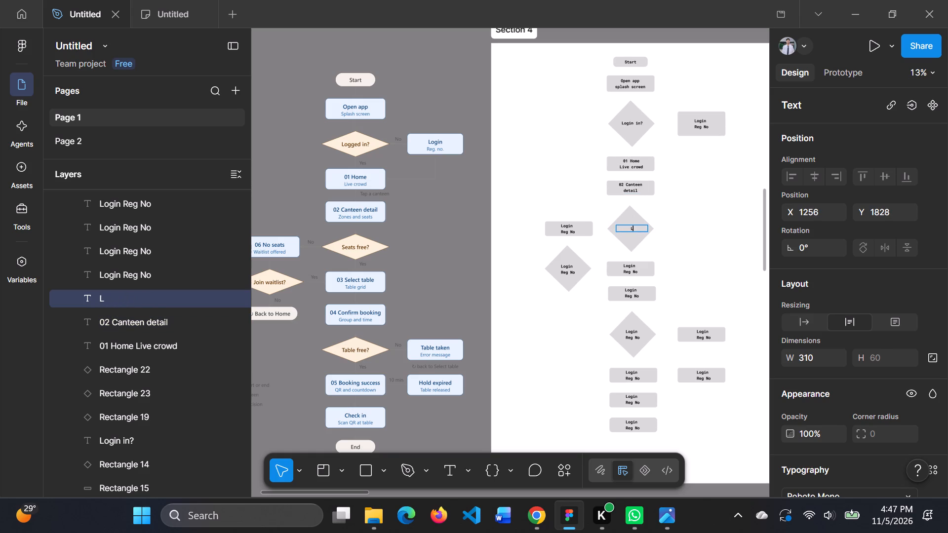
key(BackSpace)
key(space)
text(free?)
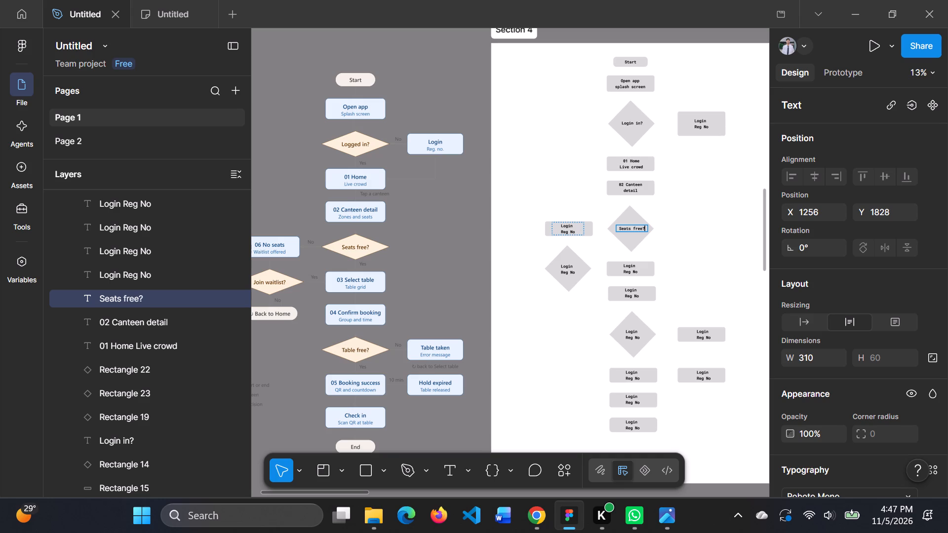
Replace the label in the rectangle left of the "Seats free?" diamond with "06 No seats" and "Waitlist offered" on separate lines.
double_click(574, 229)
key(BackSpace)
key(BackSpace)
key(BackSpace)
key(BackSpace)
key(BackSpace)
key(BackSpace)
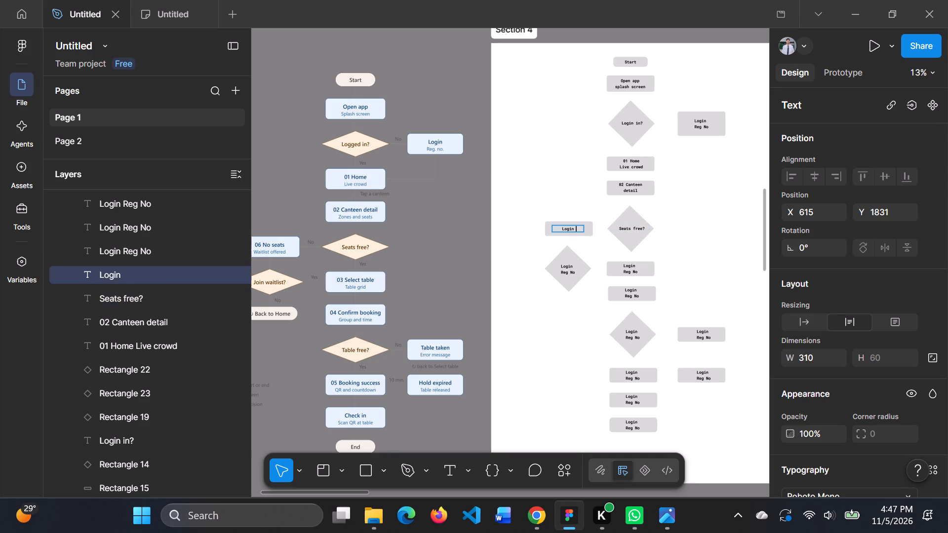
key(BackSpace)
key(BackSpace)
key(BackSpace)
key(BackSpace)
key(BackSpace)
key(BackSpace)
text(06)
key(space)
key(Return)
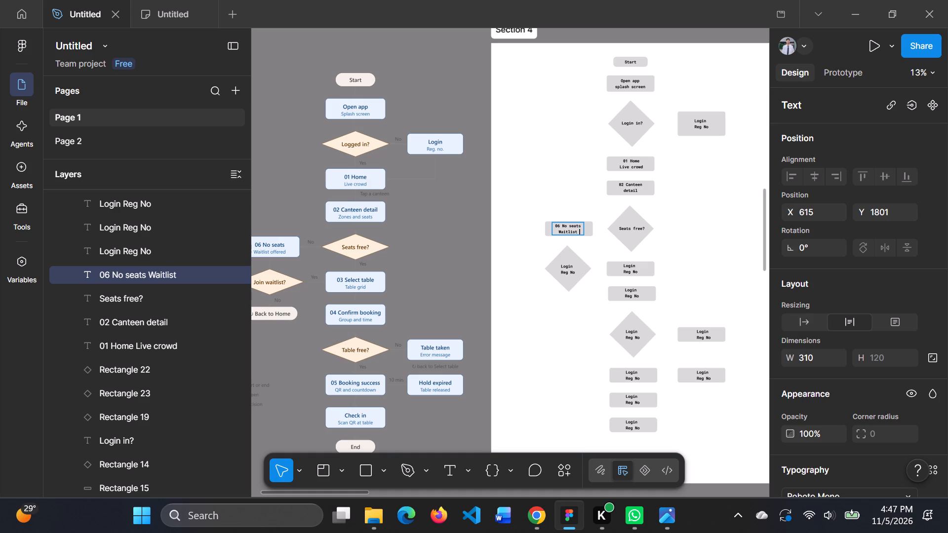
text(offere)
key(d)
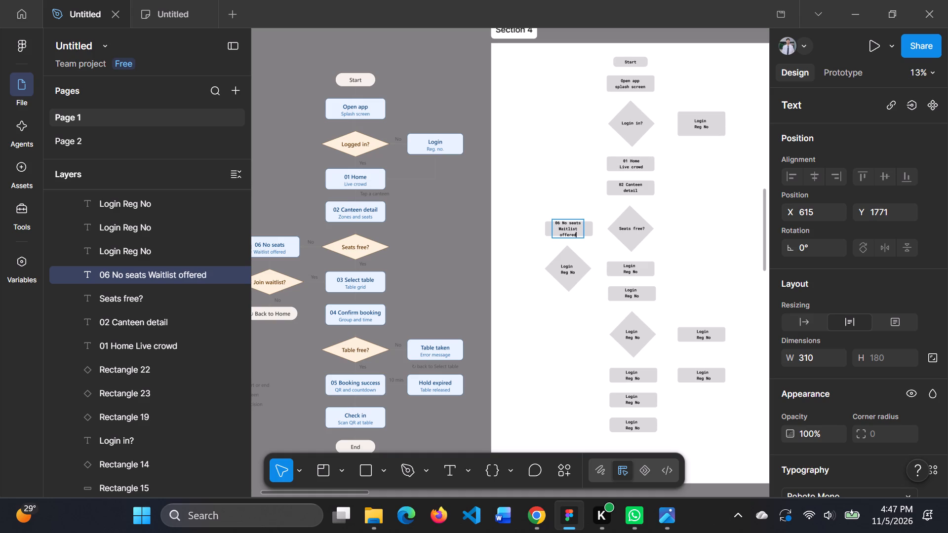
Widen the "06 No seats Waitlist offered" text box to 389 so the label fits on two lines.
click(583, 229)
click(586, 243)
drag(586, 229, 590, 230)
Nudge the "06 No seats Waitlist offered" label to X 599, Y 1795 to centre it in its rectangle, and deselect it.
key(Down)
key(Down)
key(Down)
key(Down)
key(Down)
key(Down)
key(Down)
key(Down)
key(Down)
key(Down)
key(Down)
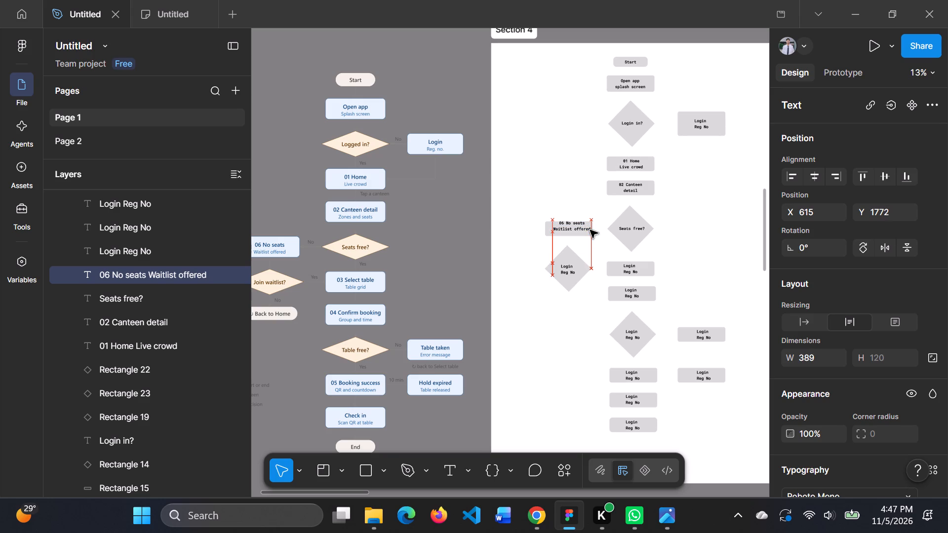
key(Down)
key(Down)
key(Down)
key(Down)
key(Down)
key(Down)
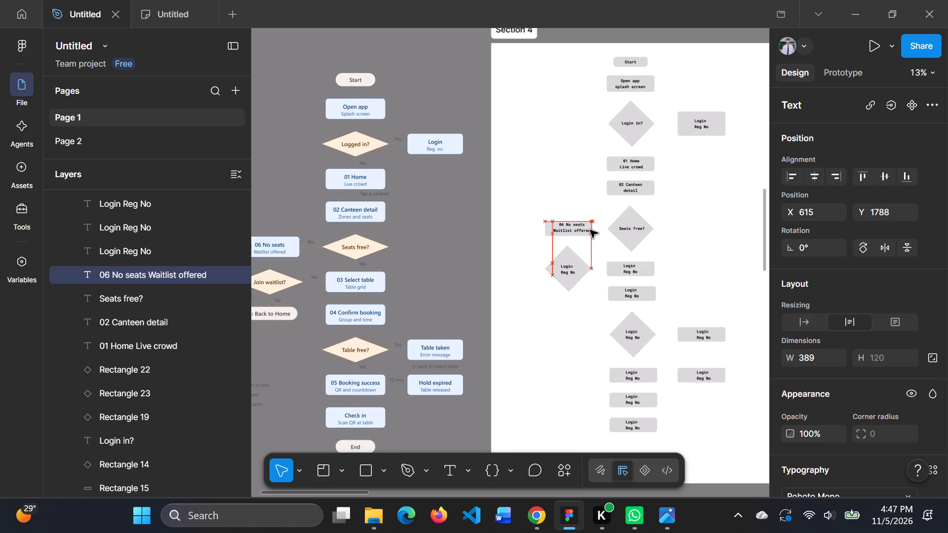
key(Down)
key(Down)
key(Left)
key(Left)
key(Left)
key(Left)
key(Left)
key(Left)
key(Left)
key(Left)
key(Left)
key(Left)
key(Left)
key(Left)
key(Left)
key(Down)
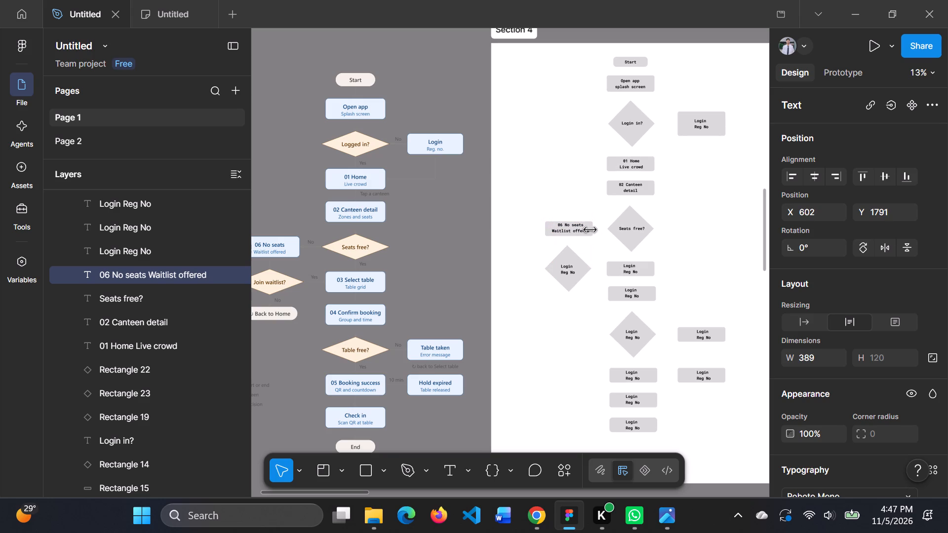
key(Down)
key(Down)
key(Down)
key(Down)
key(Left)
key(Left)
key(Left)
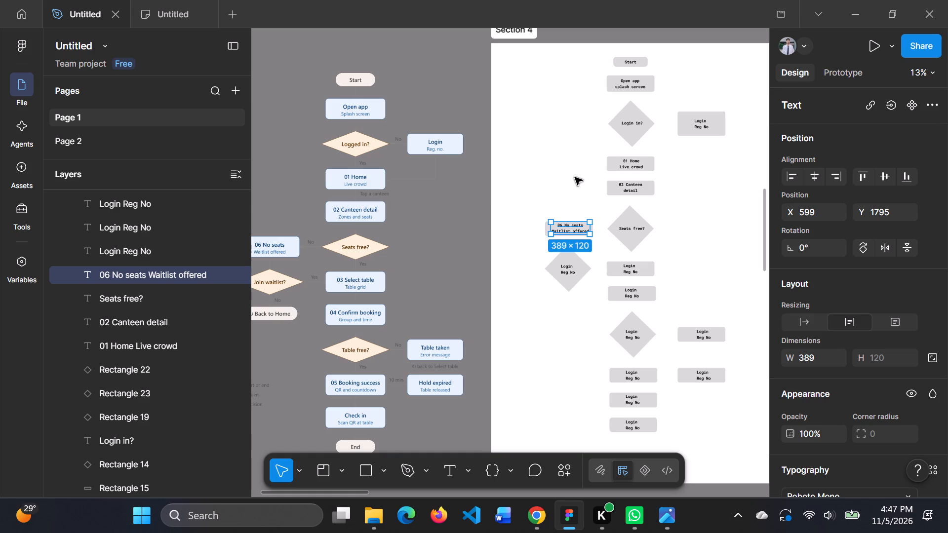
click(575, 175)
Replace the label in the diamond below "06 No seats Waitlist offered" with "Join waitlist?".
scroll(575, 175, right, 1)
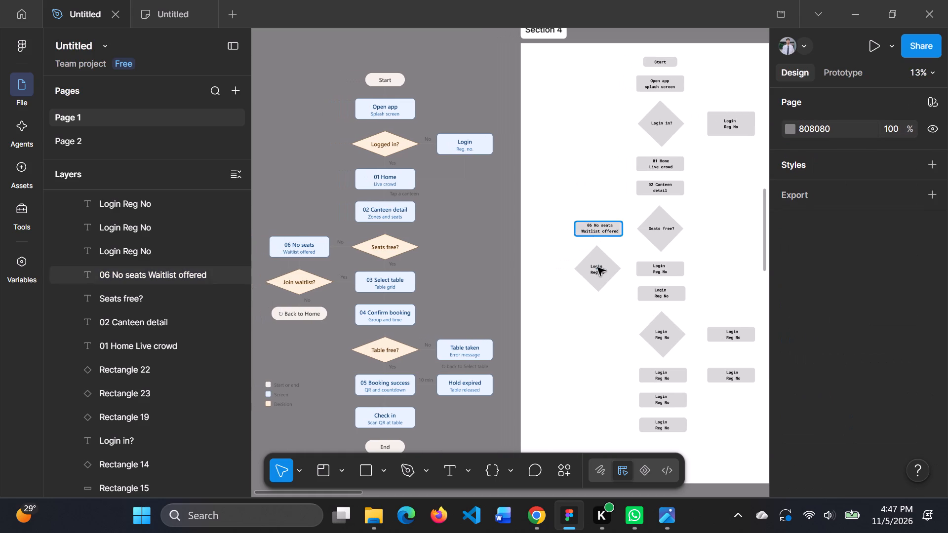
double_click(598, 271)
key(BackSpace)
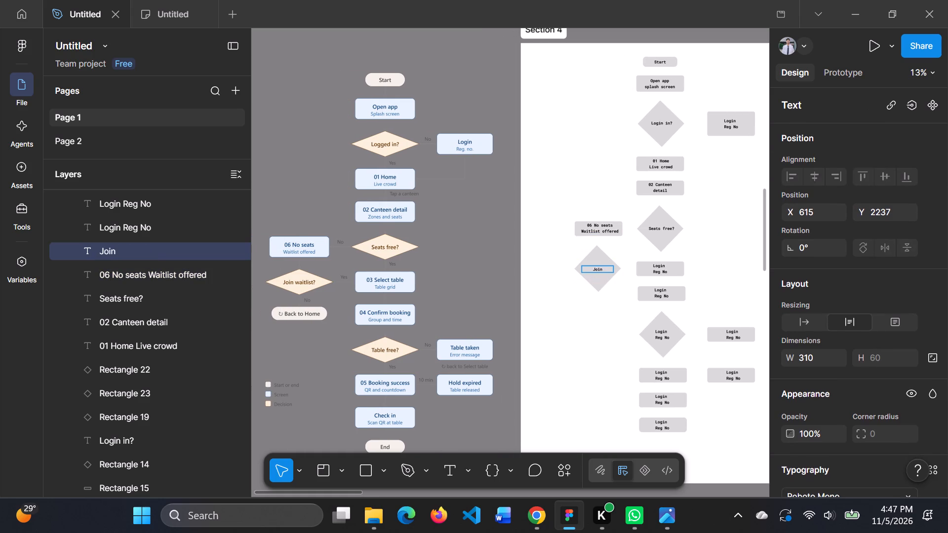
text(waitlist)
key(shift+question)
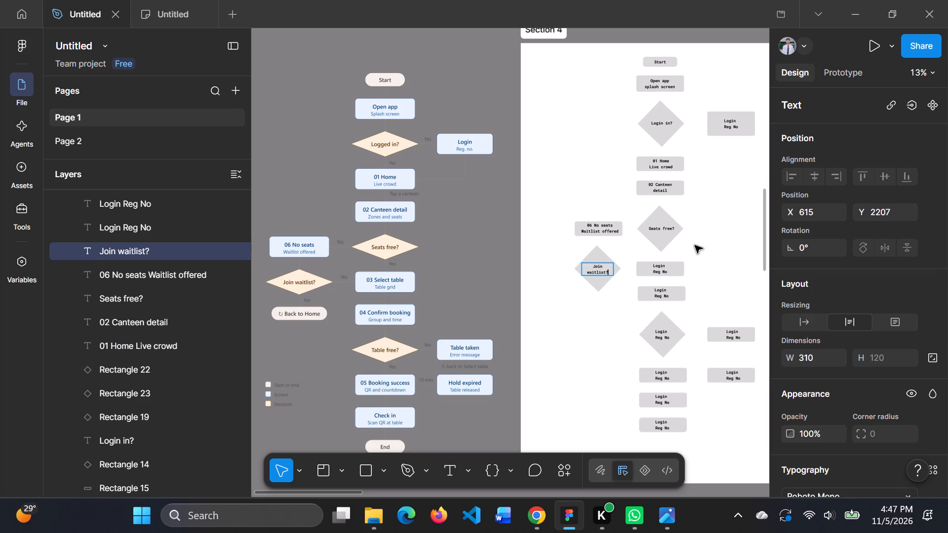
Replace the placeholder label in the rectangle below the "Seats free?" diamond with "03 select table".
double_click(668, 268)
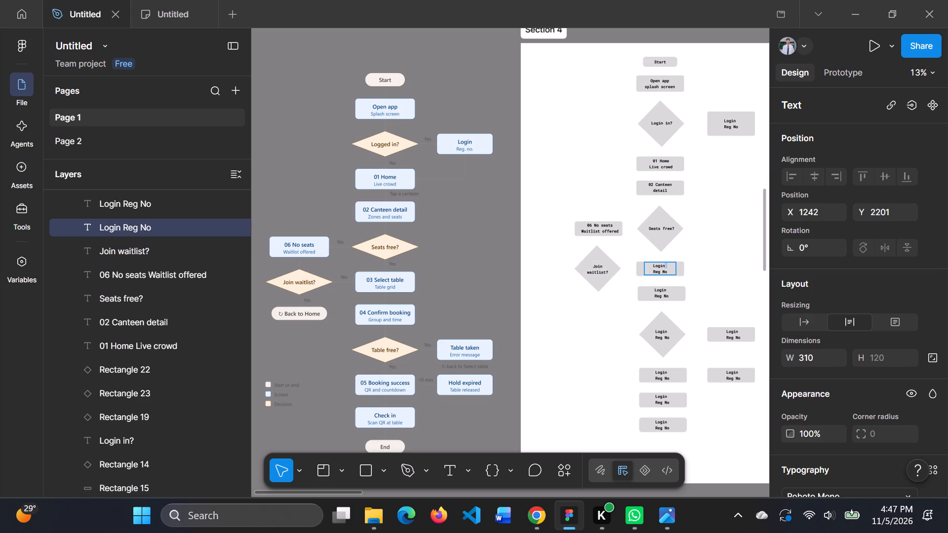
click(670, 272)
key(BackSpace)
key(BackSpace)
key(BackSpace)
key(BackSpace)
key(BackSpace)
key(BackSpace)
key(BackSpace)
key(BackSpace)
key(BackSpace)
key(BackSpace)
key(BackSpace)
key(BackSpace)
key(BackSpace)
text(03 sele)
key(t)
key(BackSpace)
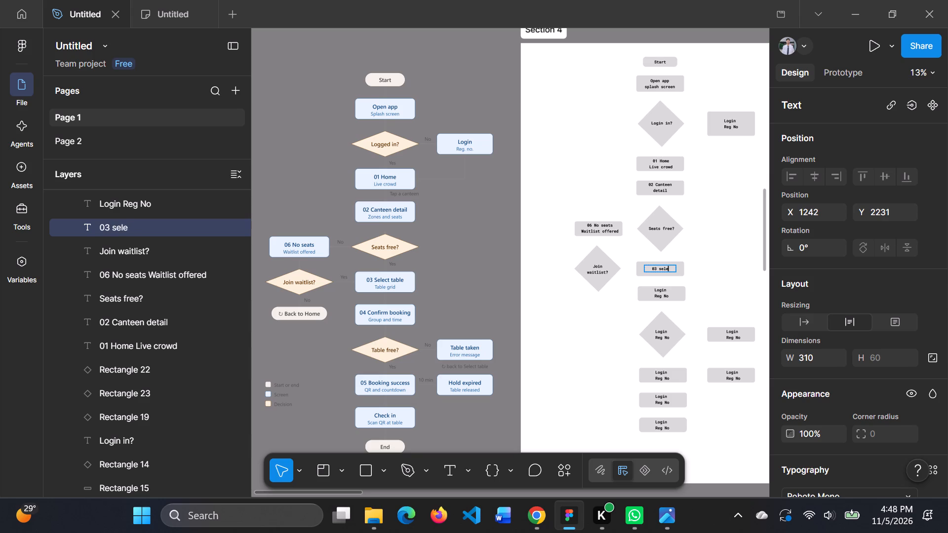
text(ct table)
key(space)
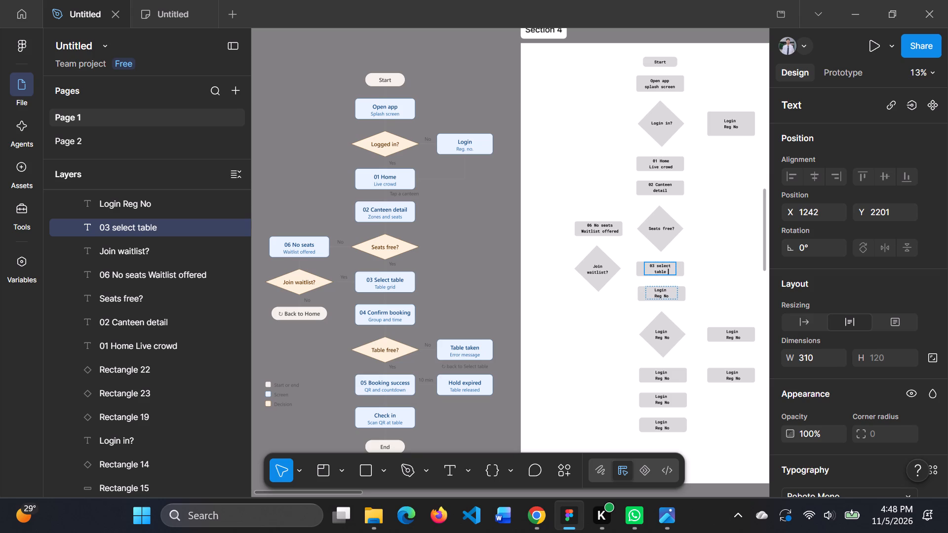
Replace the placeholder label in the rectangle below "03 select table" with "04 confirm booking".
double_click(671, 295)
key(BackSpace)
key(BackSpace)
key(BackSpace)
key(BackSpace)
key(BackSpace)
key(BackSpace)
key(BackSpace)
key(BackSpace)
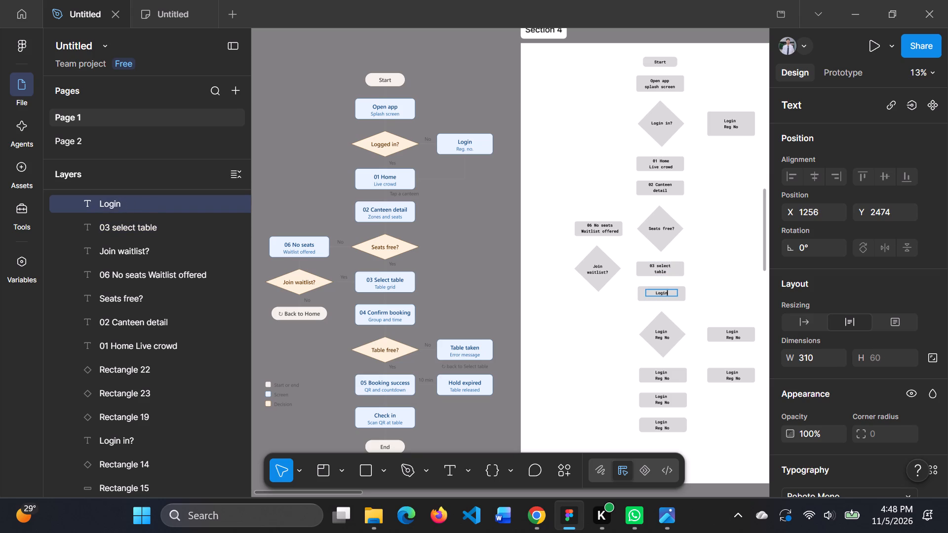
key(BackSpace)
key(BackSpace)
key(BackSpace)
key(BackSpace)
text(04)
key(space)
text(confirm)
key(space)
text(booking)
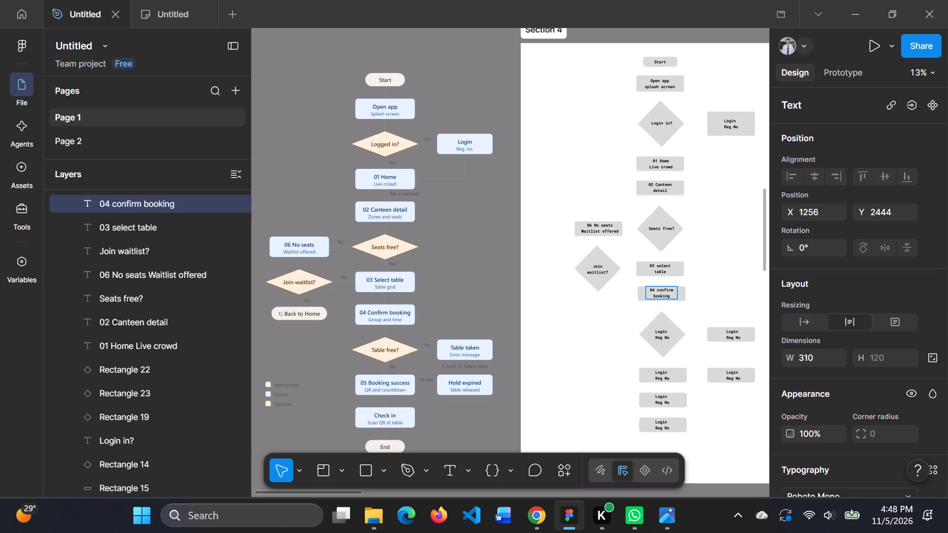
Replace the placeholder label in the diamond below "04 confirm booking" with "table free?".
double_click(668, 336)
key(BackSpace)
key(BackSpace)
key(BackSpace)
key(BackSpace)
key(BackSpace)
key(BackSpace)
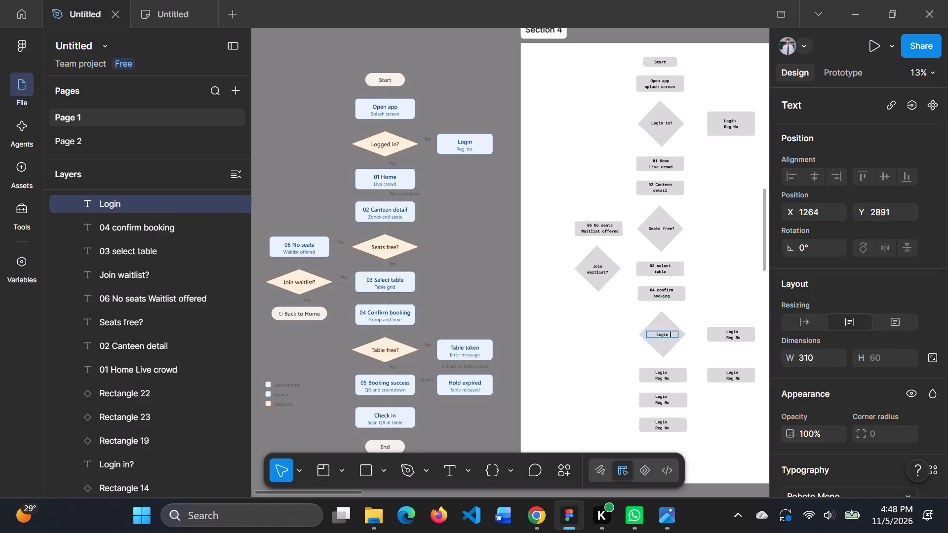
key(BackSpace)
key(BackSpace)
key(BackSpace)
key(BackSpace)
key(BackSpace)
key(BackSpace)
text(table free?)
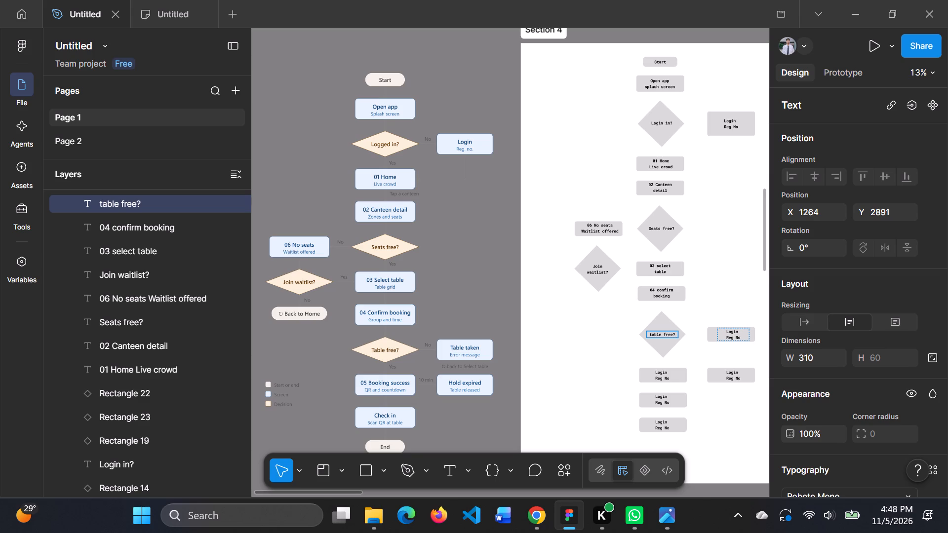
Replace the label in the rectangle right of the "table free?" diamond with "Table Taken" and "error message" on separate lines.
double_click(738, 335)
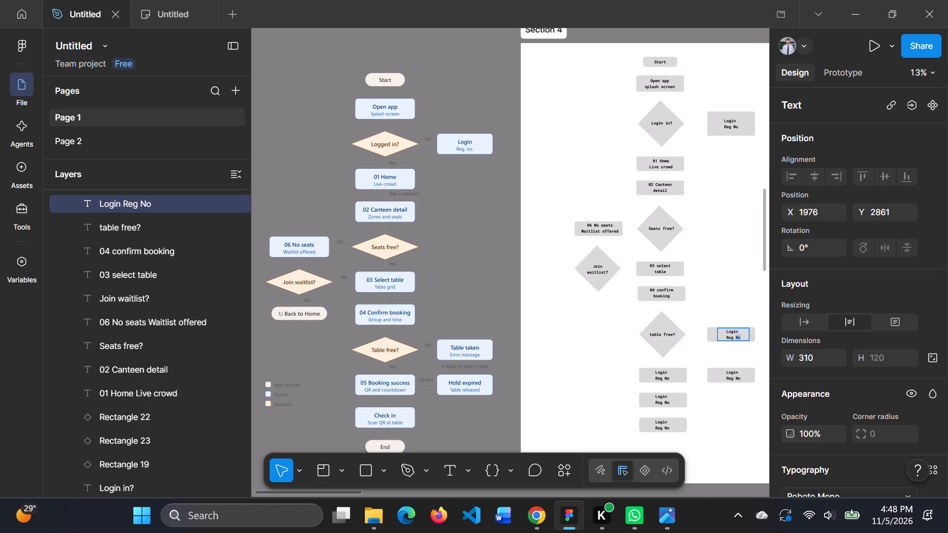
key(BackSpace)
key(BackSpace)
key(BackSpace)
key(BackSpace)
key(BackSpace)
key(BackSpace)
key(BackSpace)
key(BackSpace)
key(BackSpace)
key(BackSpace)
key(BackSpace)
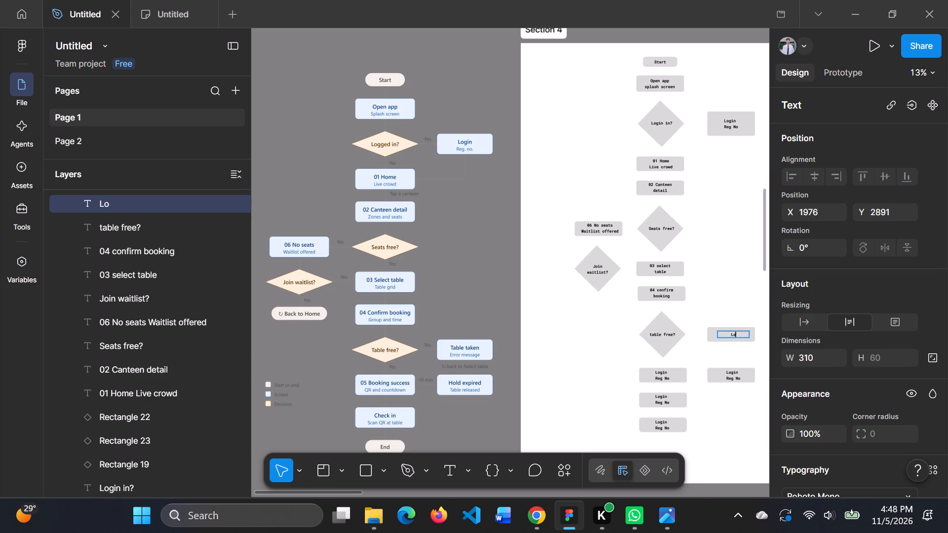
key(BackSpace)
key(Return)
text(error message)
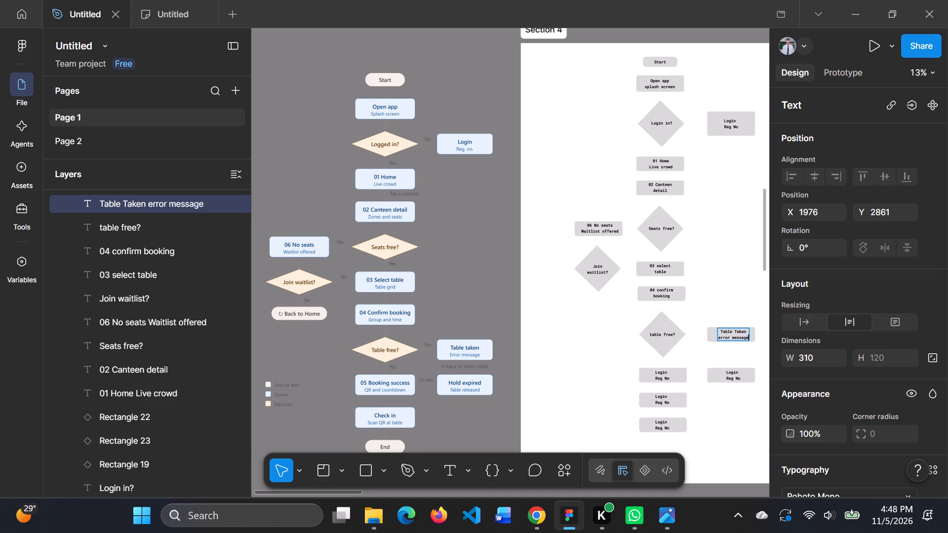
Replace the placeholder label in the rectangle below the "table free?" diamond with "05 Booking success".
click(665, 376)
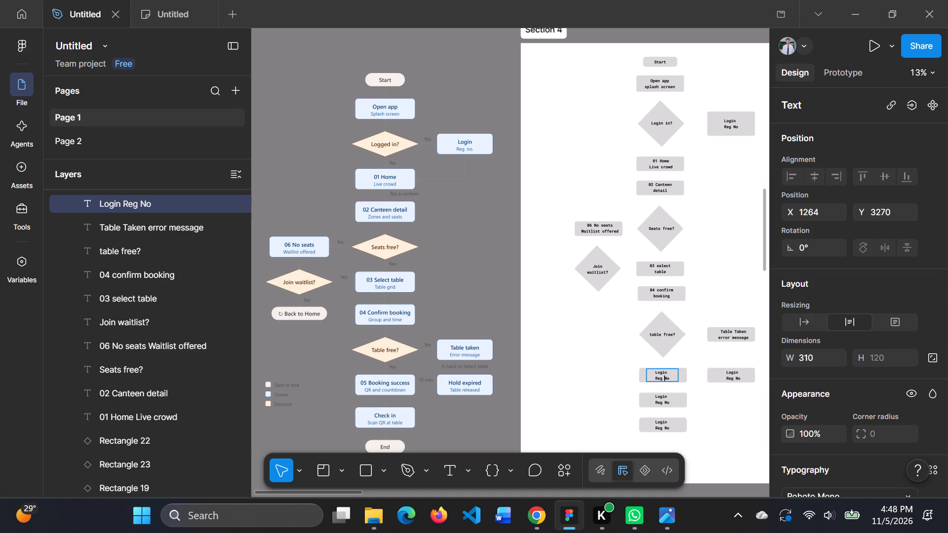
click(673, 378)
key(BackSpace)
key(BackSpace)
key(BackSpace)
key(BackSpace)
key(BackSpace)
key(BackSpace)
key(BackSpace)
key(BackSpace)
key(BackSpace)
key(BackSpace)
key(BackSpace)
key(BackSpace)
key(BackSpace)
text(05)
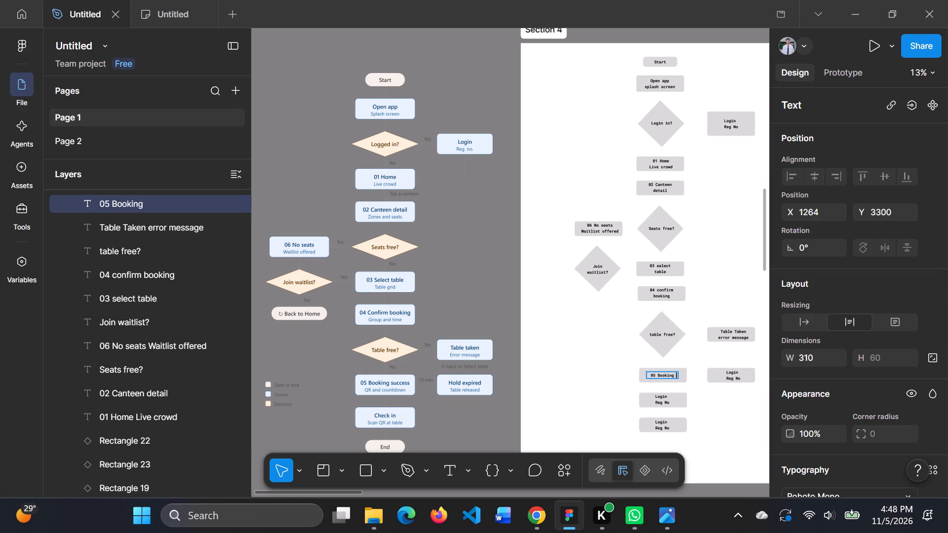
text(success)
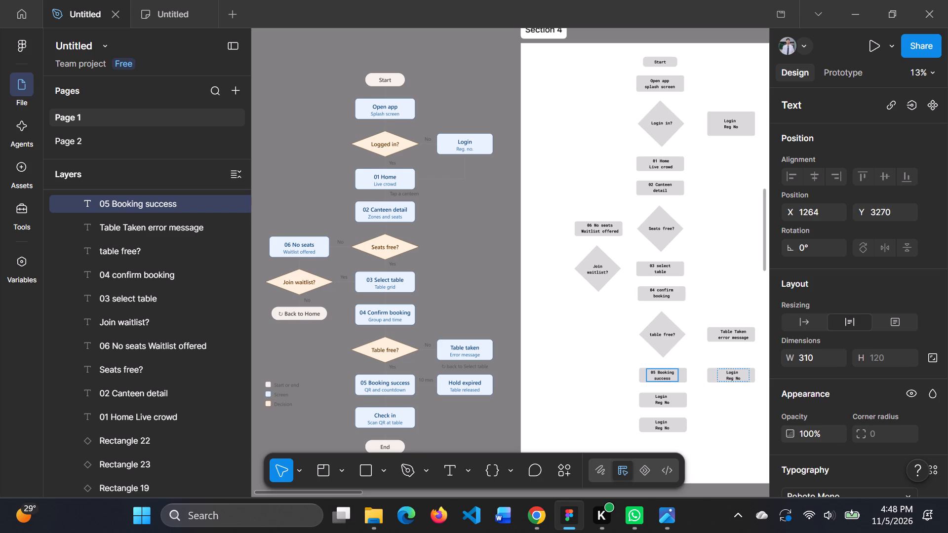
Replace the placeholder label in the rectangle right of "05 Booking success" with "Hold expired".
click(749, 377)
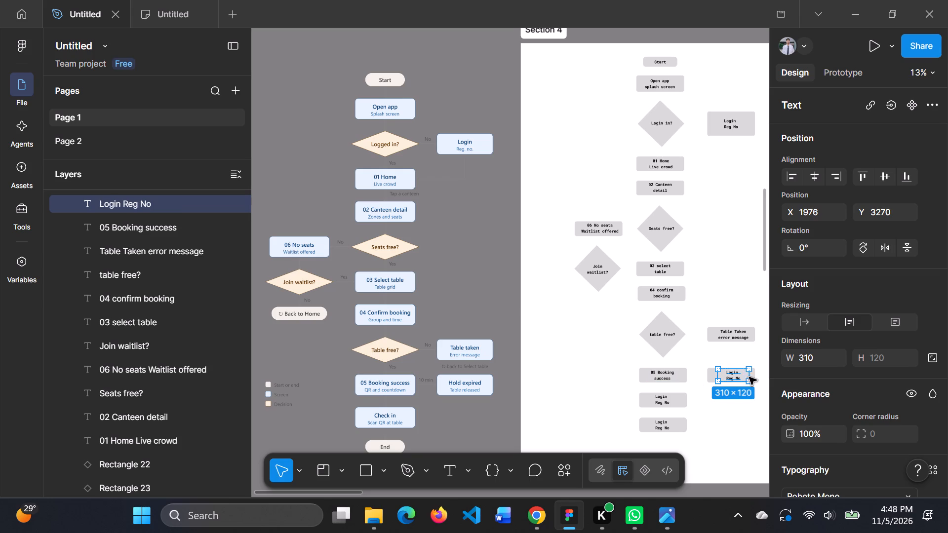
double_click(739, 379)
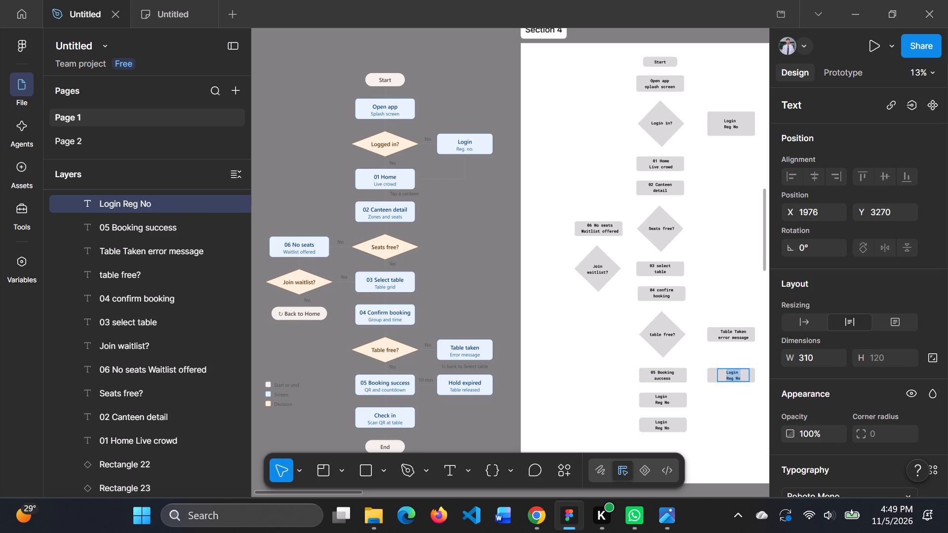
key(BackSpace)
key(BackSpace)
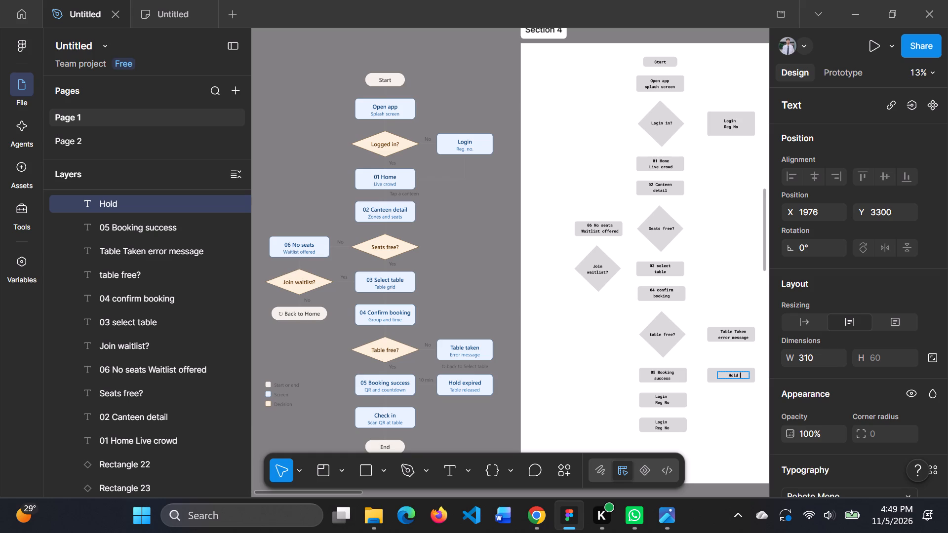
text(expired)
Replace the label in the rectangle below "05 Booking success" with "Check in" and "Scan QR at table" on separate lines.
scroll(666, 397, down, 1)
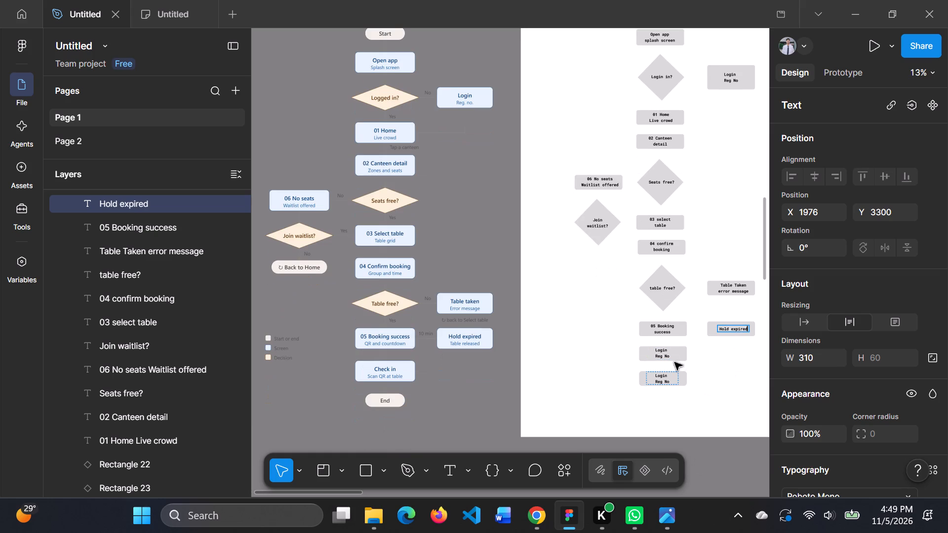
double_click(670, 358)
key(BackSpace)
key(BackSpace)
key(BackSpace)
key(BackSpace)
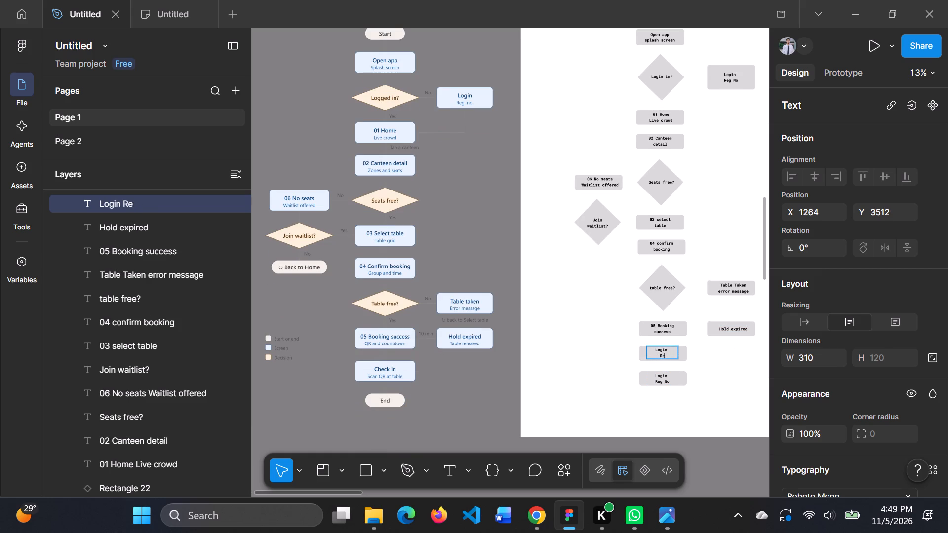
key(BackSpace)
key(BackSpace)
key(BackSpace)
key(BackSpace)
key(BackSpace)
key(BackSpace)
key(BackSpace)
key(BackSpace)
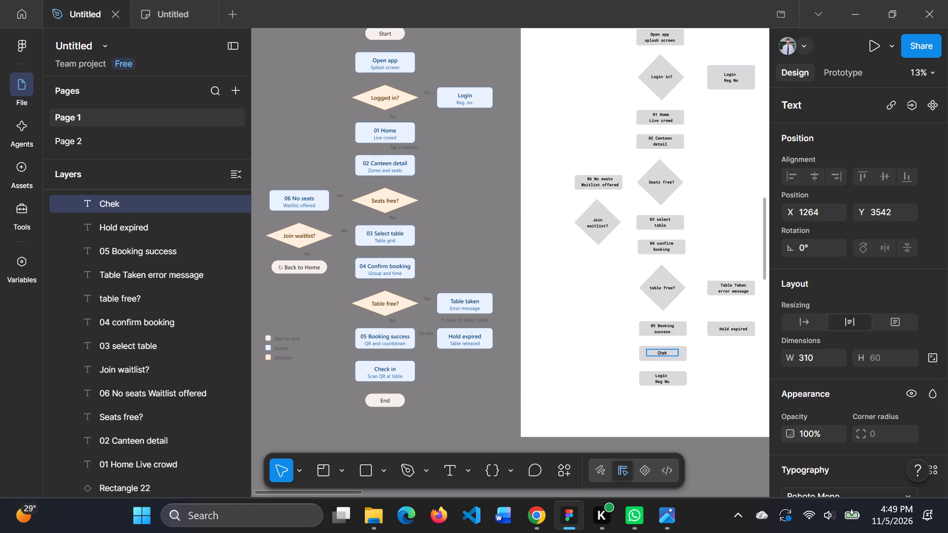
key(BackSpace)
text(ck in)
key(Return)
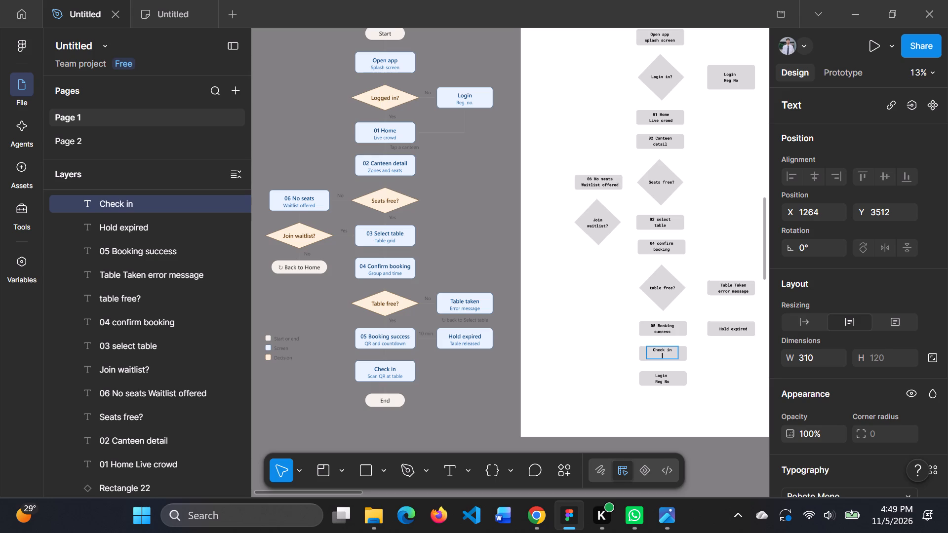
text(can)
key(space)
key(w)
key(BackSpace)
text(QR)
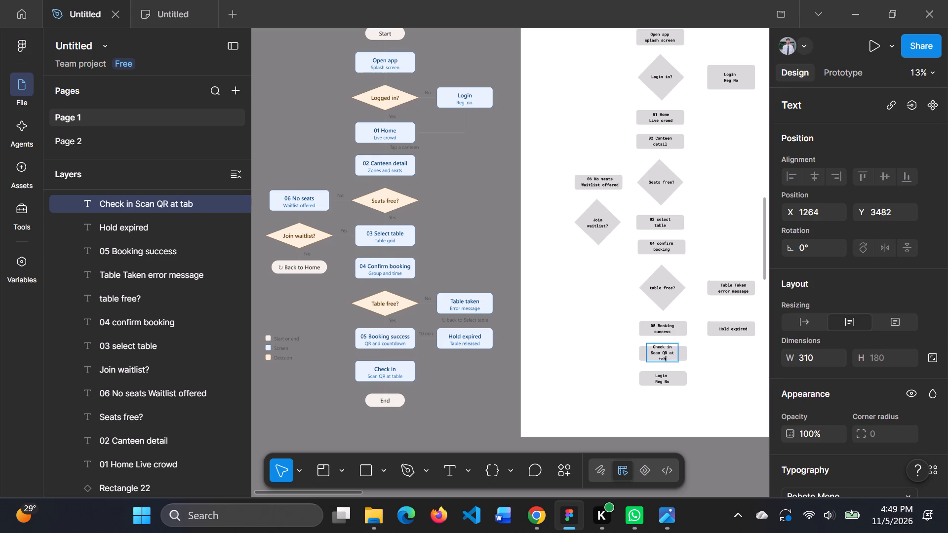
Widen the "Check in Scan QR at table" text box to 375 so the label fits on two lines.
click(692, 359)
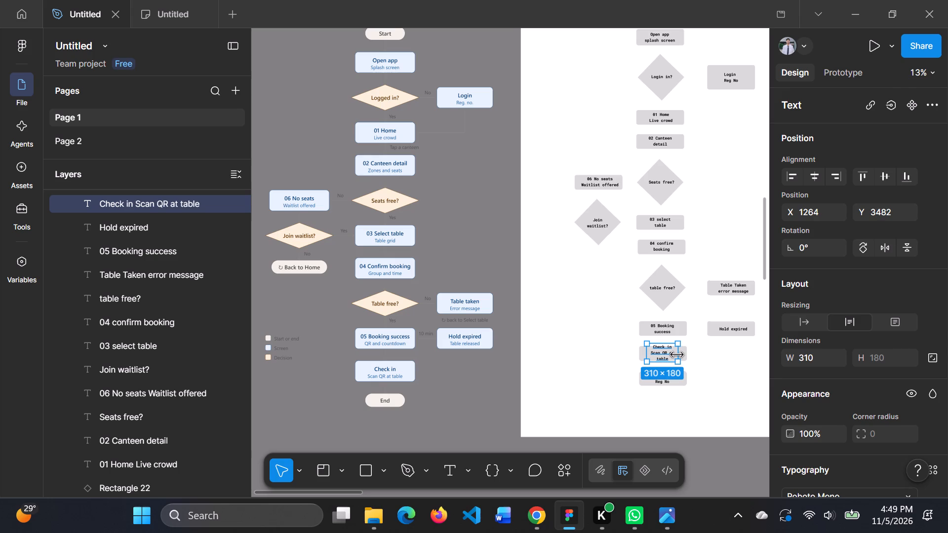
drag(677, 355, 684, 355)
click(737, 374)
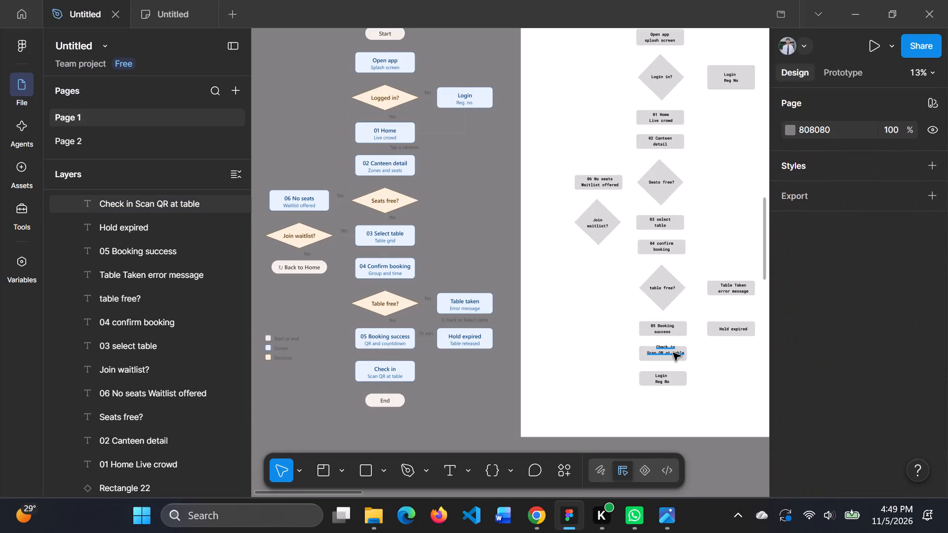
Nudge the "Check in Scan QR at table" label to X 1242, Y 3517 so it sits centred in its rectangle.
click(673, 353)
key(Down)
key(Down)
key(Down)
key(Down)
key(Down)
key(Down)
key(Down)
key(Down)
key(Down)
key(Down)
key(Down)
key(Down)
key(Down)
key(Down)
key(Down)
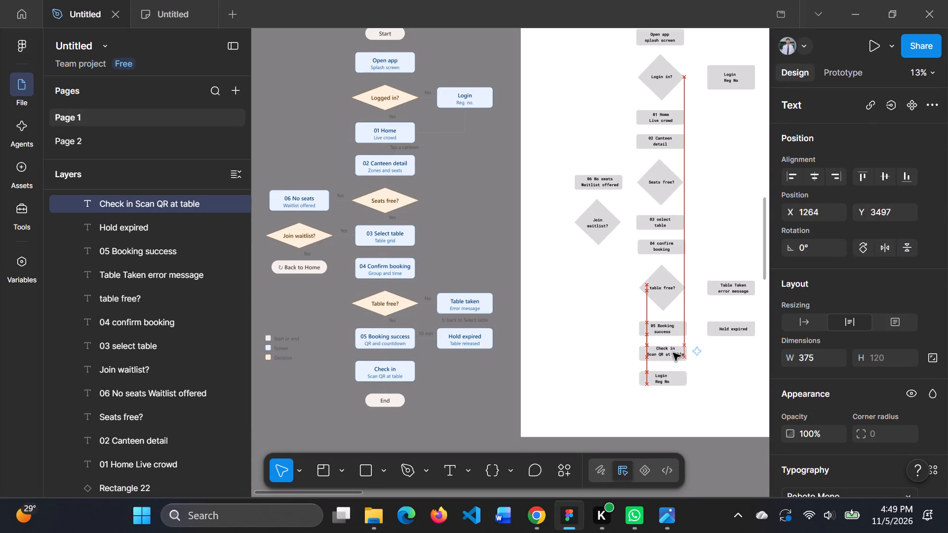
key(Left)
key(Left)
key(Left)
key(Left)
key(Left)
key(Left)
key(Left)
key(Left)
key(Left)
key(Left)
key(Left)
key(Down)
key(Down)
key(Down)
key(Down)
key(Down)
key(Down)
key(Down)
key(Down)
key(Down)
key(Down)
key(Down)
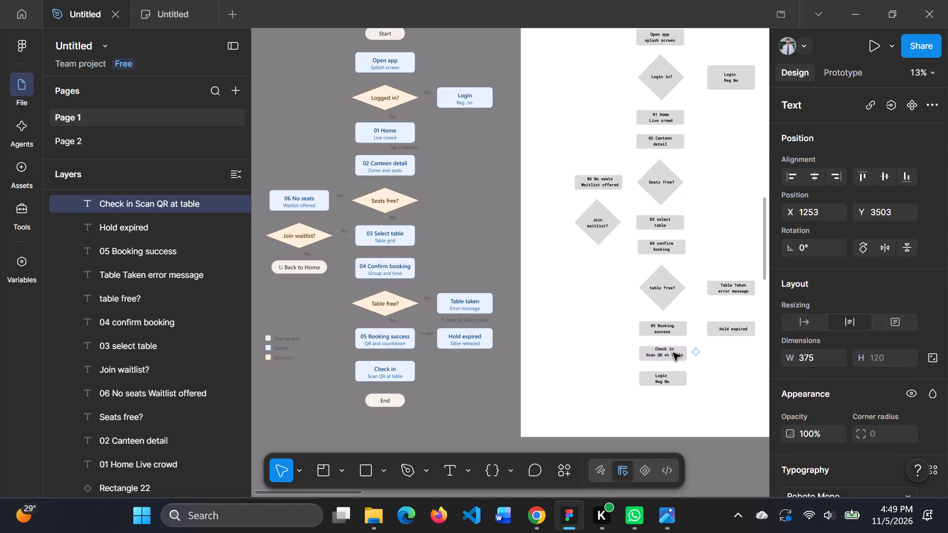
key(Left)
key(Left)
key(Left)
key(Left)
key(Left)
key(Left)
key(Left)
key(Left)
key(Down)
key(Down)
key(Down)
key(Left)
key(Left)
key(Left)
key(Left)
key(Left)
key(Left)
key(Left)
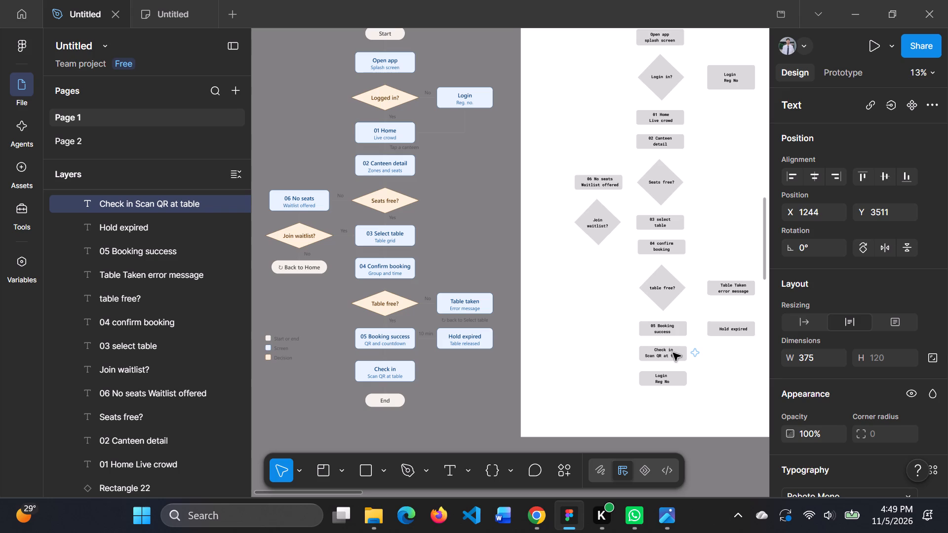
key(Down)
key(Down)
key(Down)
key(Right)
key(Right)
key(Right)
key(Right)
key(Right)
key(Right)
key(Right)
key(Right)
key(Right)
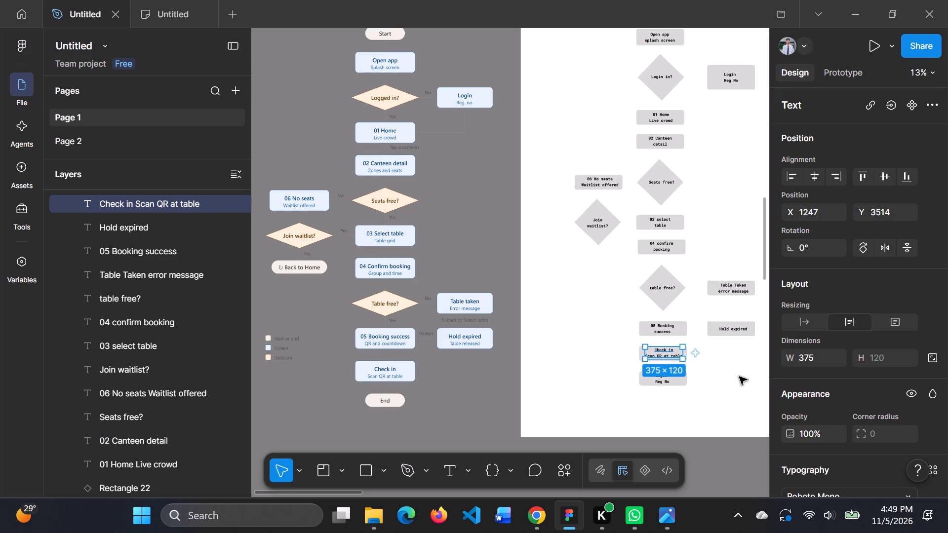
key(Down)
key(Down)
key(Down)
key(Left)
key(Left)
key(Left)
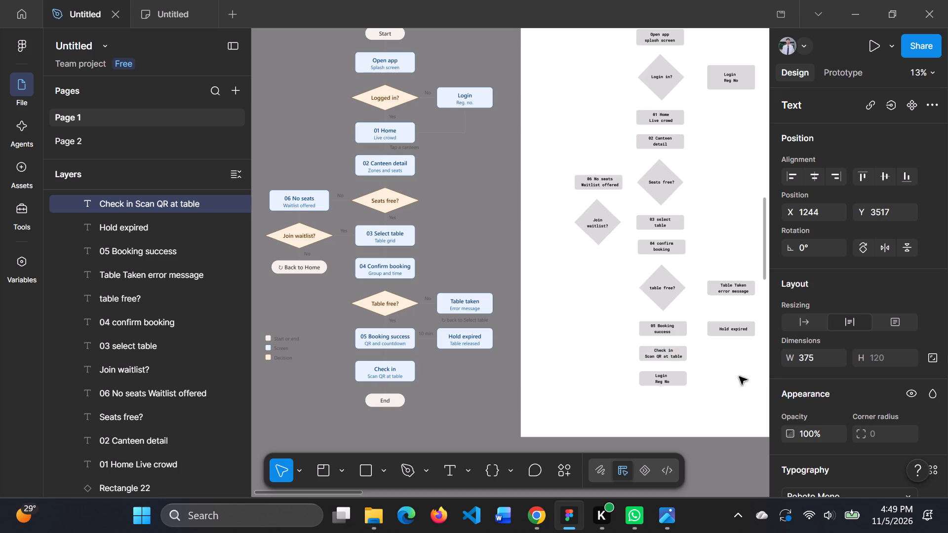
key(Left)
key(Left)
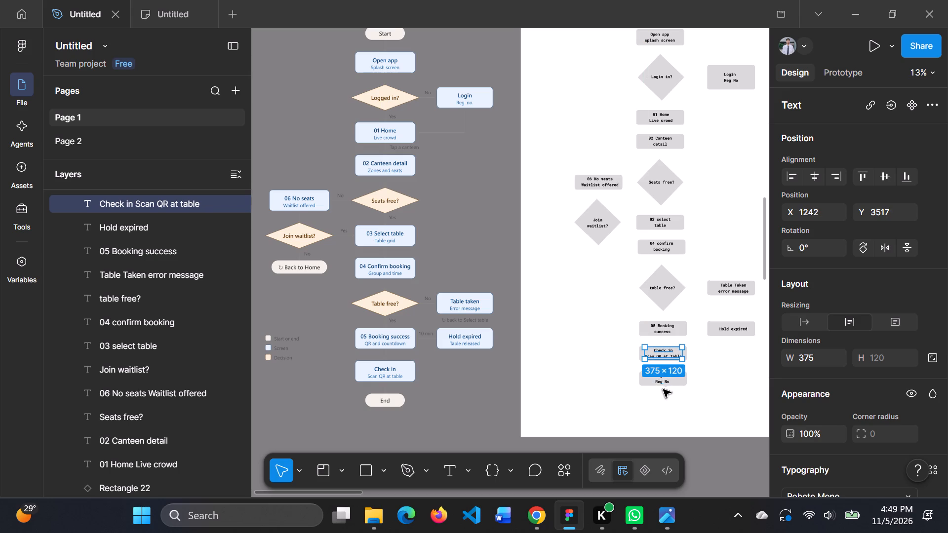
Replace the placeholder label in the rectangle below "Check in Scan QR at table" with "End".
click(666, 384)
click(667, 383)
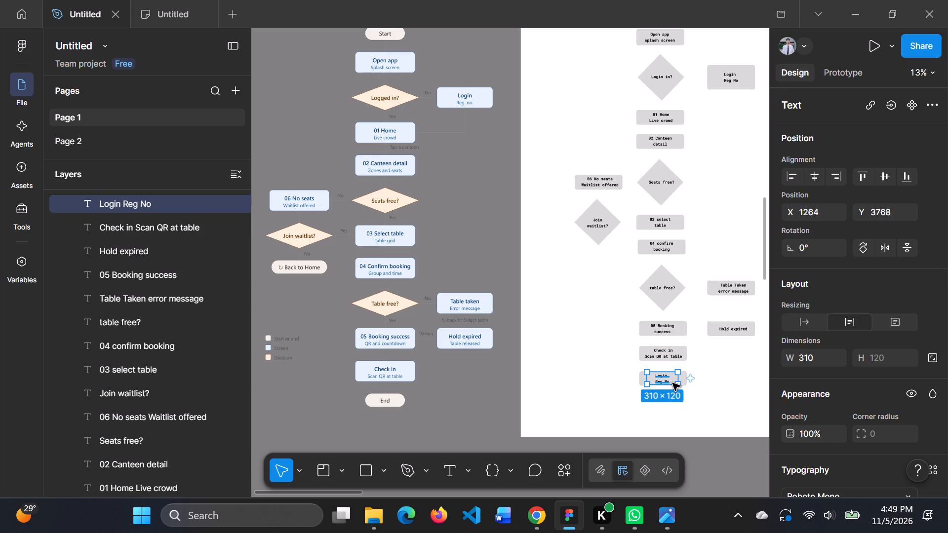
double_click(671, 381)
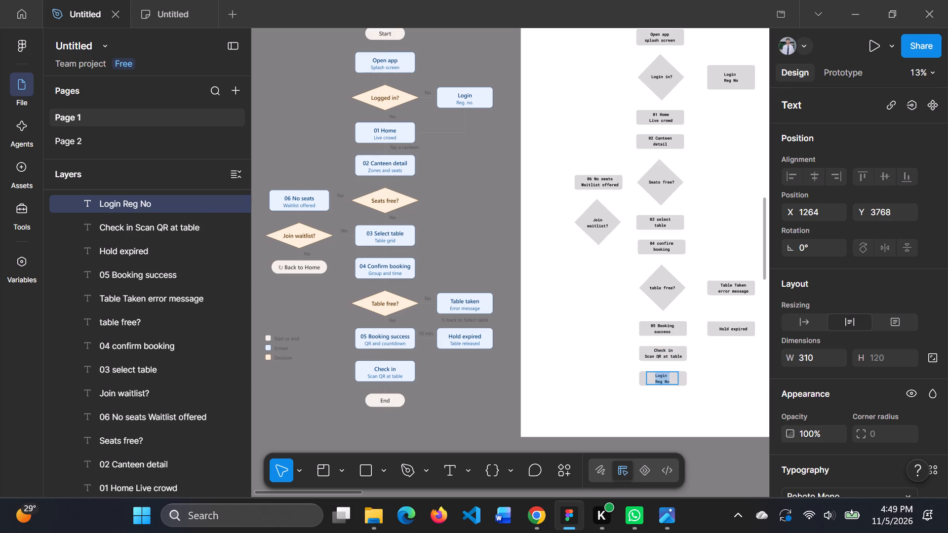
key(BackSpace)
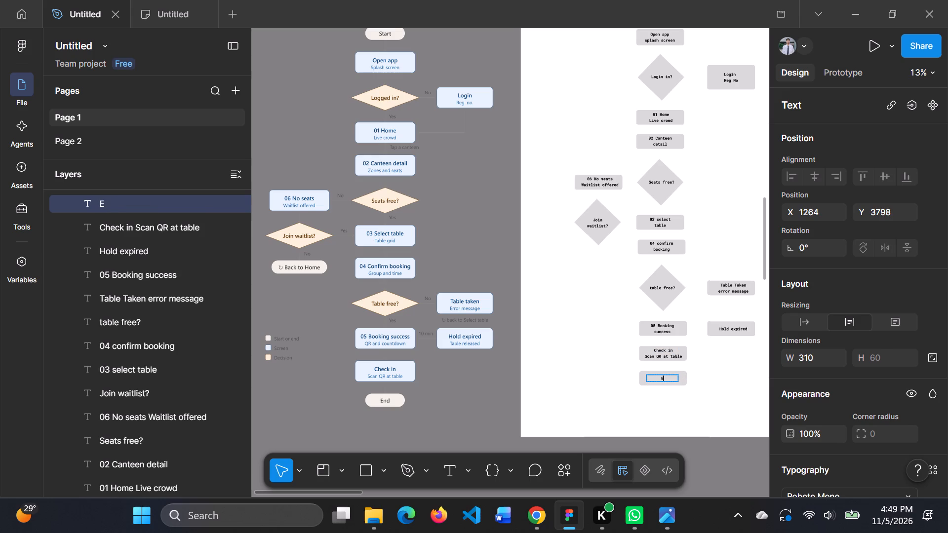
click(730, 388)
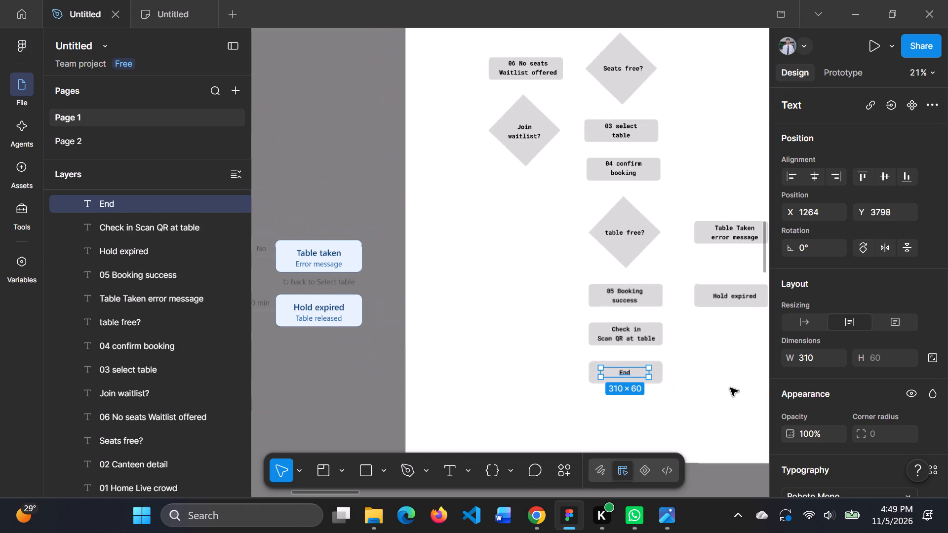
click(696, 388)
Fill the rectangle behind "Start" at the beginning of the Section 4 flow with the Colors/Orange style.
scroll(696, 388, up, 3)
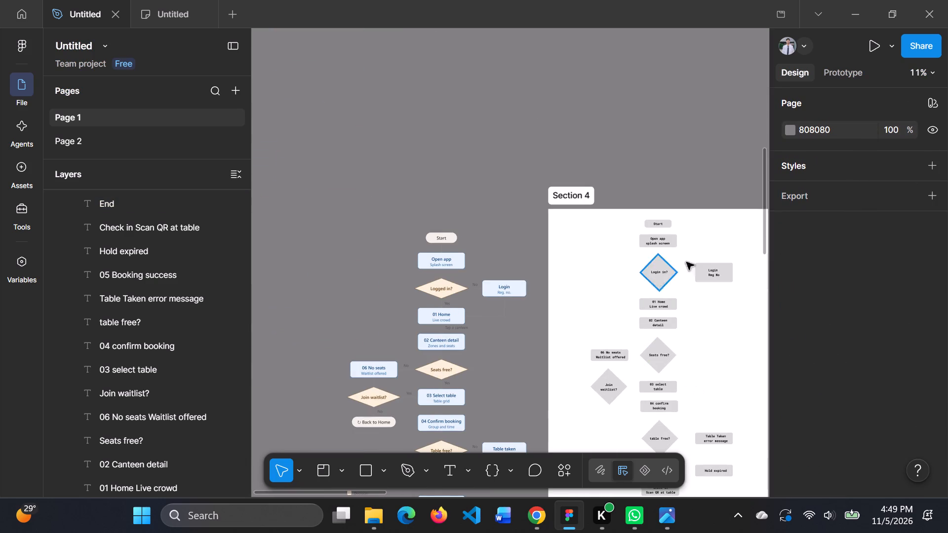
click(659, 228)
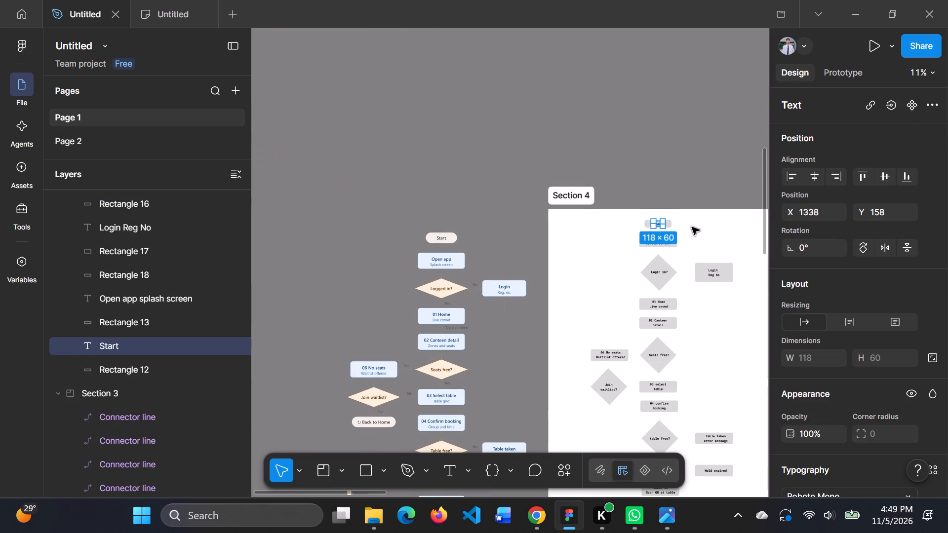
click(692, 227)
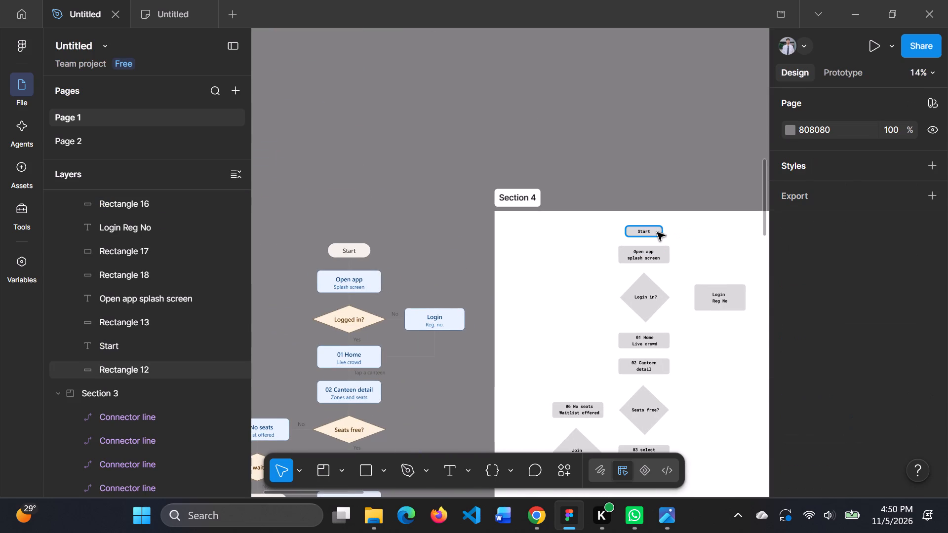
click(657, 232)
scroll(856, 392, down, 1)
double_click(836, 401)
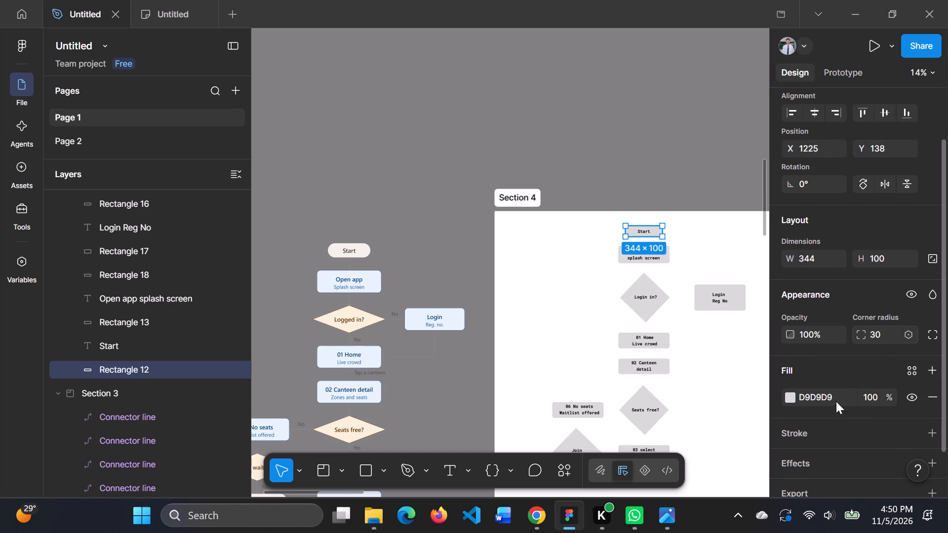
key(BackSpace)
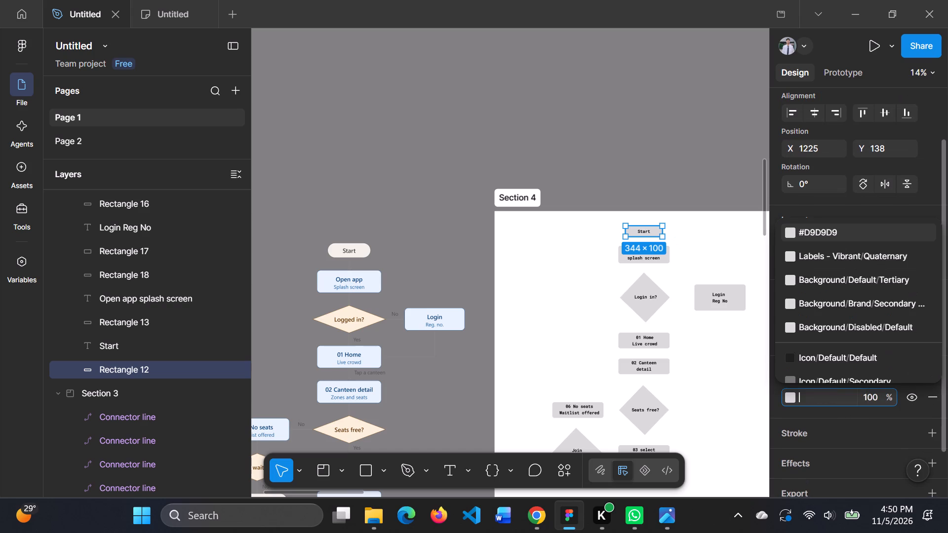
text(ora)
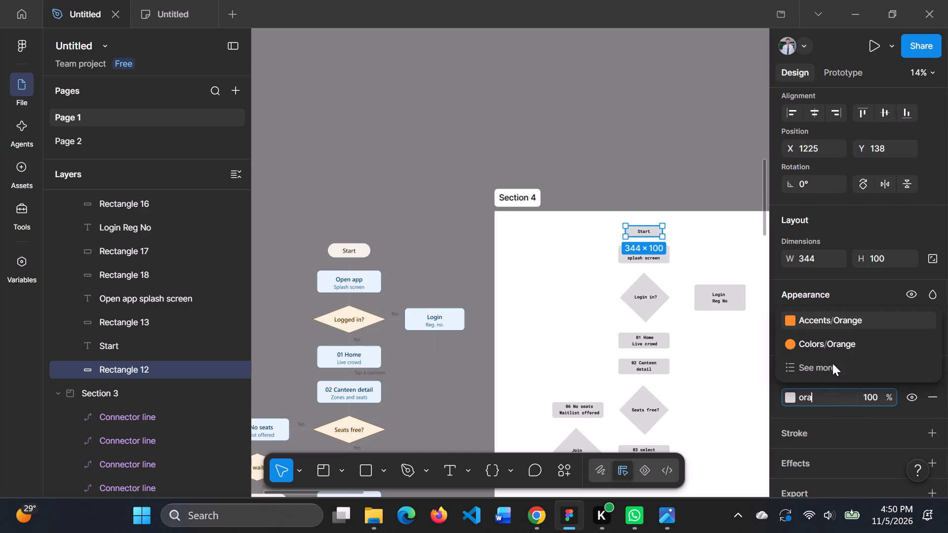
click(841, 344)
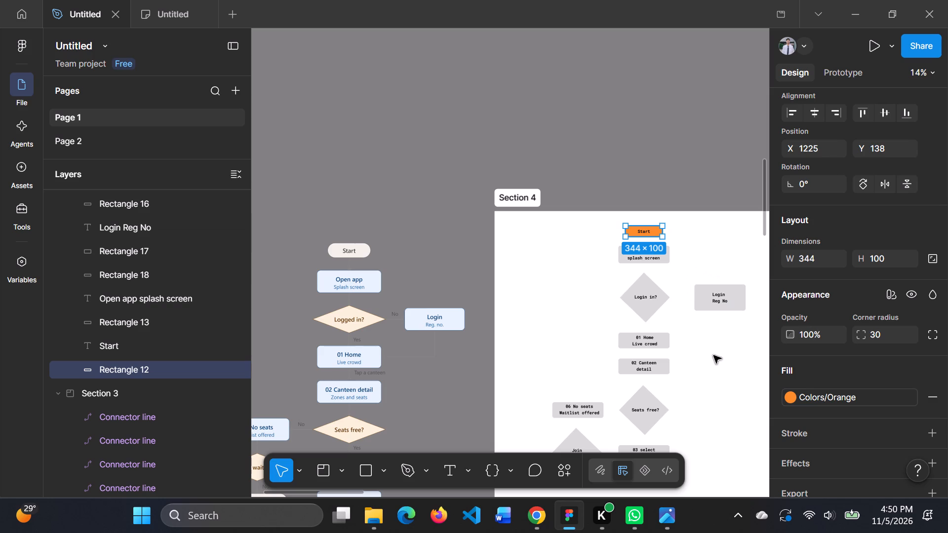
Detach the "Start" rectangle's fill from its orange style and colour variable, and copy its plain hex code.
scroll(820, 337, down, 1)
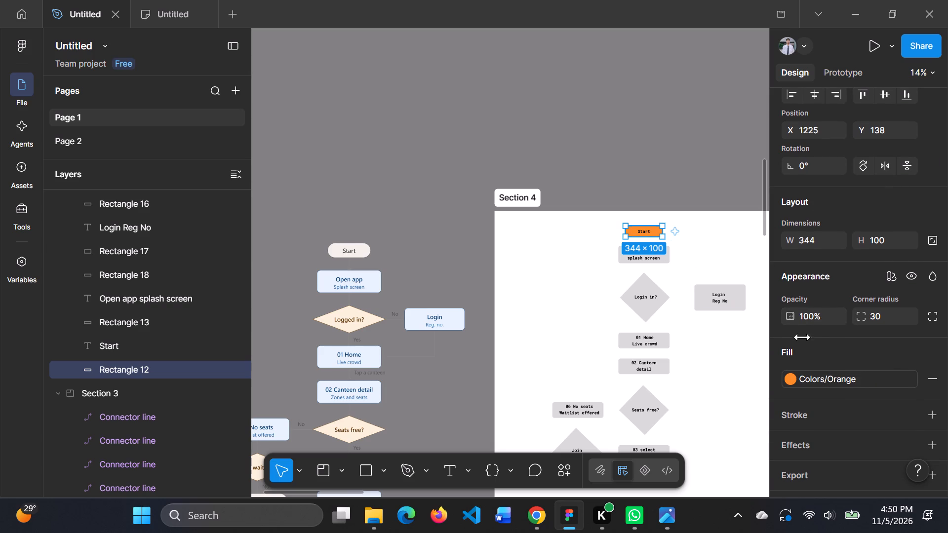
double_click(880, 381)
click(880, 381)
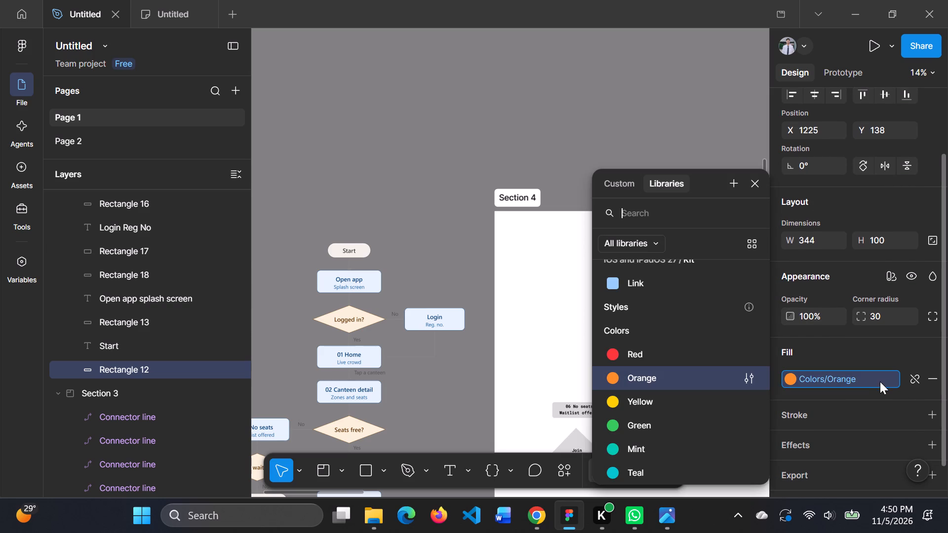
click(913, 377)
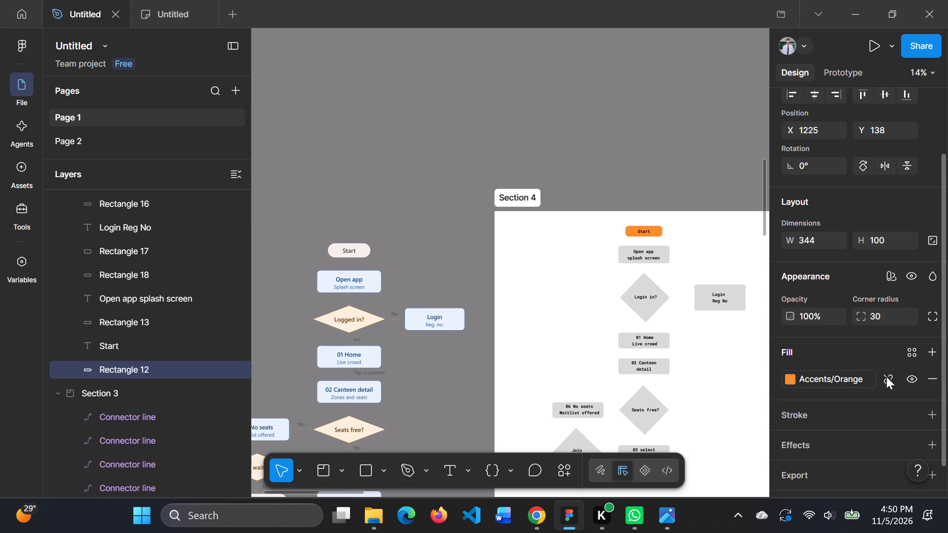
click(889, 378)
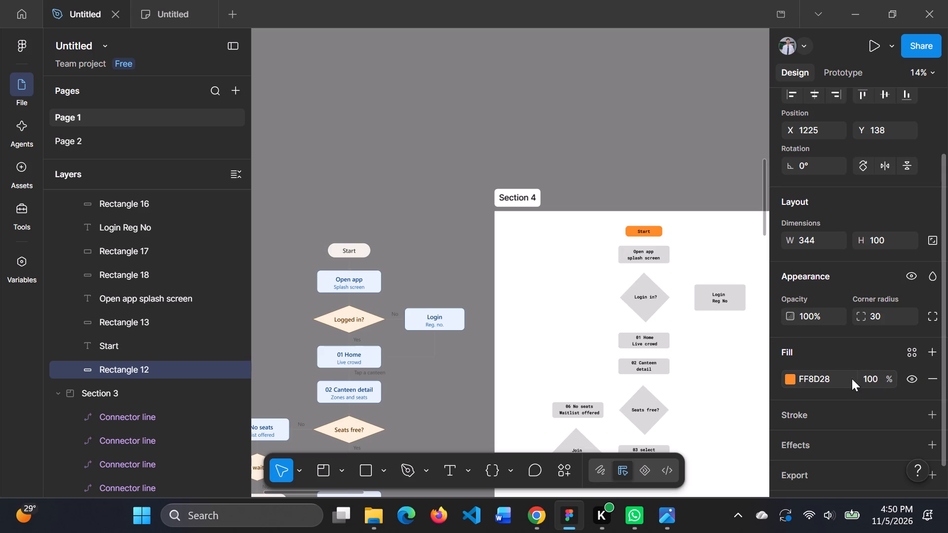
double_click(852, 379)
key(ctrl+c)
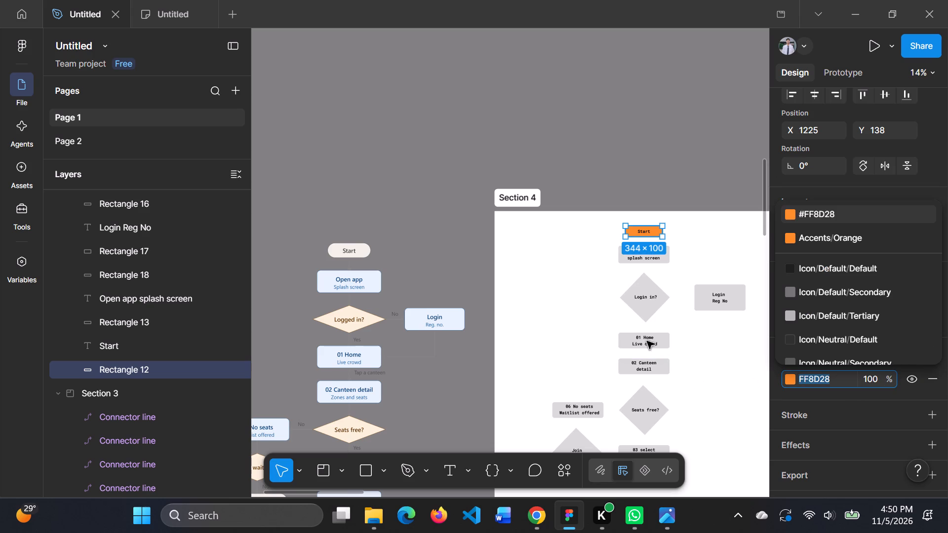
Fill the "Login in?" diamond with F4C295, copied from the "Canteen List" box in Section 3.
click(639, 307)
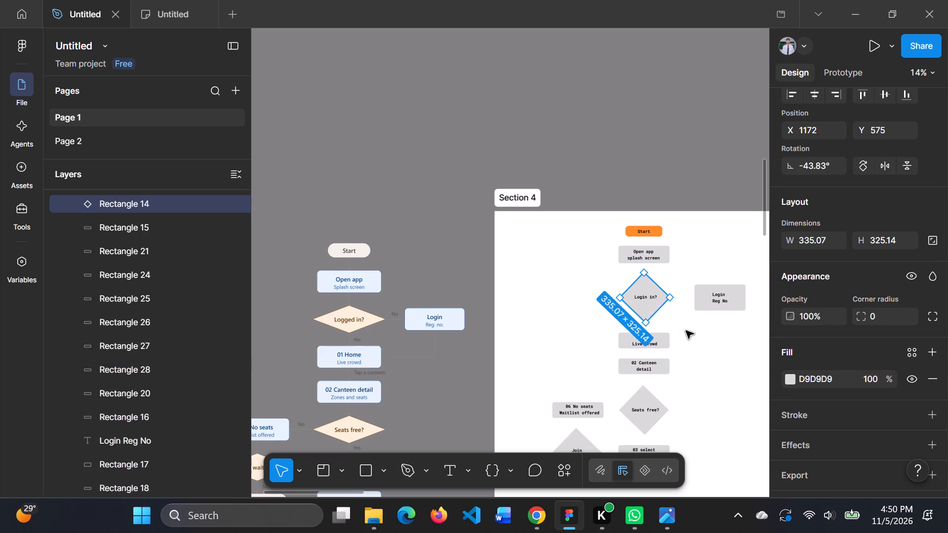
scroll(686, 331, down, 2)
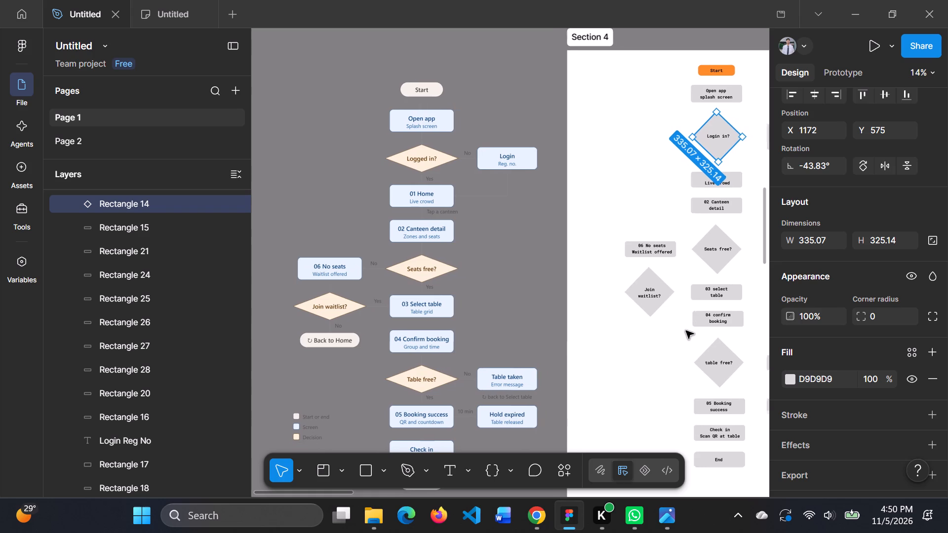
scroll(686, 331, left, 1)
scroll(686, 331, up, 1)
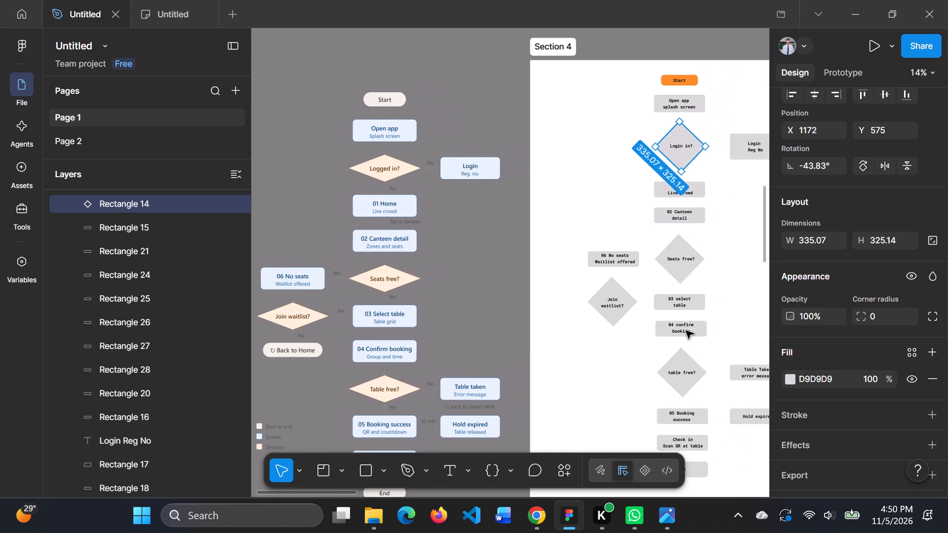
scroll(686, 331, up, 1)
scroll(686, 331, left, 1)
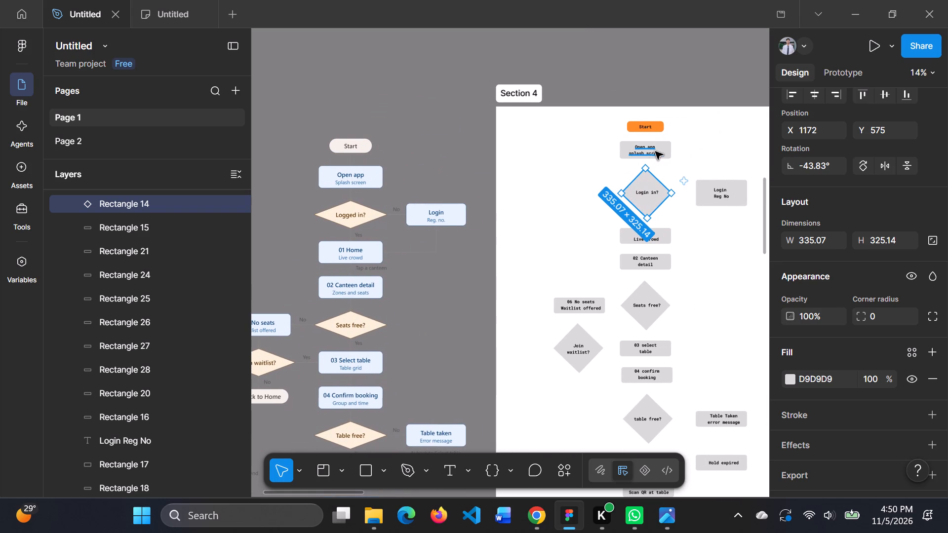
scroll(712, 251, left, 3)
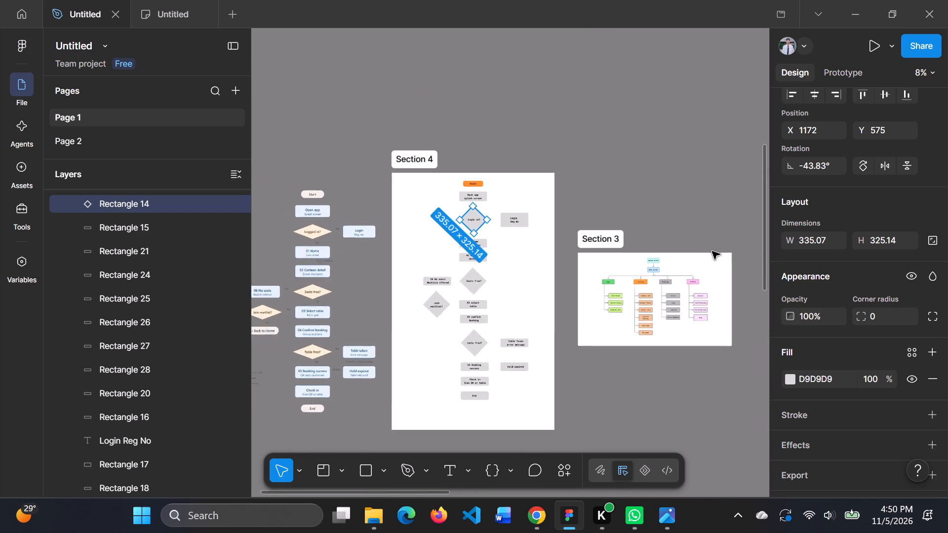
scroll(712, 251, left, 1)
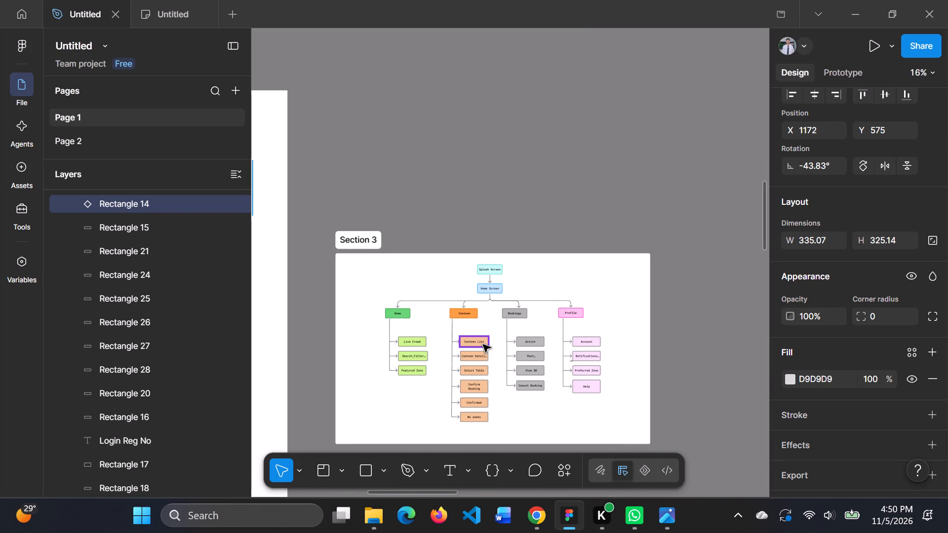
click(483, 344)
scroll(798, 392, down, 1)
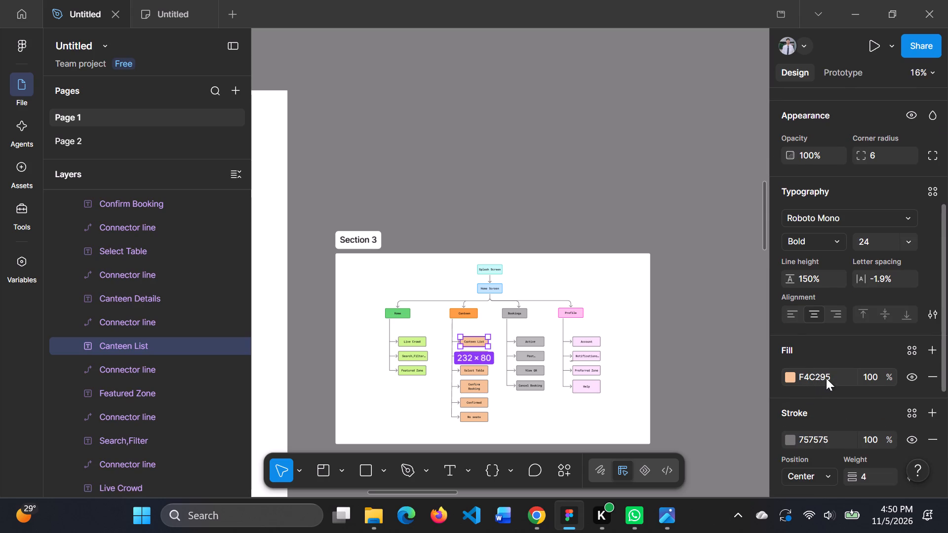
double_click(826, 378)
key(ctrl+c)
click(764, 382)
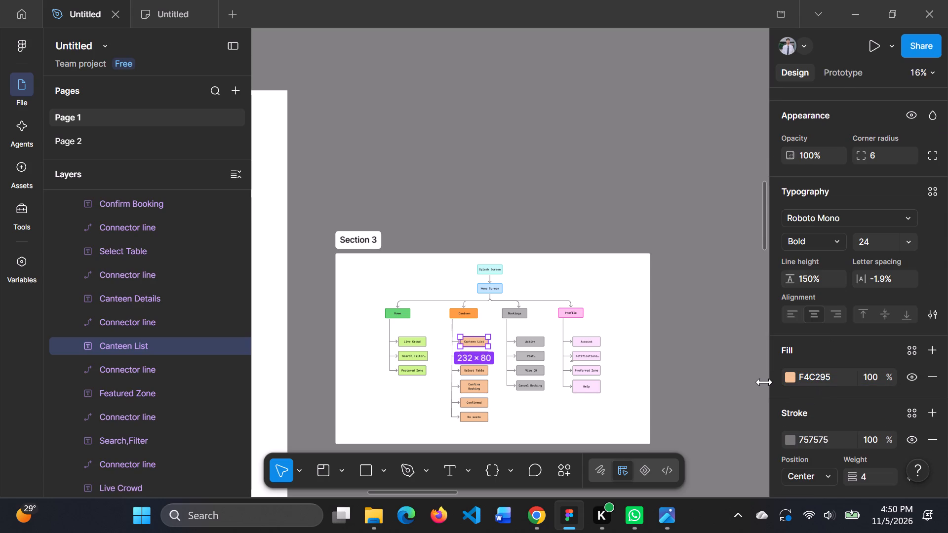
scroll(764, 382, right, 2)
double_click(393, 192)
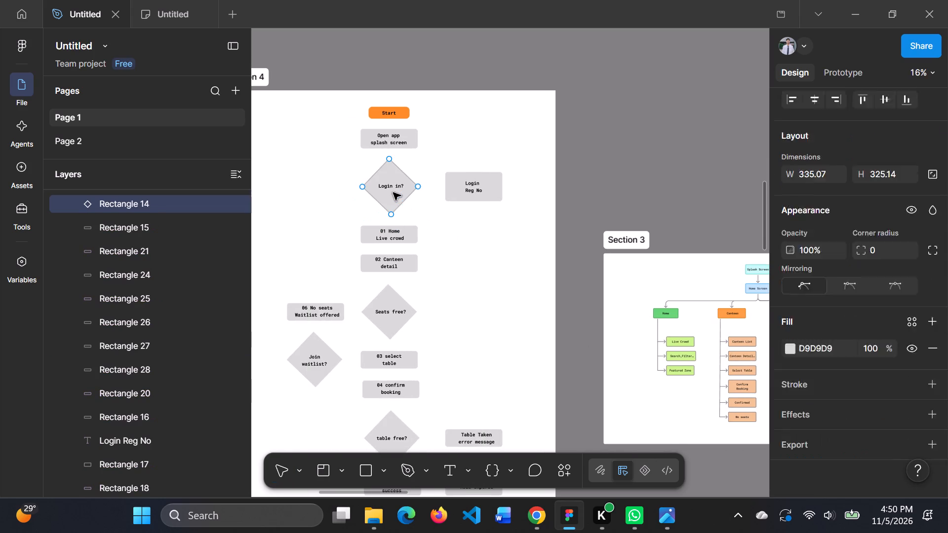
double_click(827, 313)
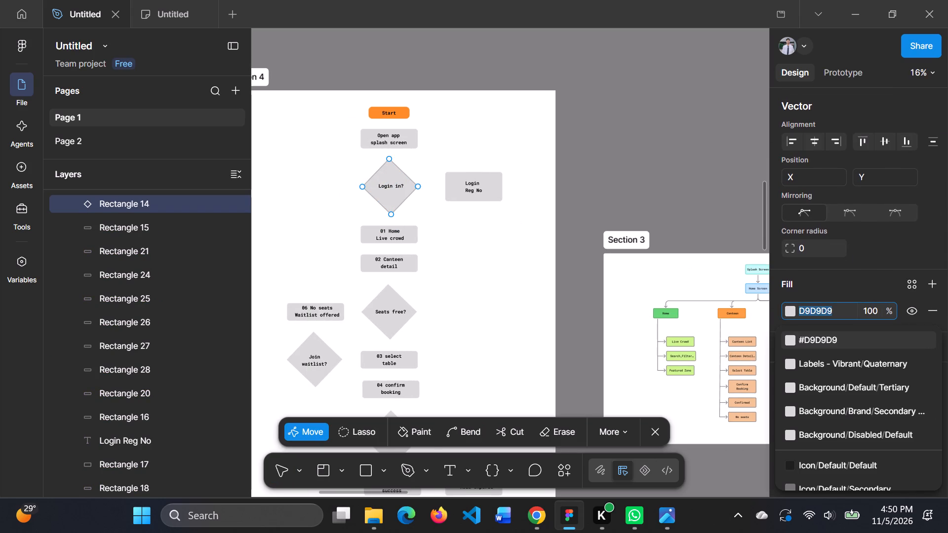
key(ctrl+v)
key(Return)
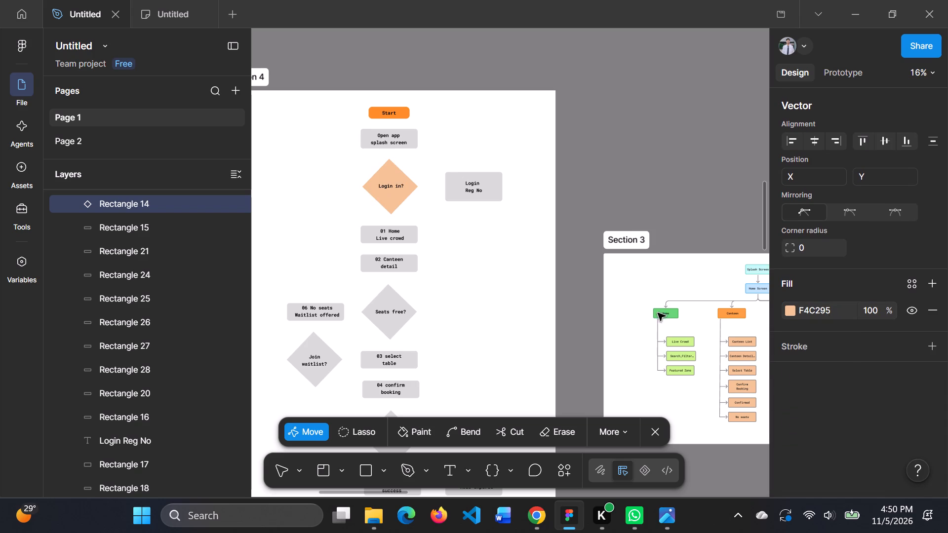
Fill the "Seats free?" diamond in Section 4 with the copied colour F4C295.
click(388, 319)
click(388, 319)
click(388, 319)
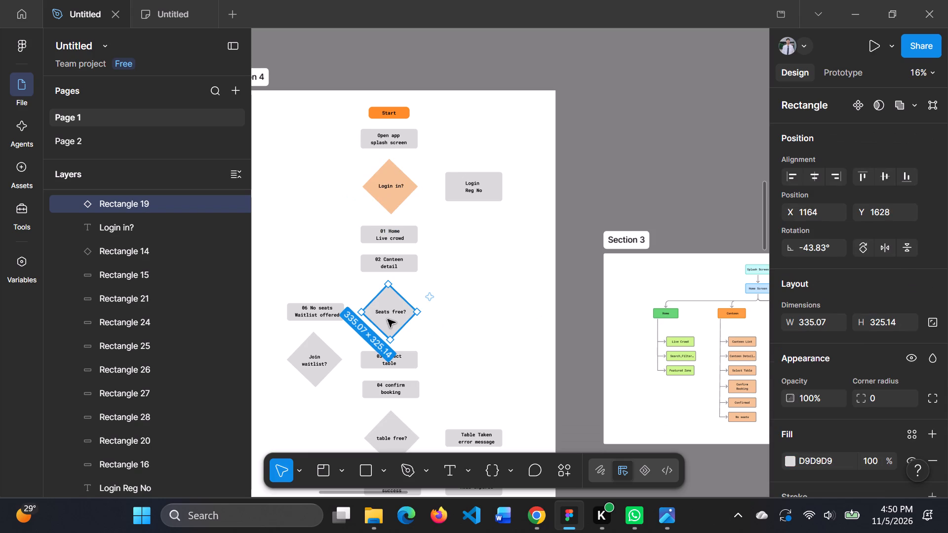
double_click(842, 457)
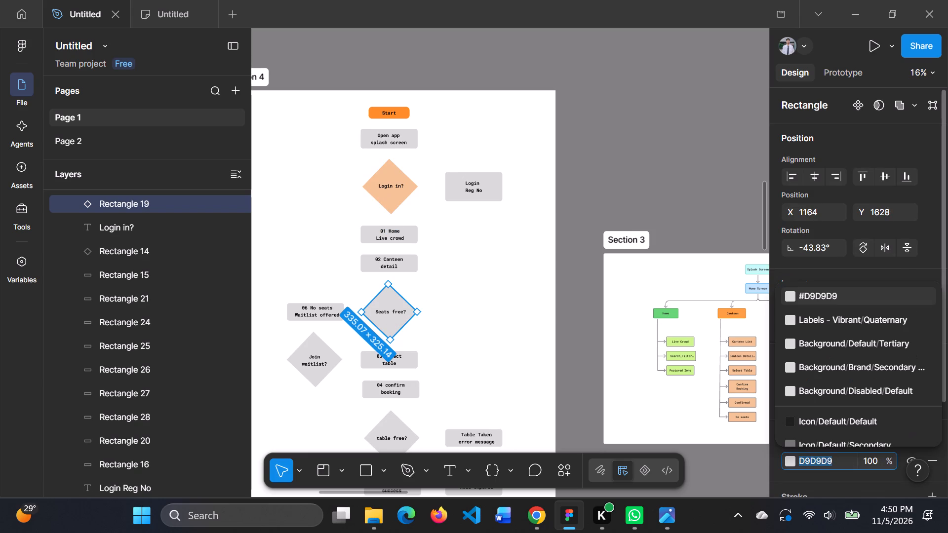
key(ctrl+v)
key(ctrl+Return)
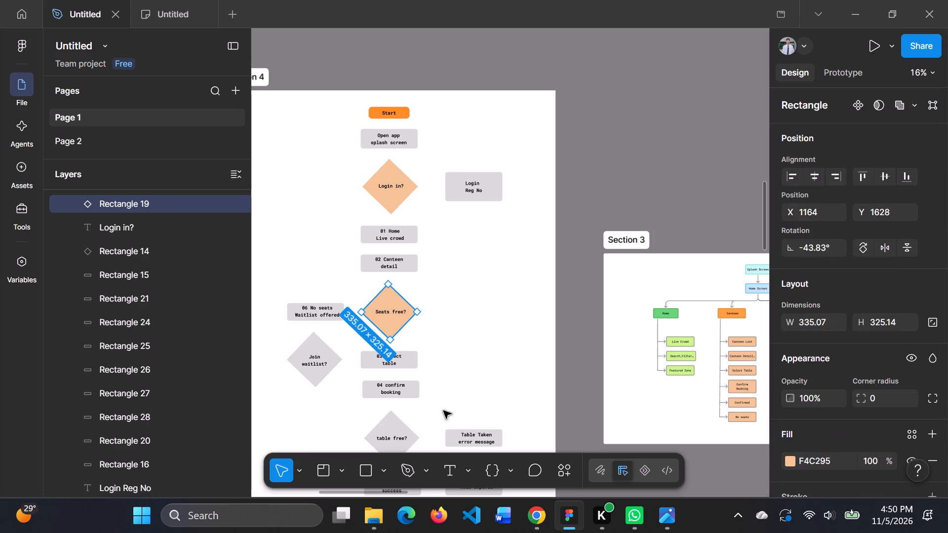
Fill the "table free?" diamond below "04 confirm booking" with F4C295.
scroll(443, 411, down, 1)
double_click(394, 373)
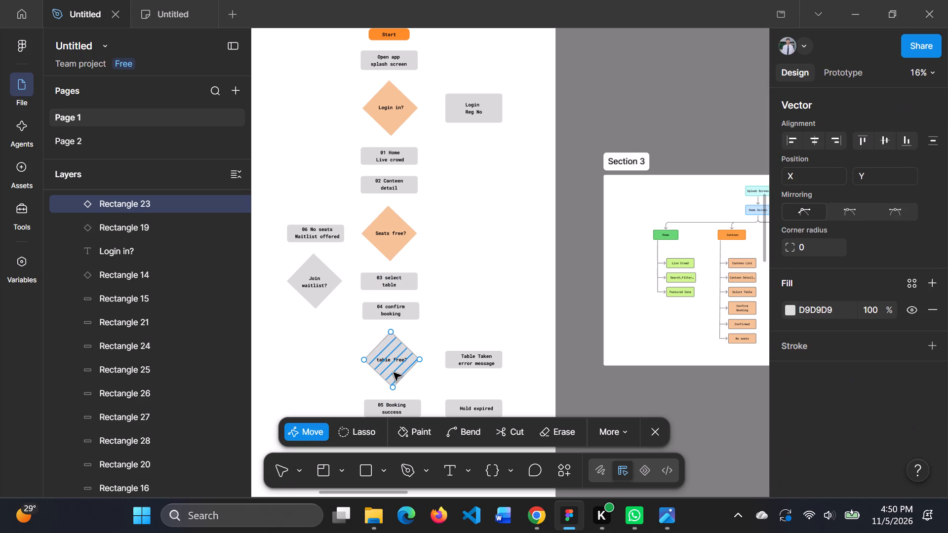
double_click(840, 312)
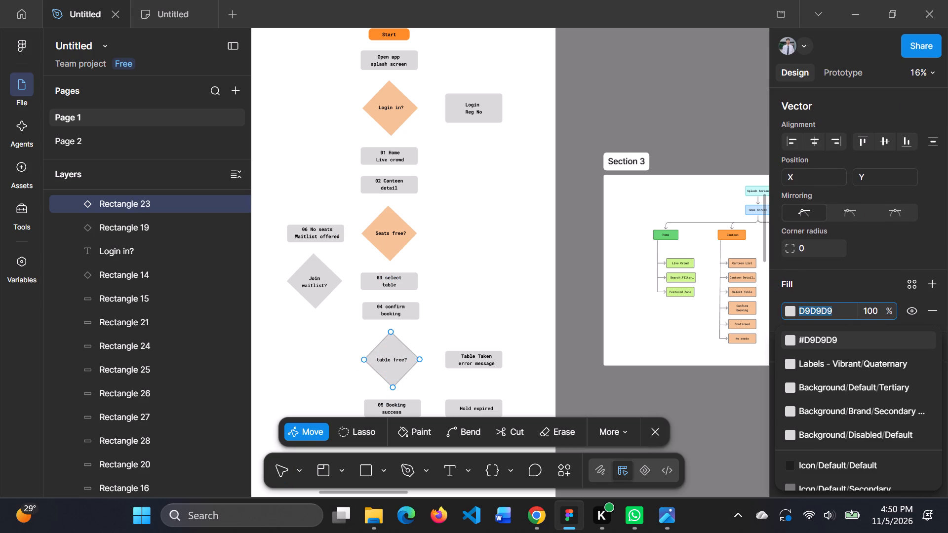
key(ctrl+v)
key(Return)
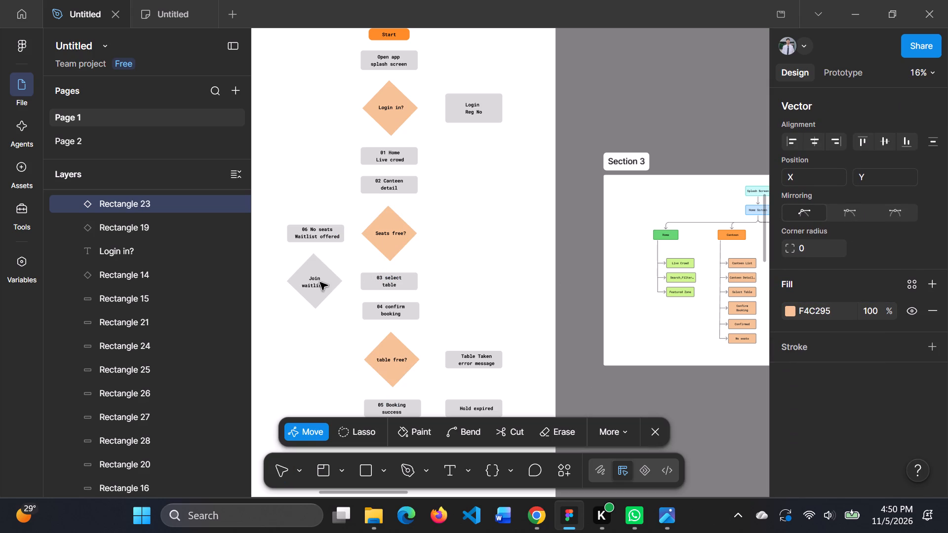
Fill the "Join waitlist?" diamond with F4C295 and clear the selection.
click(320, 282)
click(335, 282)
double_click(335, 282)
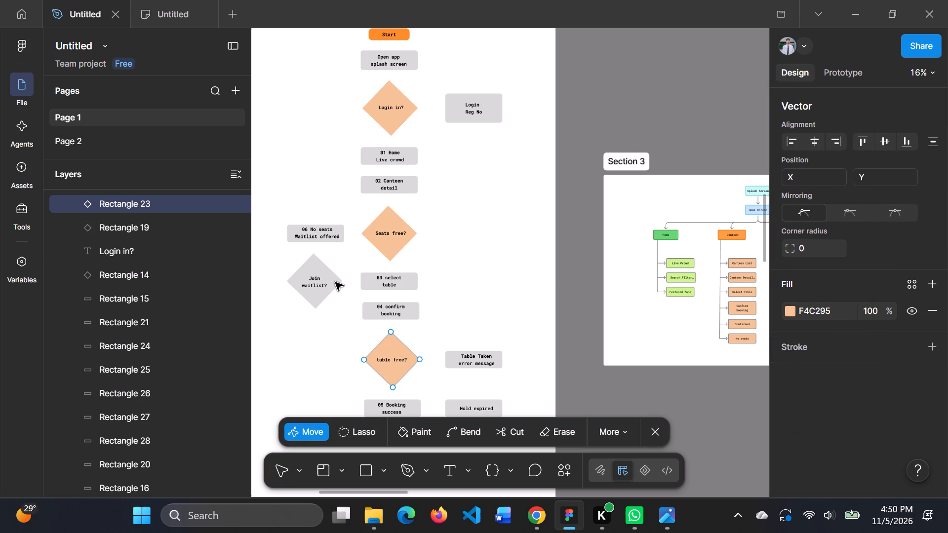
click(335, 282)
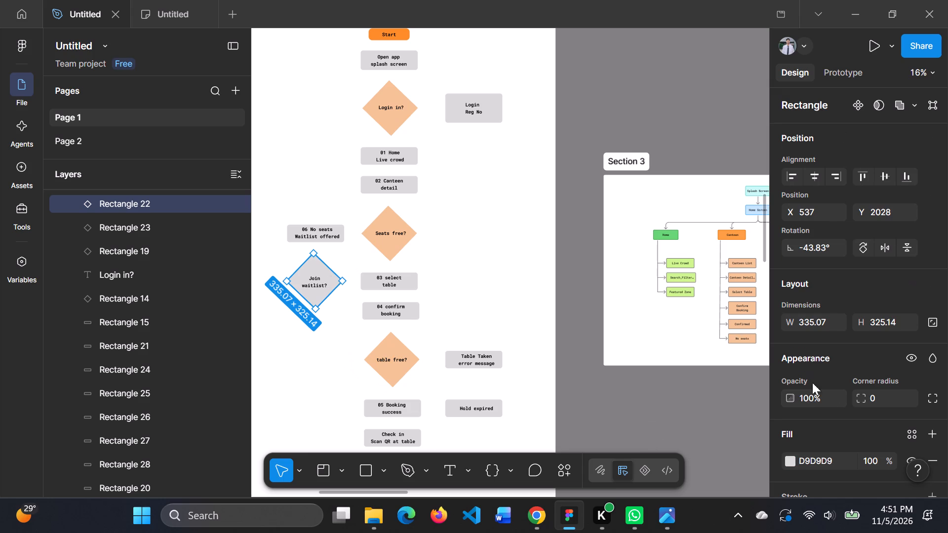
double_click(834, 453)
key(ctrl+v)
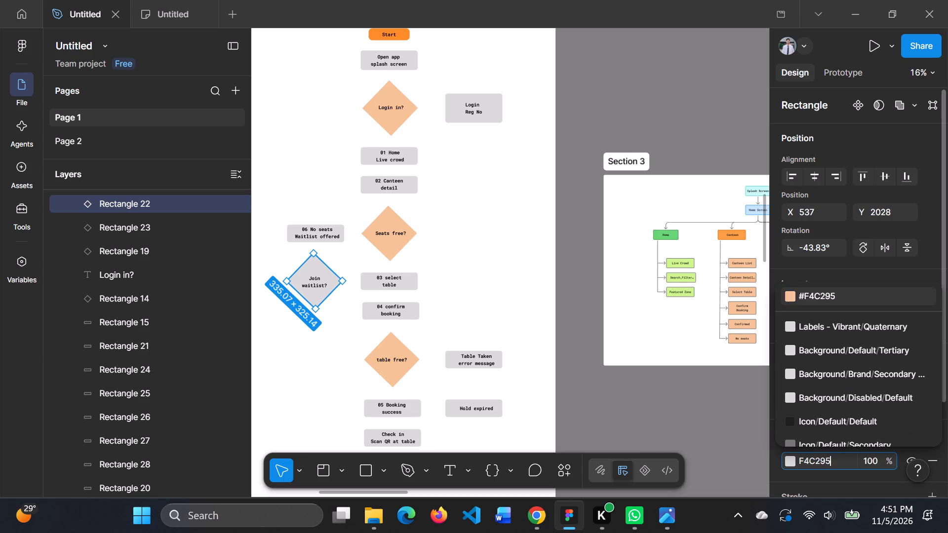
key(ctrl+Return)
click(665, 417)
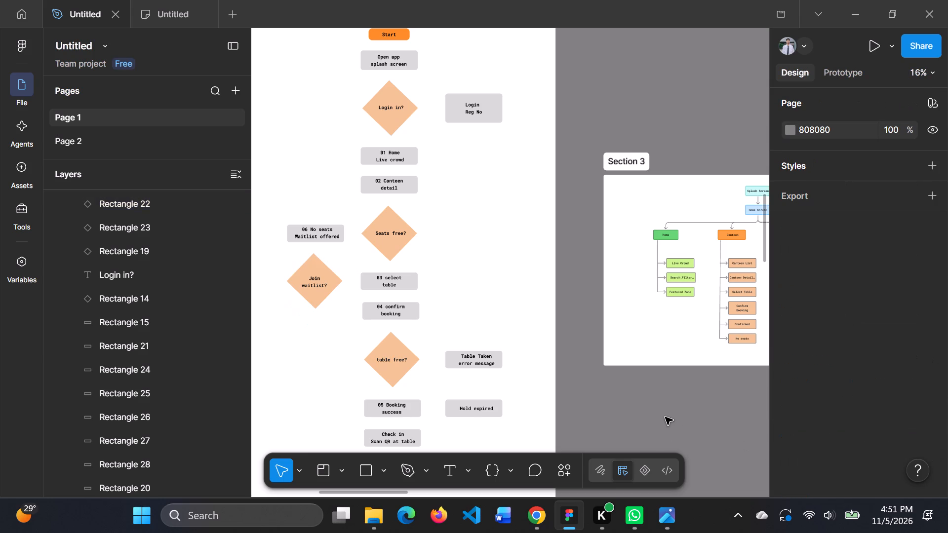
Examine the reference flowchart beside Section 4 to compare its shape colours with the rebuilt flow.
scroll(639, 418, up, 1)
scroll(639, 418, right, 2)
scroll(639, 418, down, 2)
scroll(639, 418, up, 1)
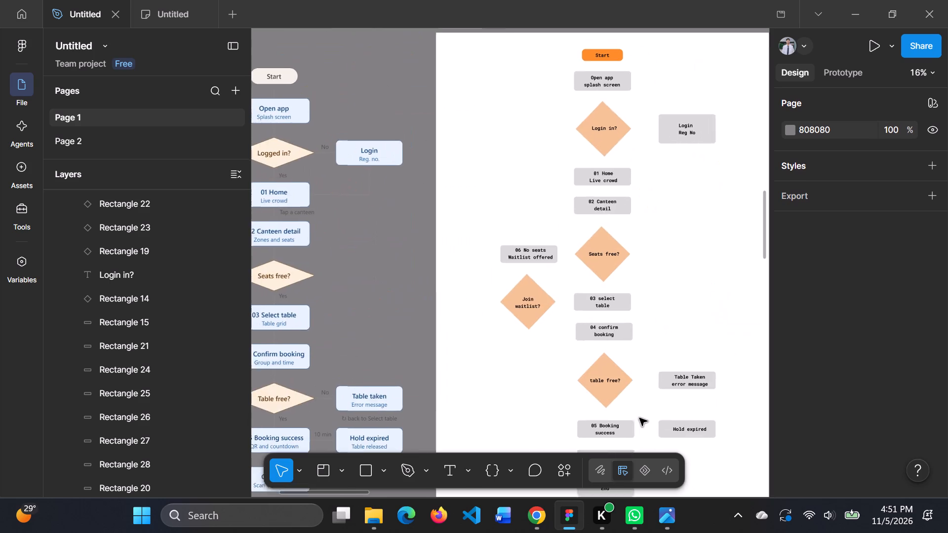
scroll(639, 418, up, 1)
scroll(639, 418, down, 1)
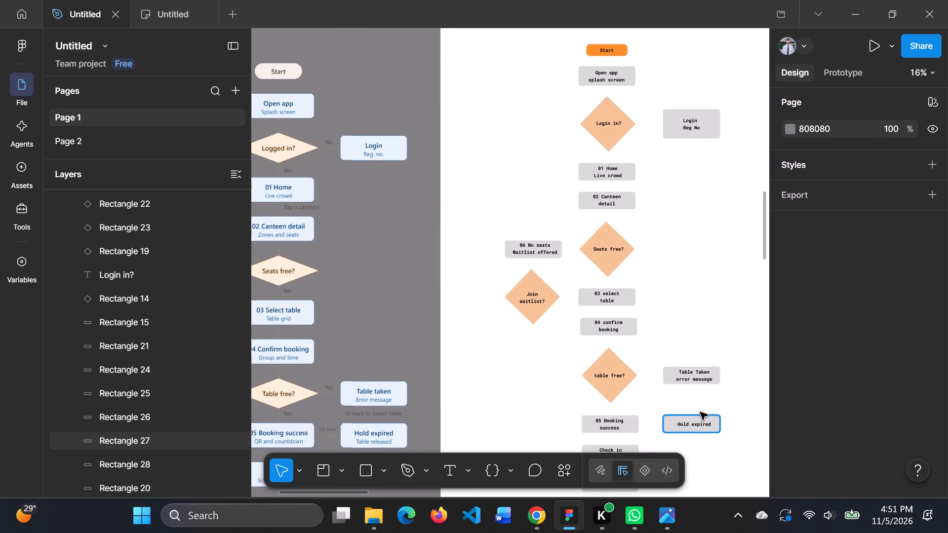
scroll(700, 412, left, 1)
scroll(700, 412, up, 1)
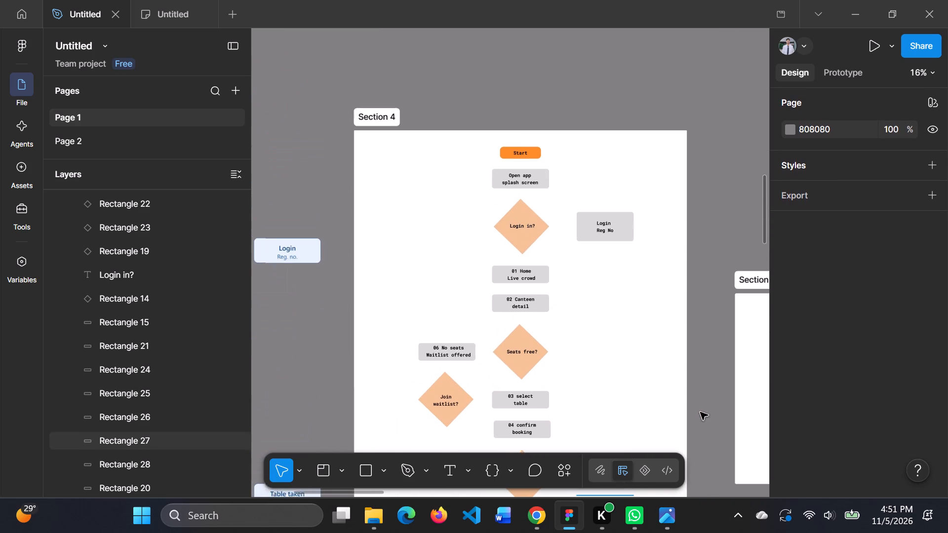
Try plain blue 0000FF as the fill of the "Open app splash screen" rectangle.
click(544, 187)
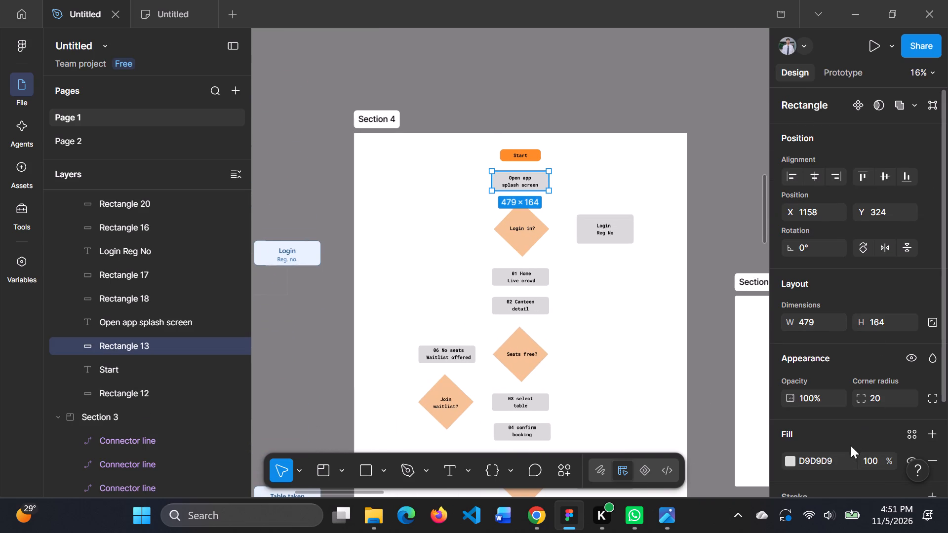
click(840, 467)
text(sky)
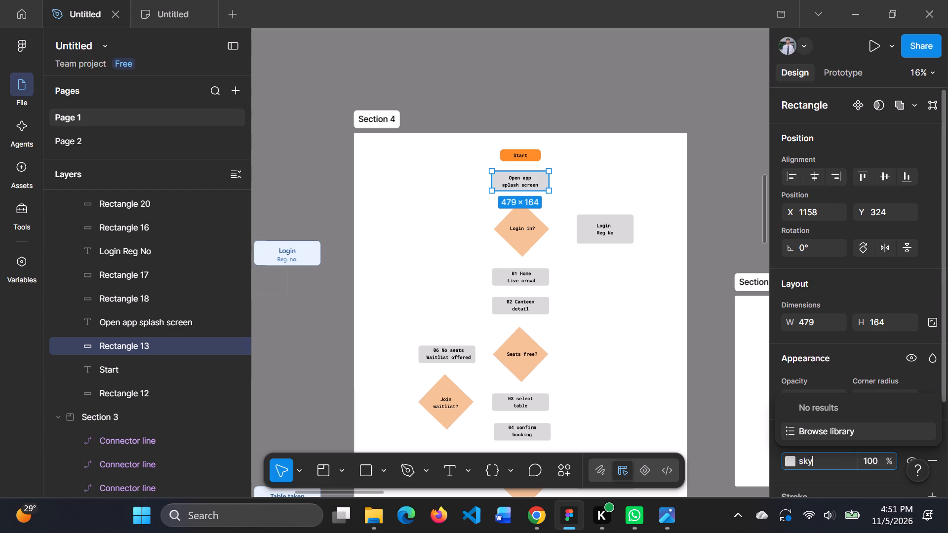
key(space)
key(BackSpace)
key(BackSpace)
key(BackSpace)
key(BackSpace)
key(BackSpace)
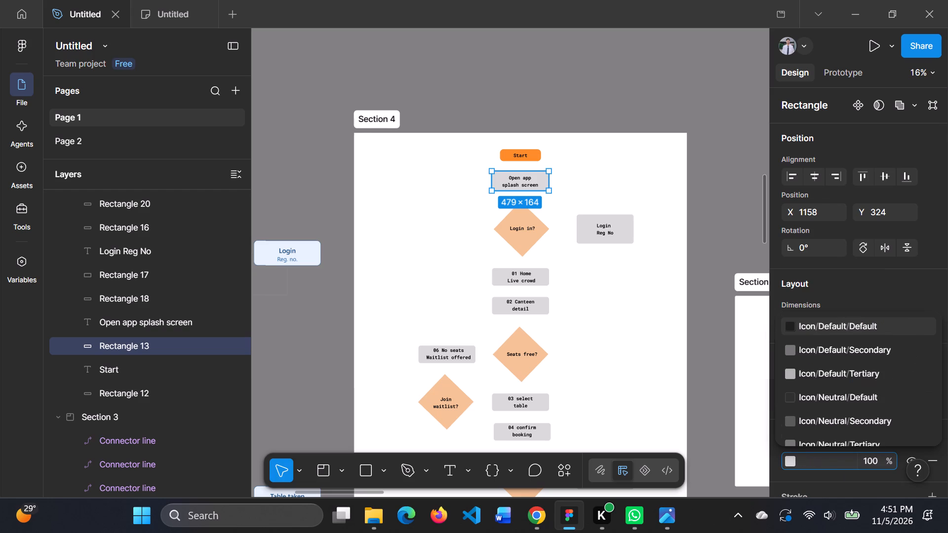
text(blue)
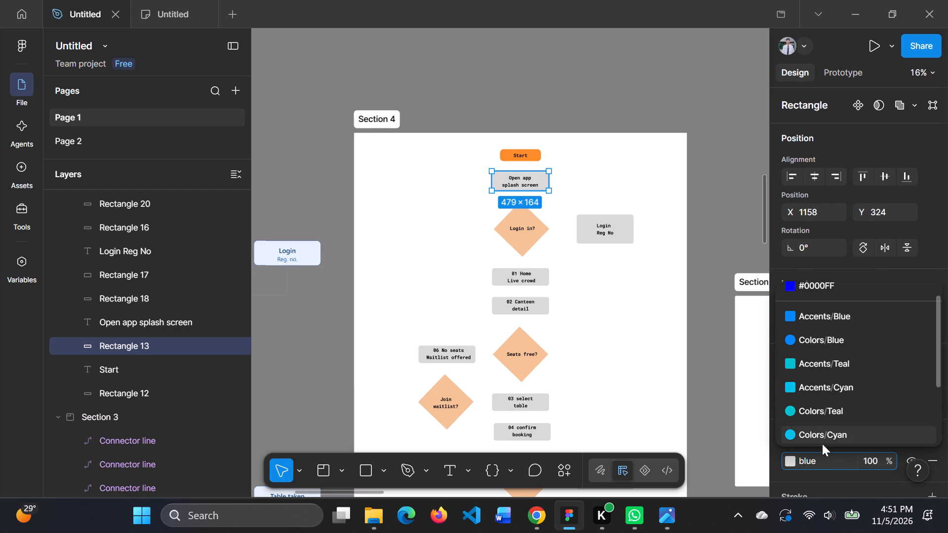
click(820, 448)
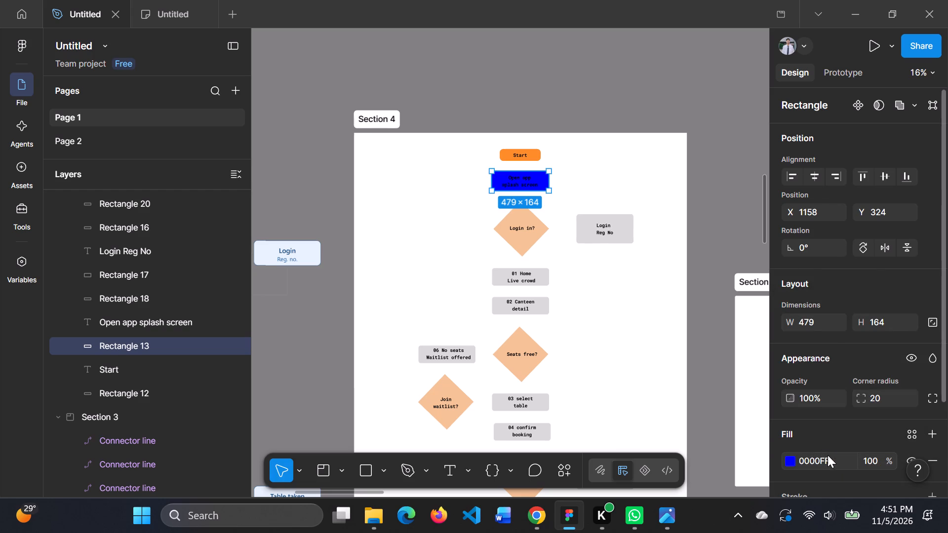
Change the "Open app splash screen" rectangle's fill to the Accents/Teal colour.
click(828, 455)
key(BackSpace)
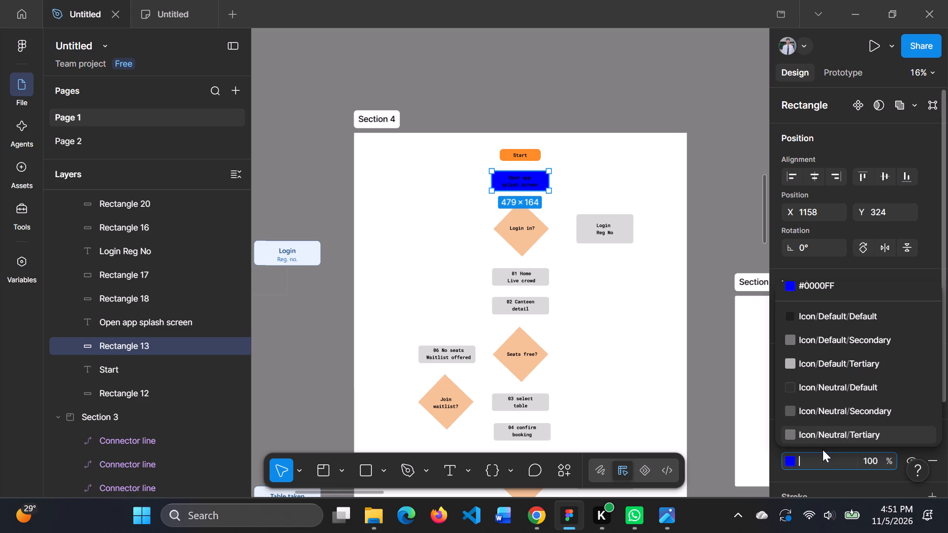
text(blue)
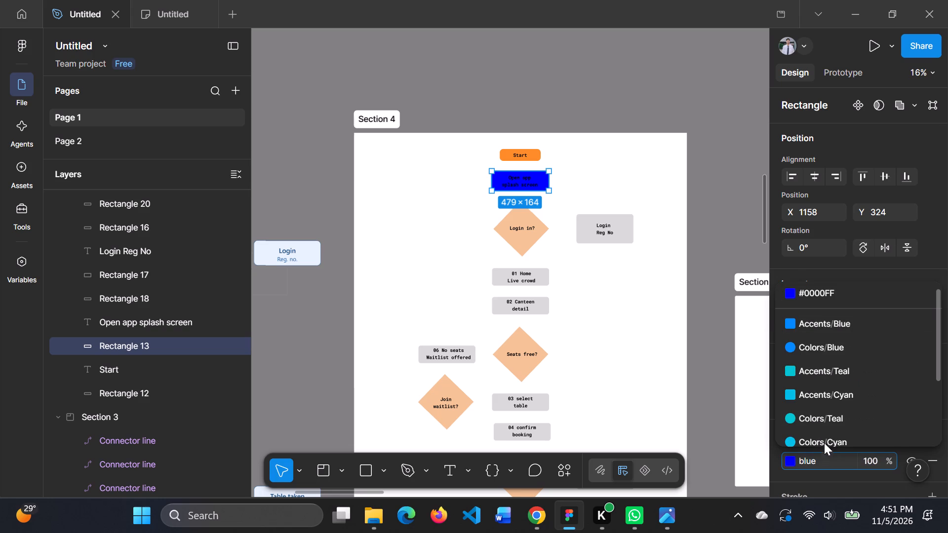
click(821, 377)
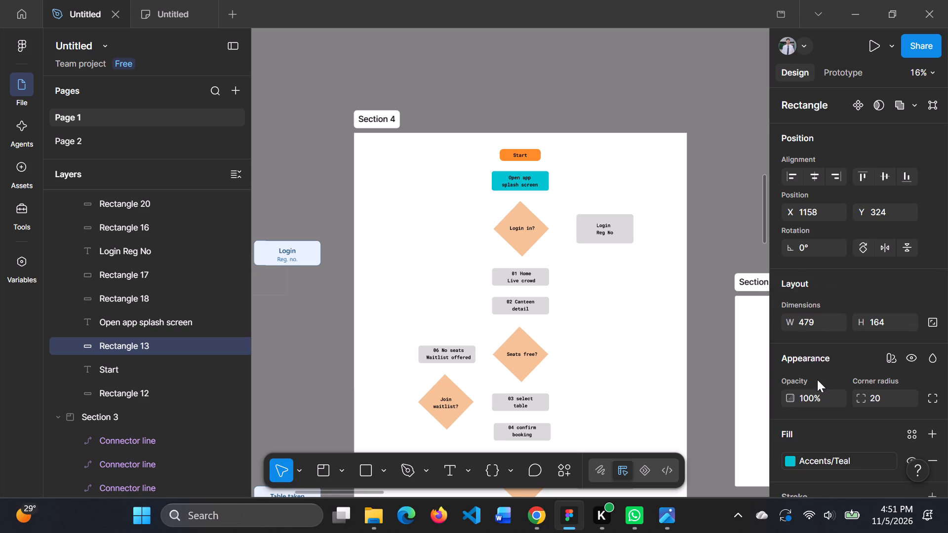
Switch the "Open app splash screen" rectangle's fill to Accents/Cyan and lighten it to the custom colour 8DE5F7.
click(789, 459)
click(666, 397)
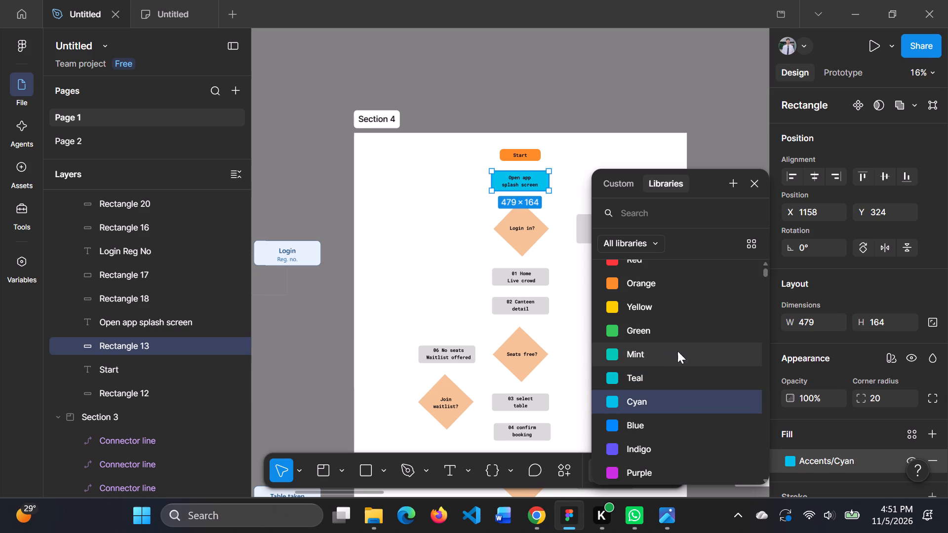
click(621, 184)
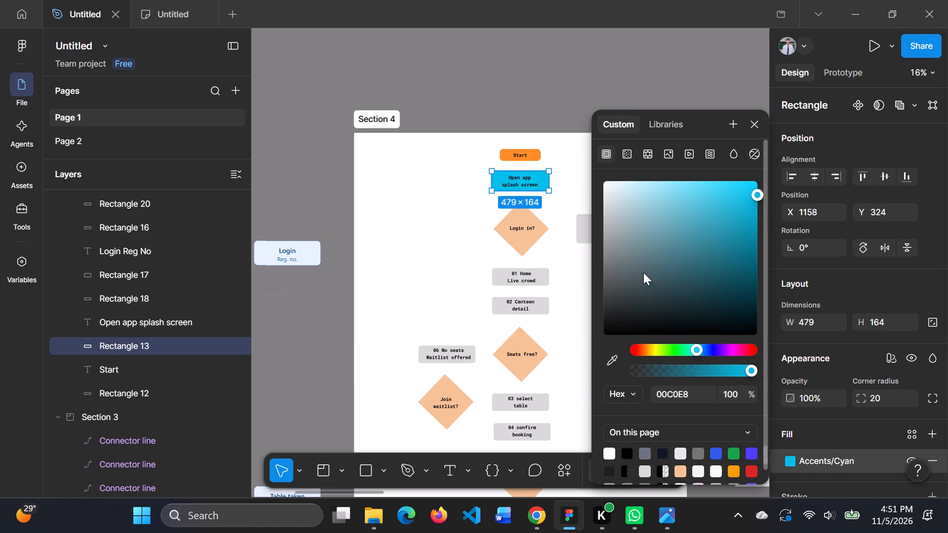
click(672, 188)
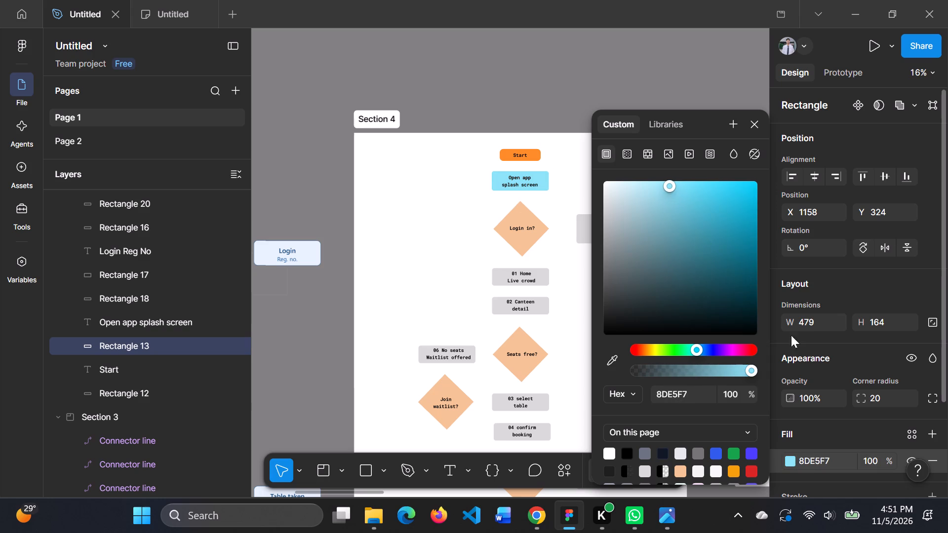
Copy the "Open app splash screen" rectangle's hex code 8DE5F7 and apply it to the "Login Reg No" rectangle.
double_click(834, 457)
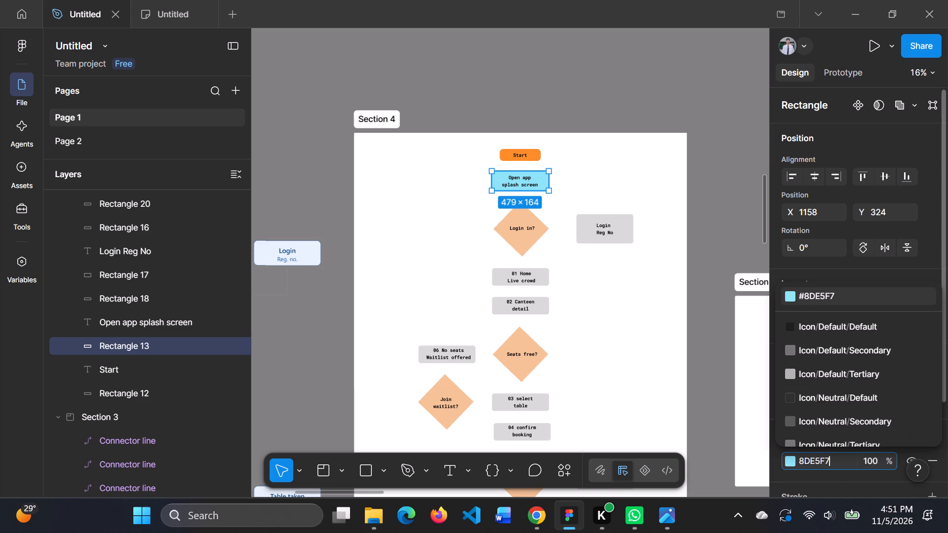
key(ctrl+a)
key(ctrl+c)
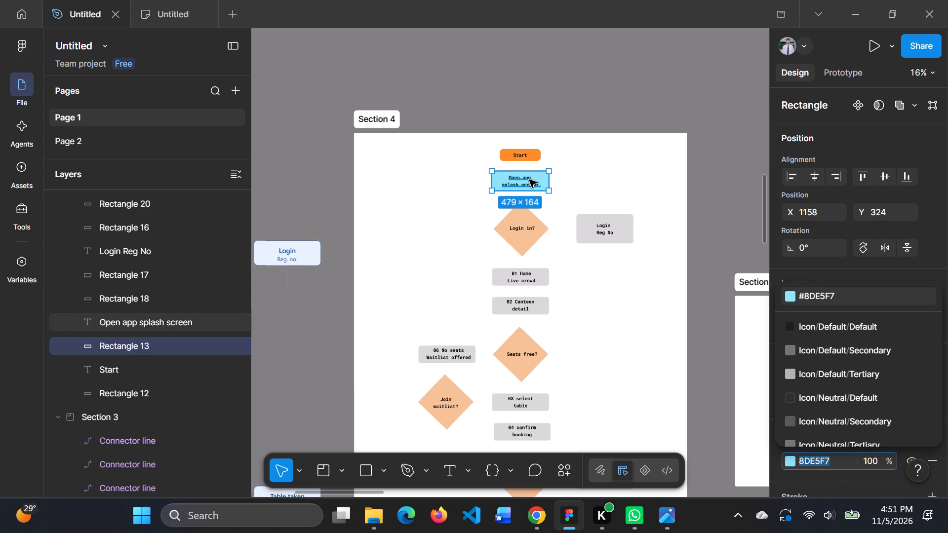
click(627, 233)
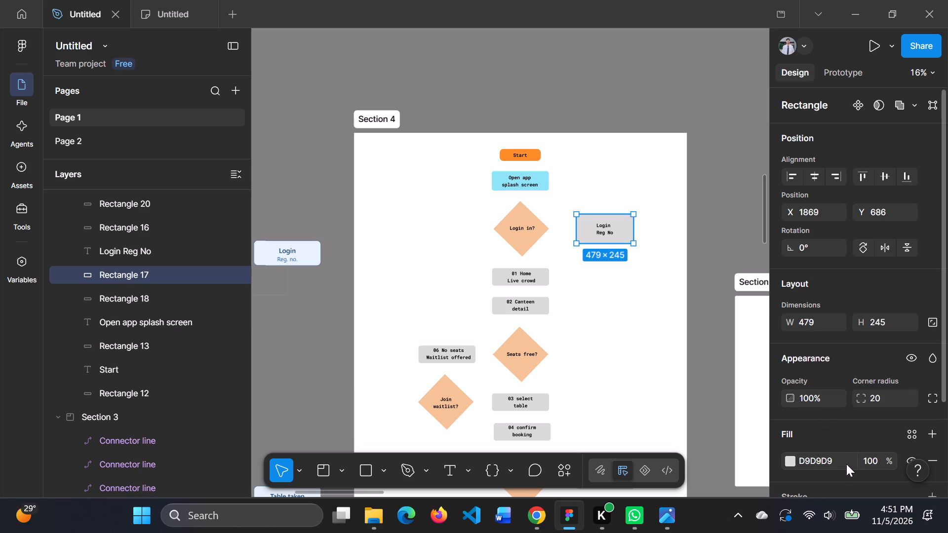
click(838, 461)
key(ctrl+v)
key(Return)
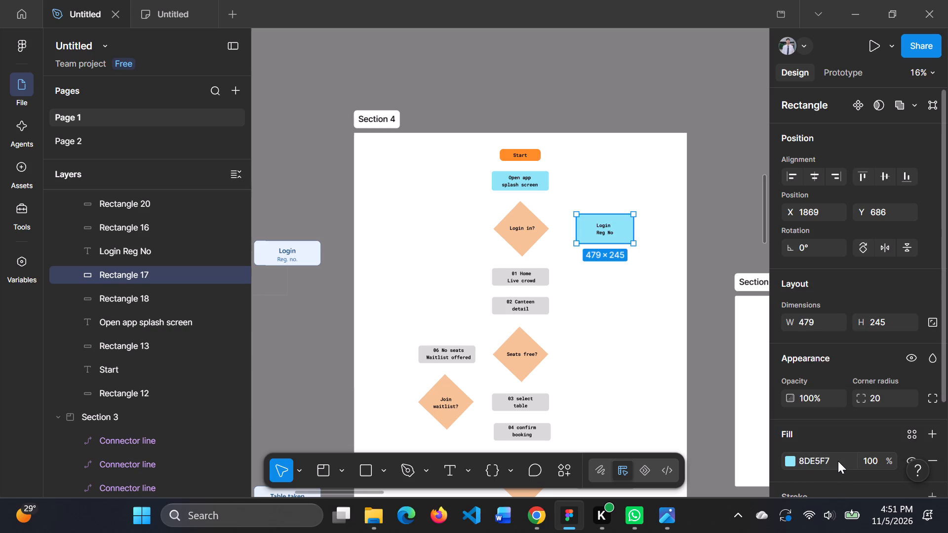
Fill the "01 Home Live crowd" rectangle with the copied colour 8DE5F7.
click(541, 275)
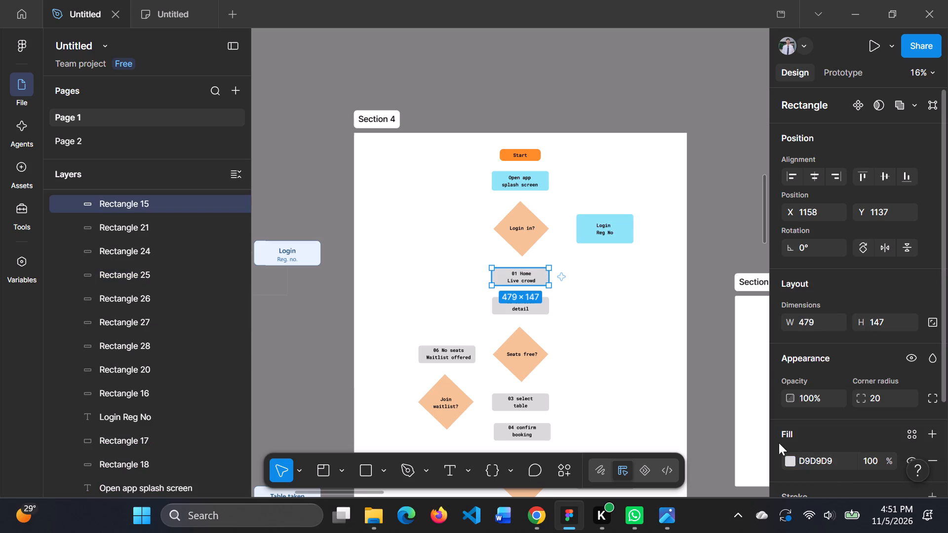
click(837, 460)
key(ctrl+v)
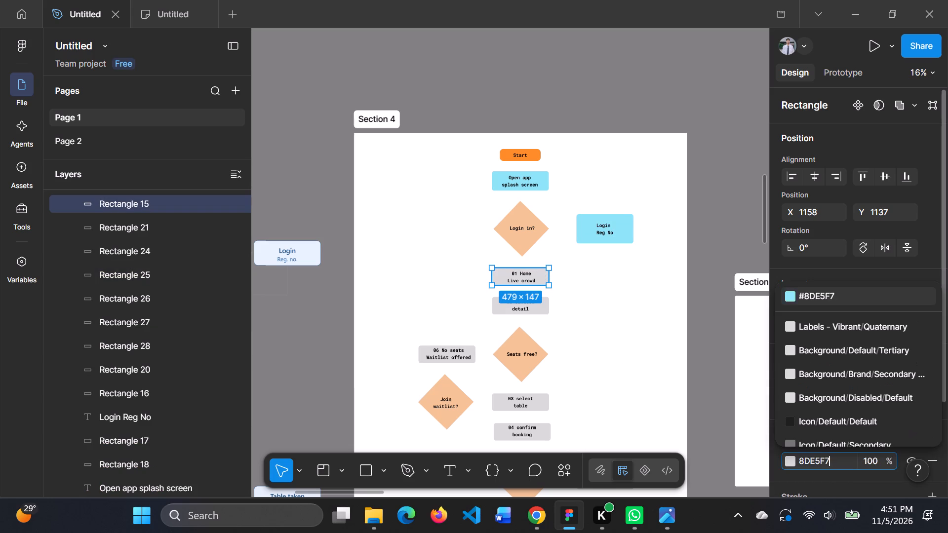
key(Return)
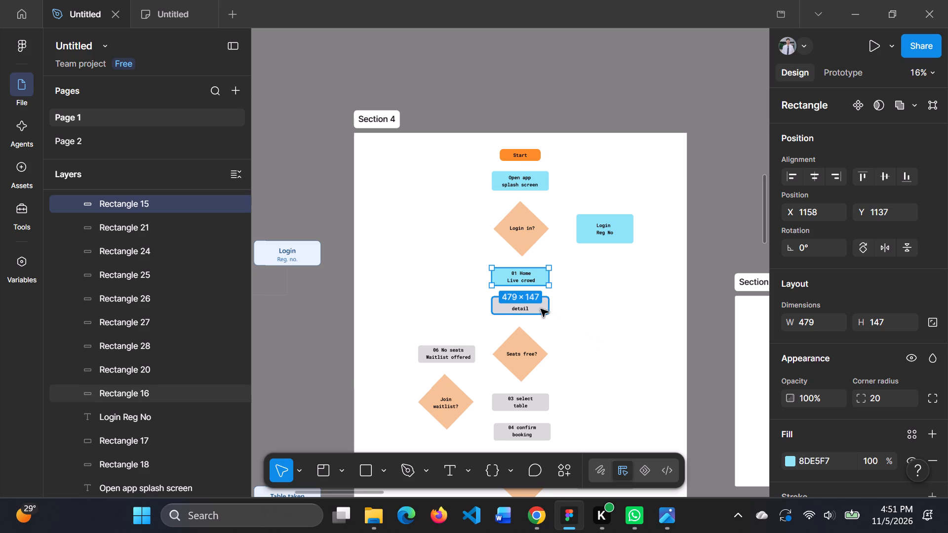
Fill the "02 Canteen detail" rectangle with the light cyan 8DE5F7.
click(541, 309)
double_click(841, 460)
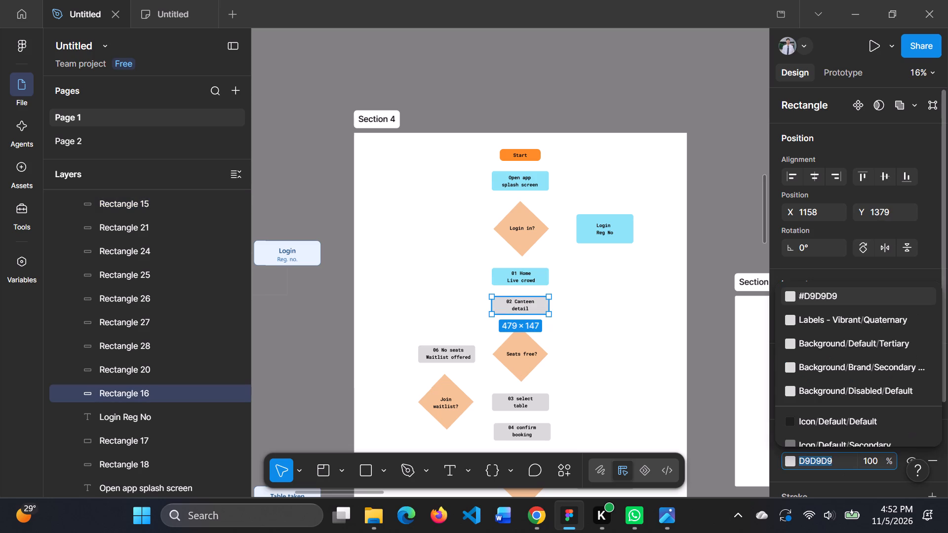
key(ctrl+v)
key(ctrl+Return)
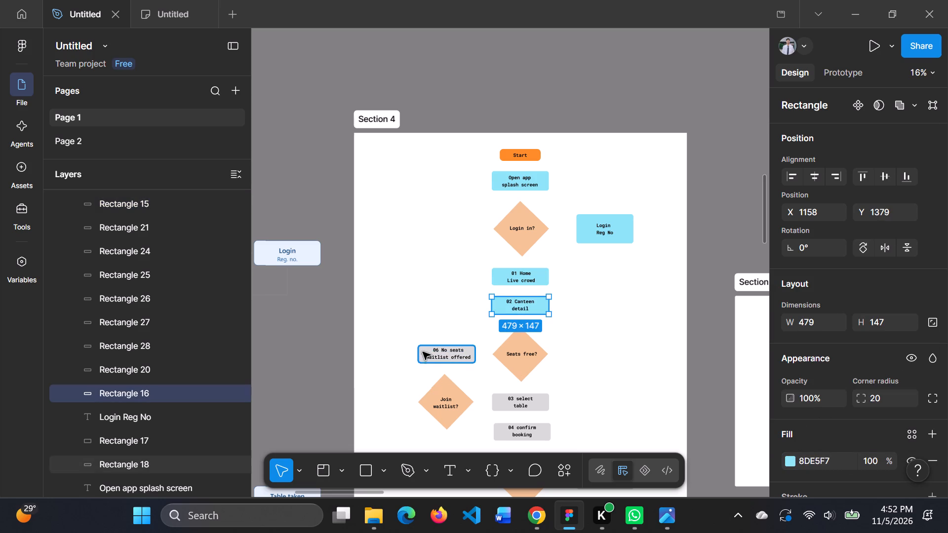
Fill the "06 No seats Waitlist offered" rectangle above "Join waitlist?" with 8DE5F7.
click(423, 349)
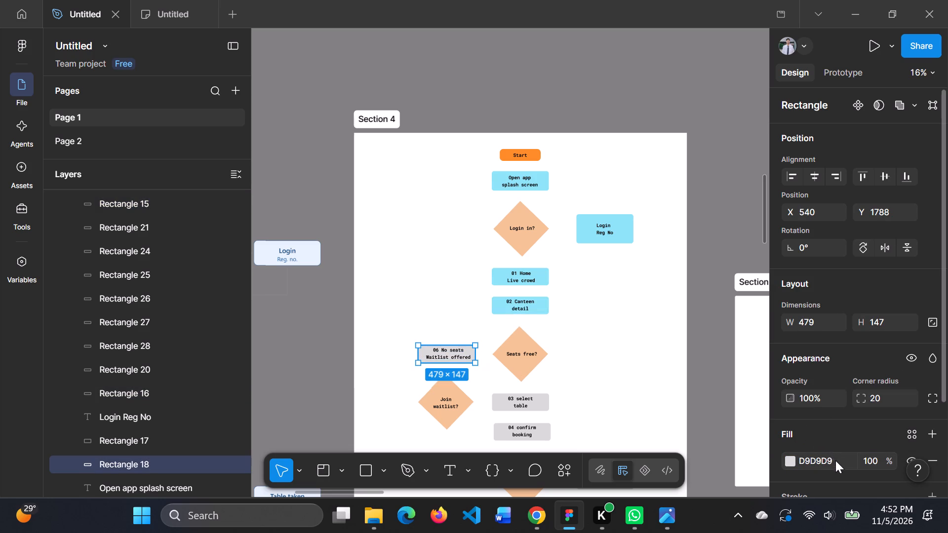
double_click(835, 460)
key(ctrl+v)
key(Return)
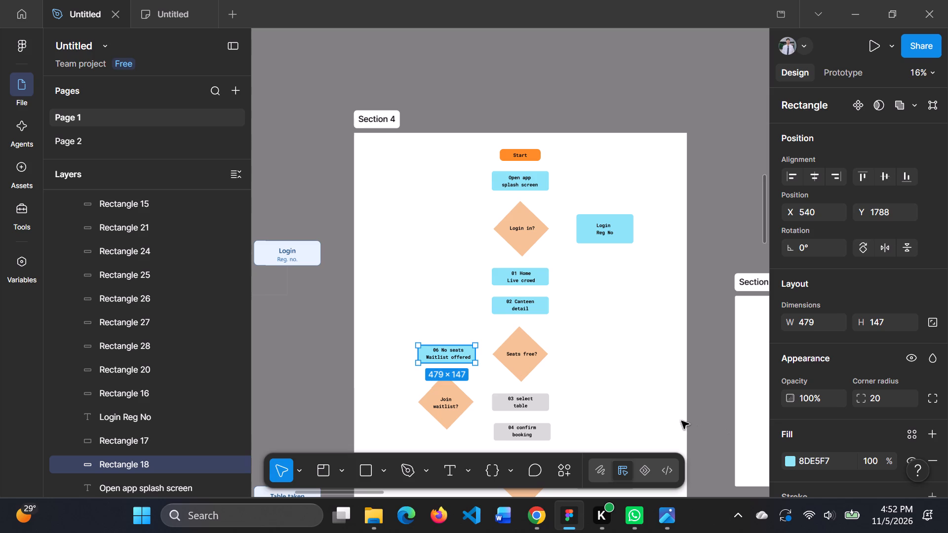
Fill the "03 select table" rectangle in Section 4 with the copied light cyan 8DE5F7.
double_click(545, 405)
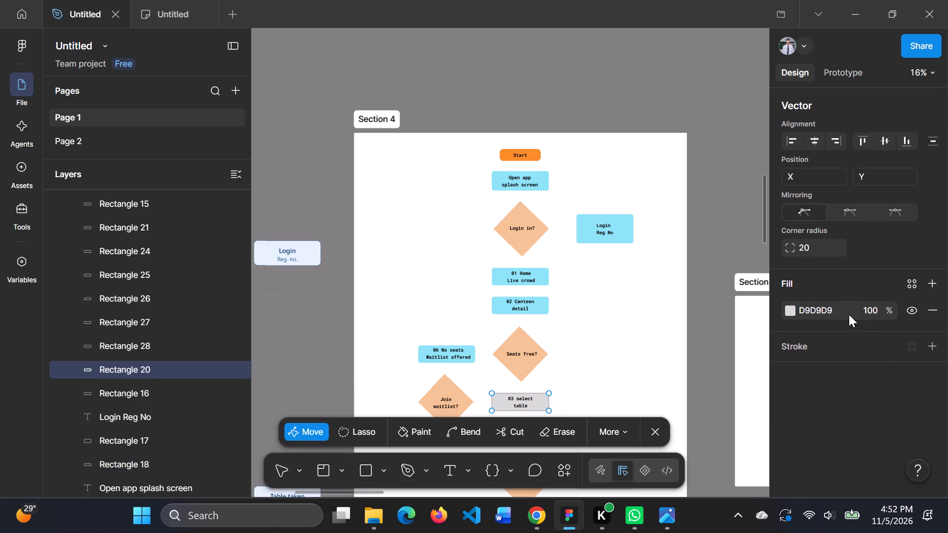
double_click(842, 311)
key(ctrl+v)
key(ctrl+Return)
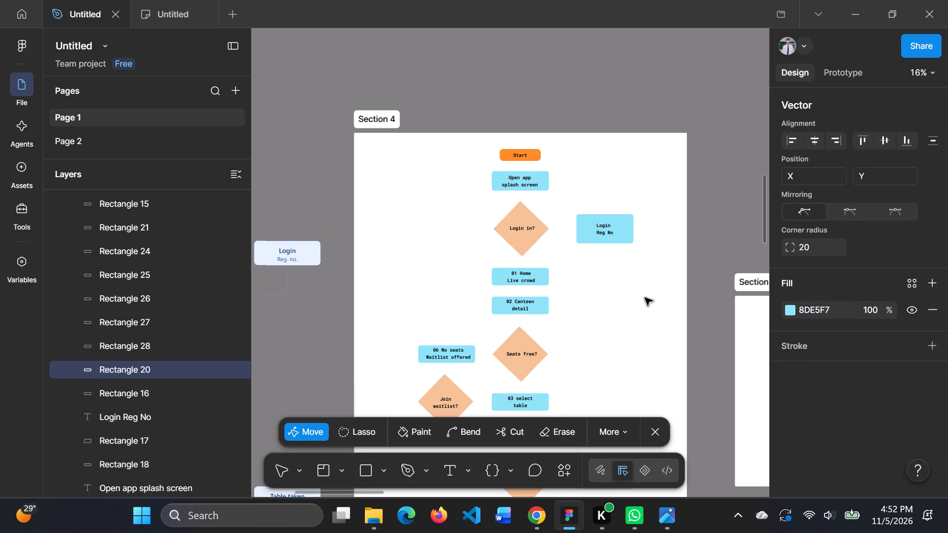
click(619, 296)
Fill the "04 confirm booking" rectangle above the "table free?" diamond with 8DE5F7.
scroll(619, 296, down, 2)
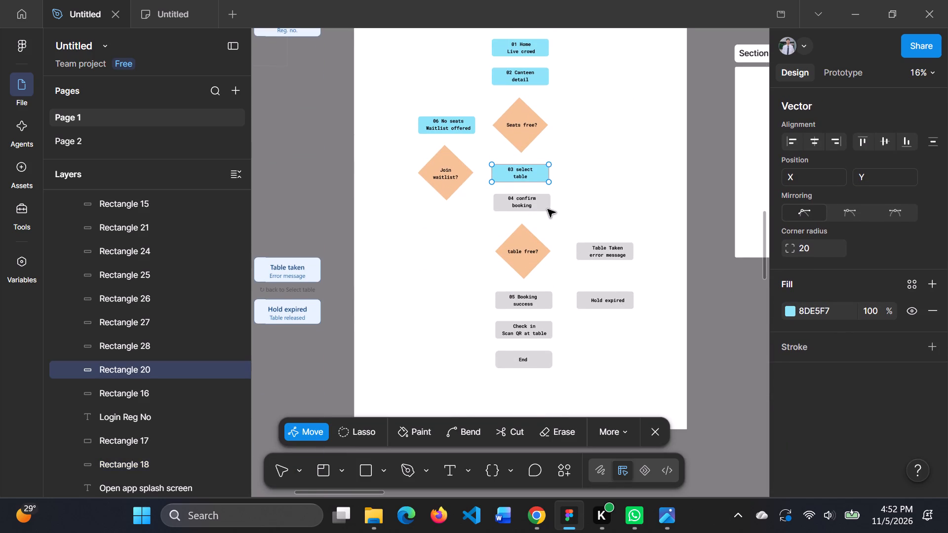
click(548, 209)
click(544, 205)
double_click(544, 205)
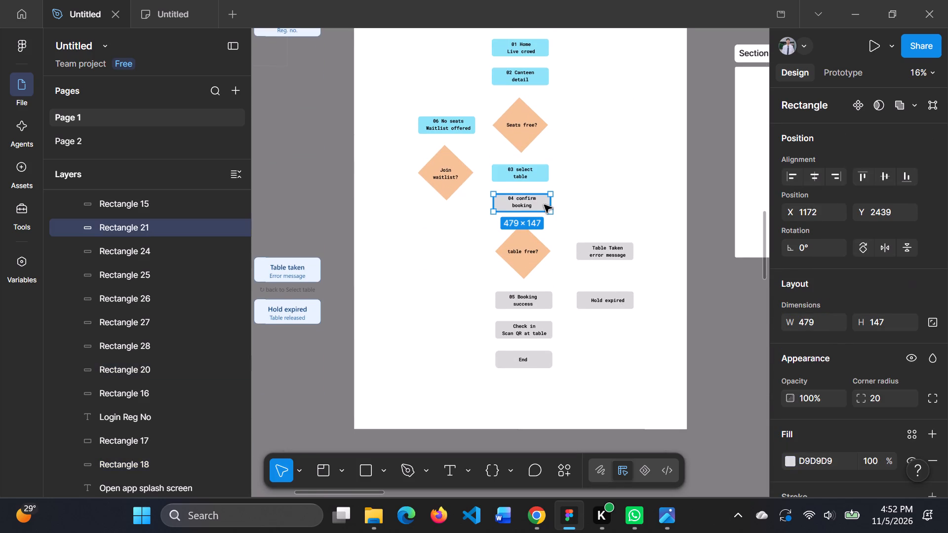
double_click(834, 455)
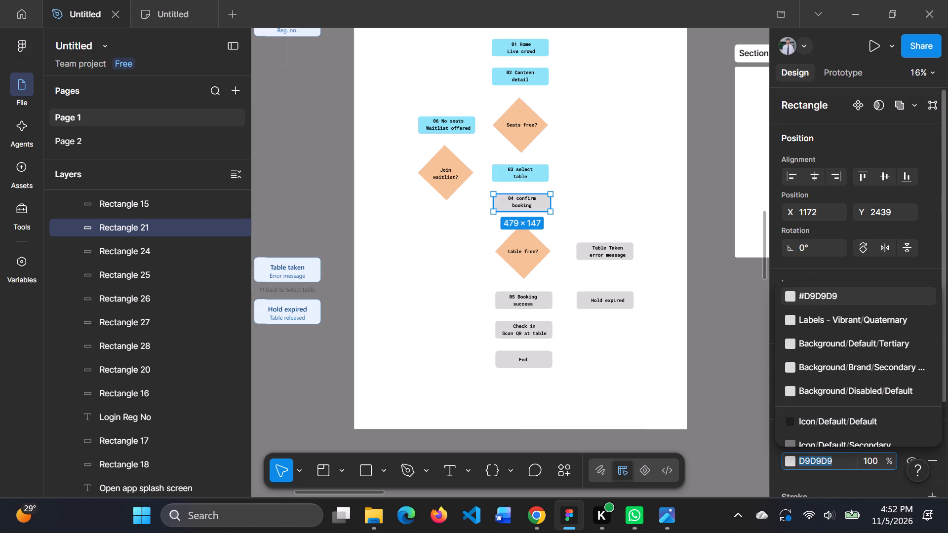
key(ctrl+v)
key(Return)
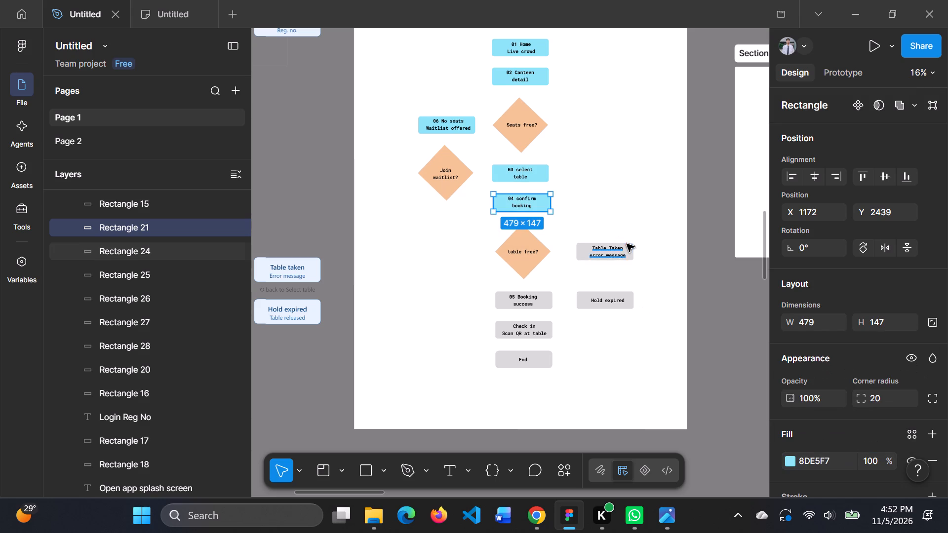
Fill the "Table Taken error message" rectangle beside the "table free?" diamond with 8DE5F7.
click(631, 248)
double_click(839, 455)
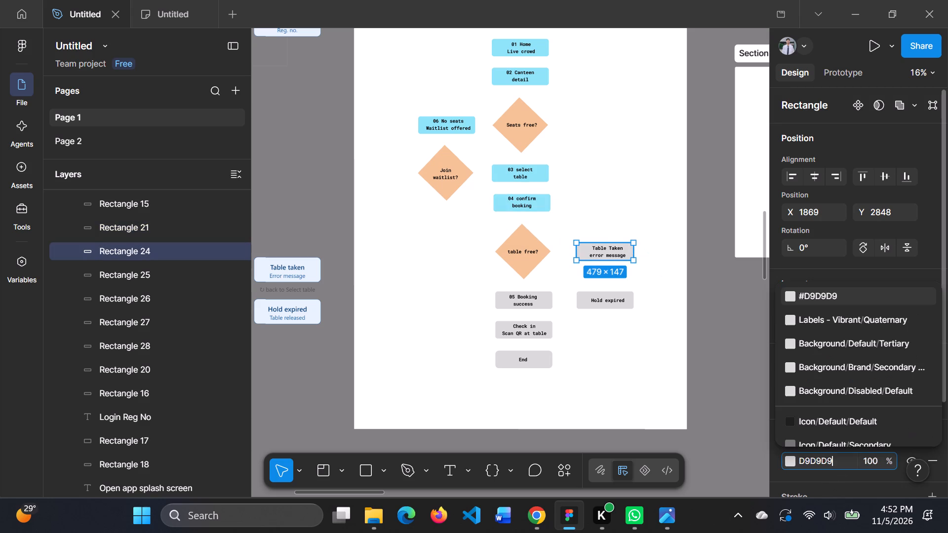
key(ctrl+v)
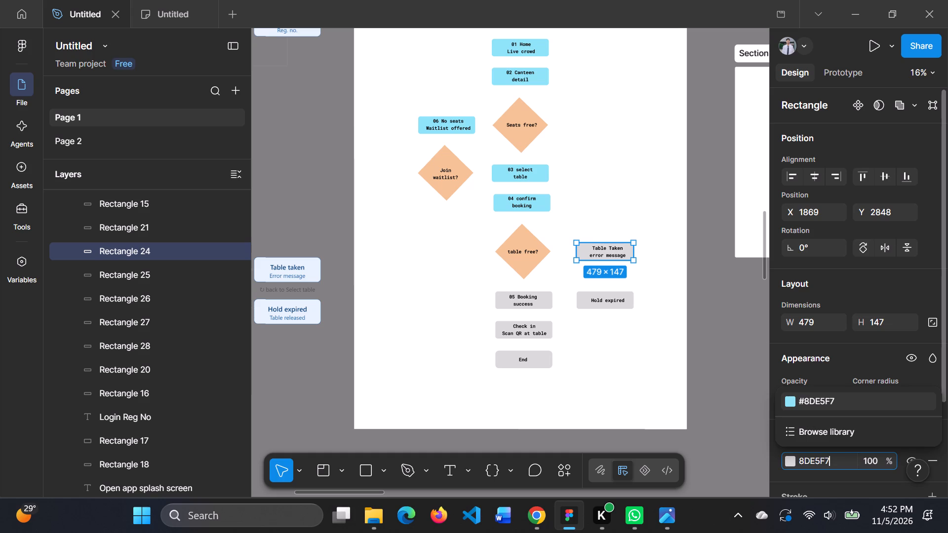
key(Return)
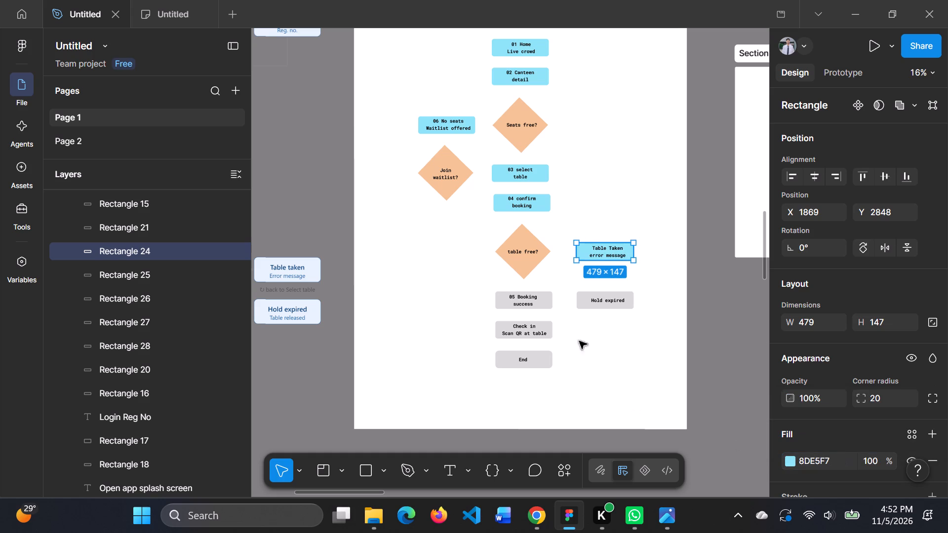
Fill the "05 Booking success" rectangle below the "table free?" diamond with 8DE5F7.
double_click(546, 305)
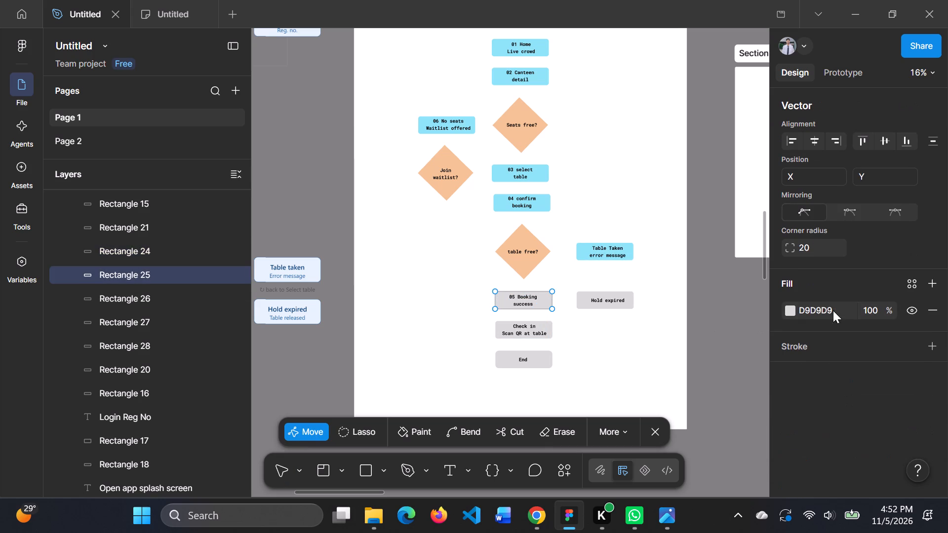
double_click(833, 310)
key(ctrl+v)
key(ctrl+Return)
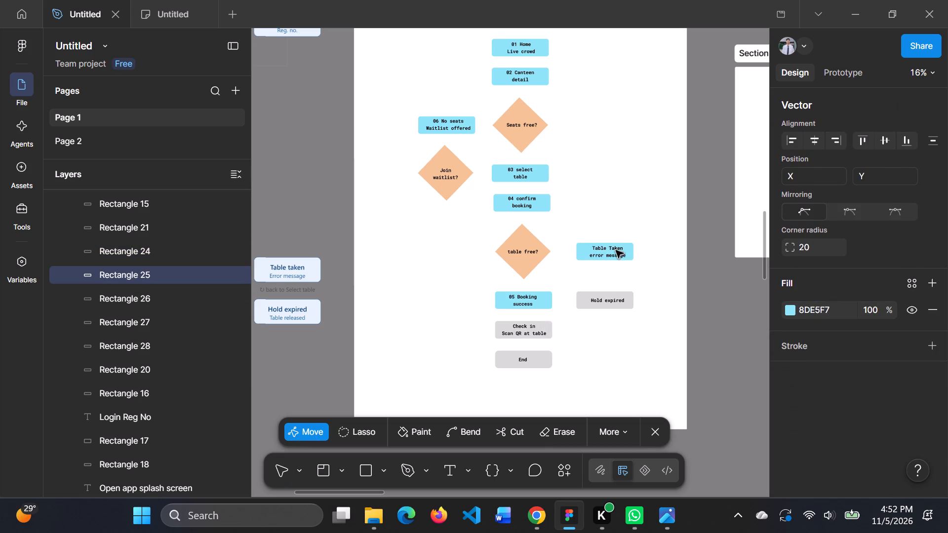
Fill the "Hold expired" rectangle beside "05 Booking success" with the copied colour 8DE5F7.
click(585, 298)
click(591, 299)
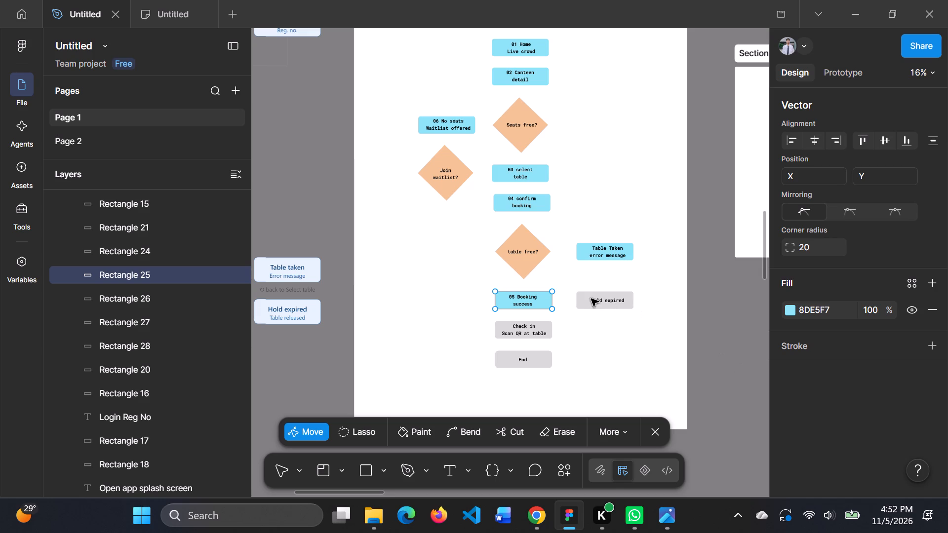
click(591, 299)
double_click(591, 299)
click(591, 299)
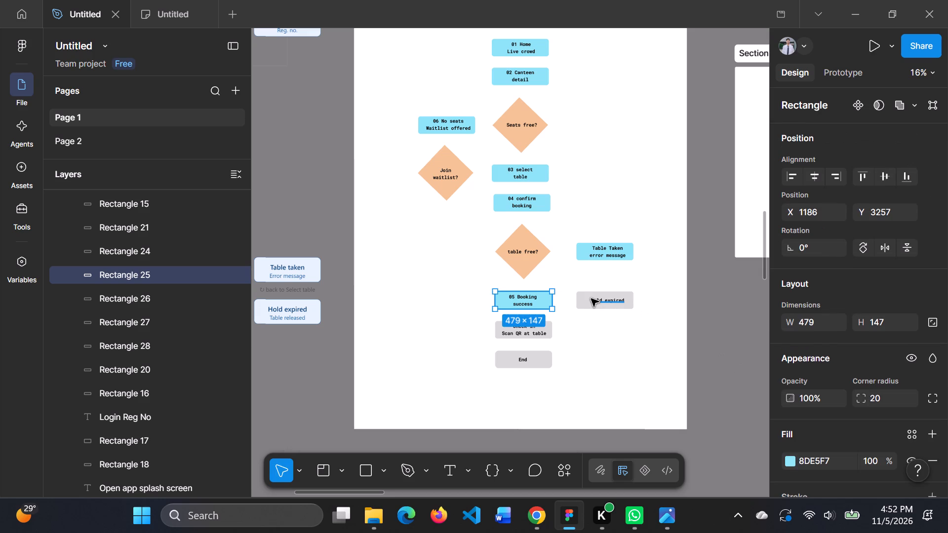
click(581, 298)
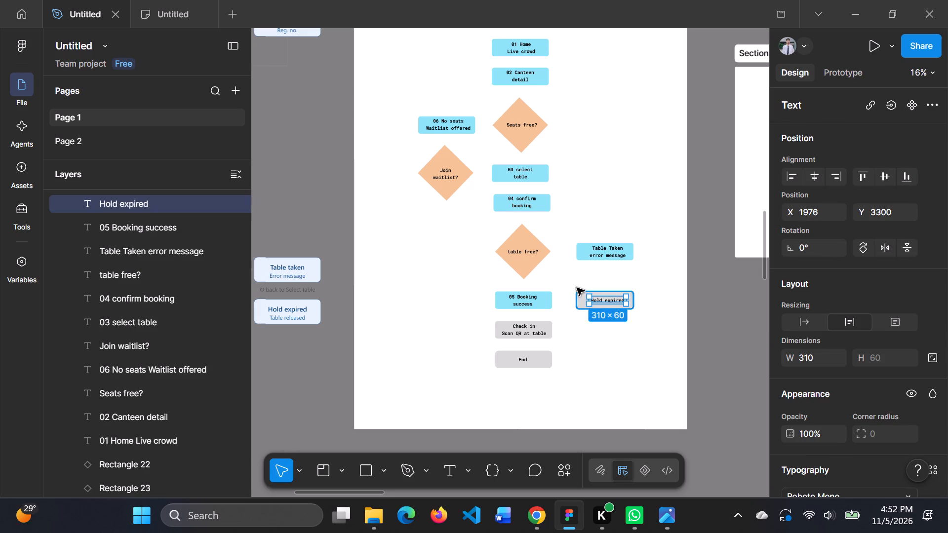
click(577, 286)
double_click(583, 300)
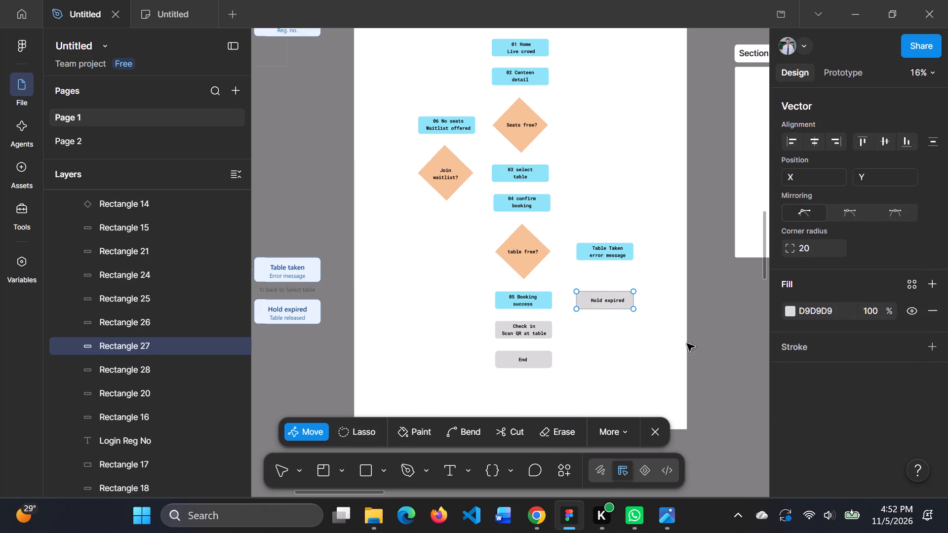
double_click(844, 304)
key(ctrl+v)
key(Return)
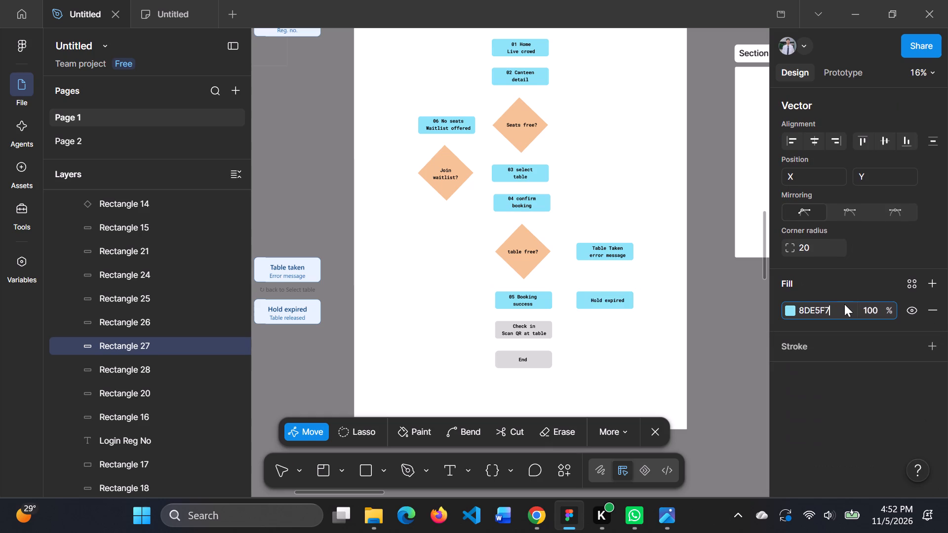
Fill the "Check in Scan QR at table" rectangle below "05 Booking success" with 8DE5F7.
double_click(542, 326)
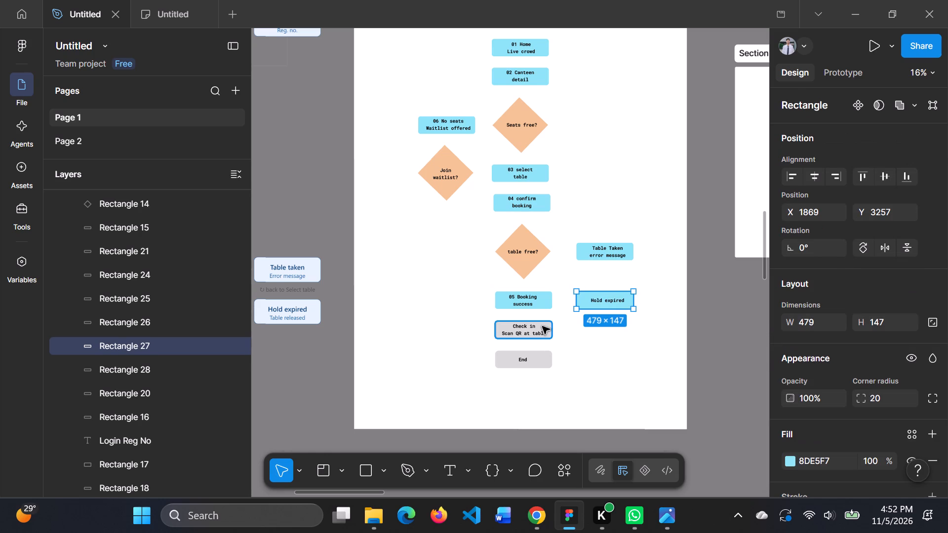
click(841, 461)
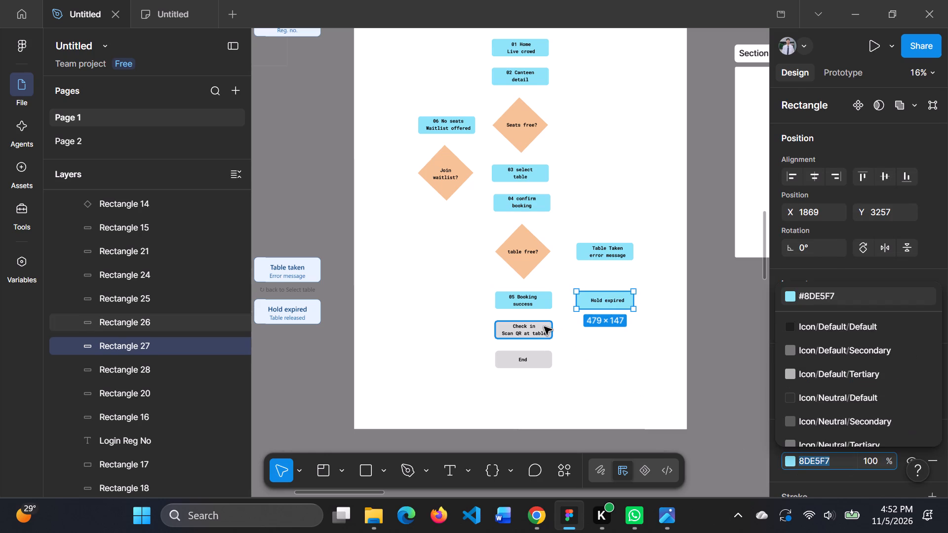
click(544, 327)
click(829, 457)
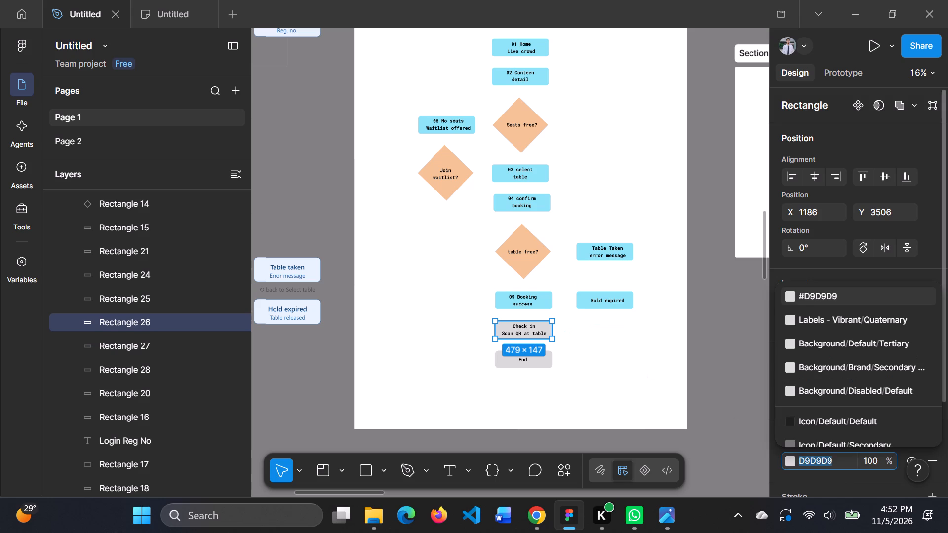
key(ctrl+v)
key(ctrl+Return)
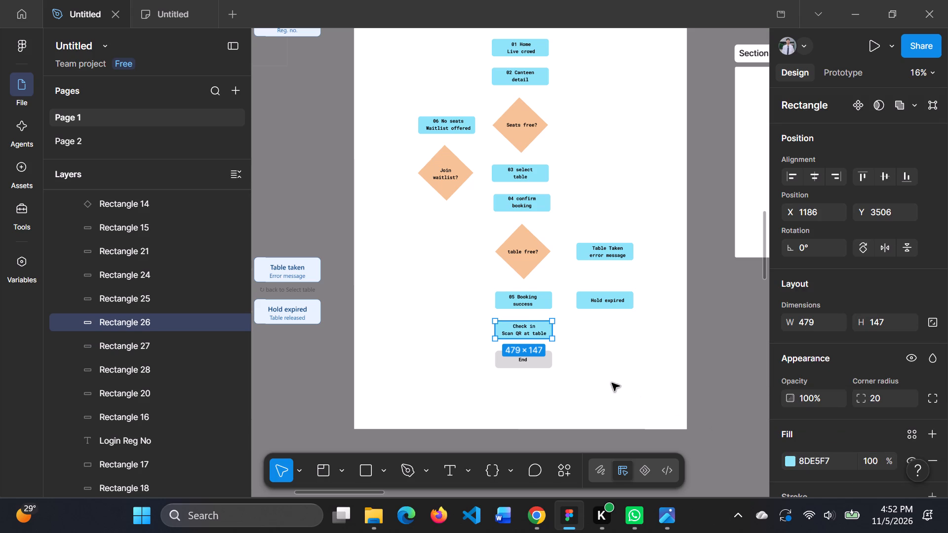
click(612, 383)
Copy the "Start" shape's orange hex code FF8D28 and apply it as the fill of the "End" rectangle.
scroll(612, 383, up, 2)
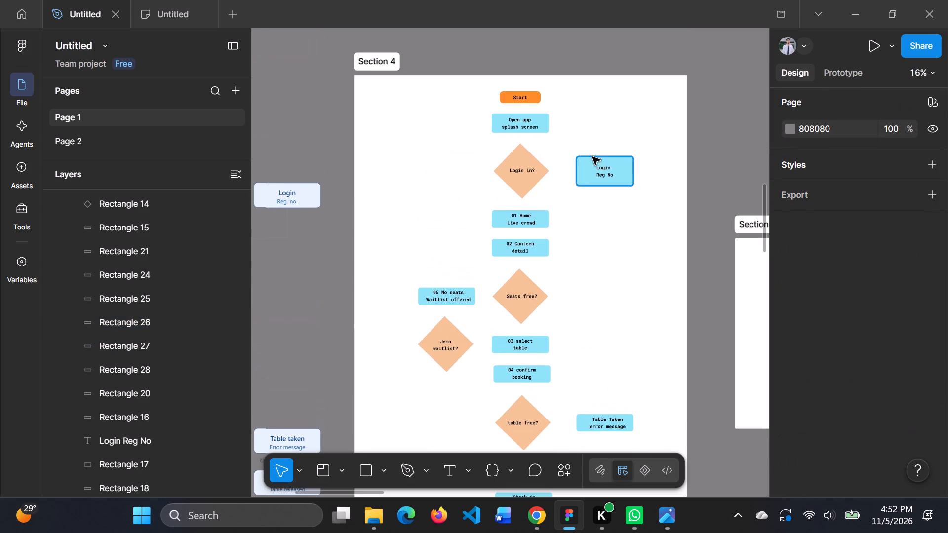
click(538, 99)
scroll(892, 469, down, 1)
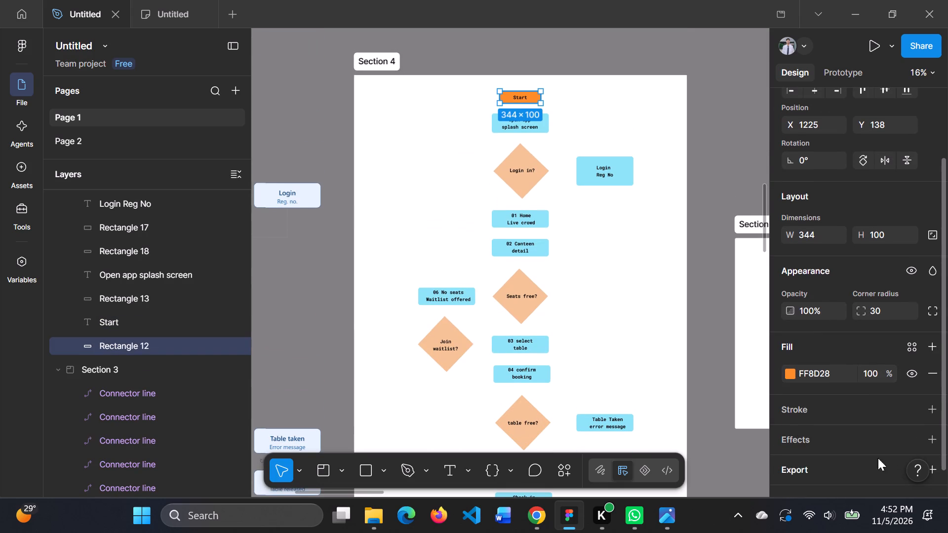
double_click(839, 378)
key(ctrl+c)
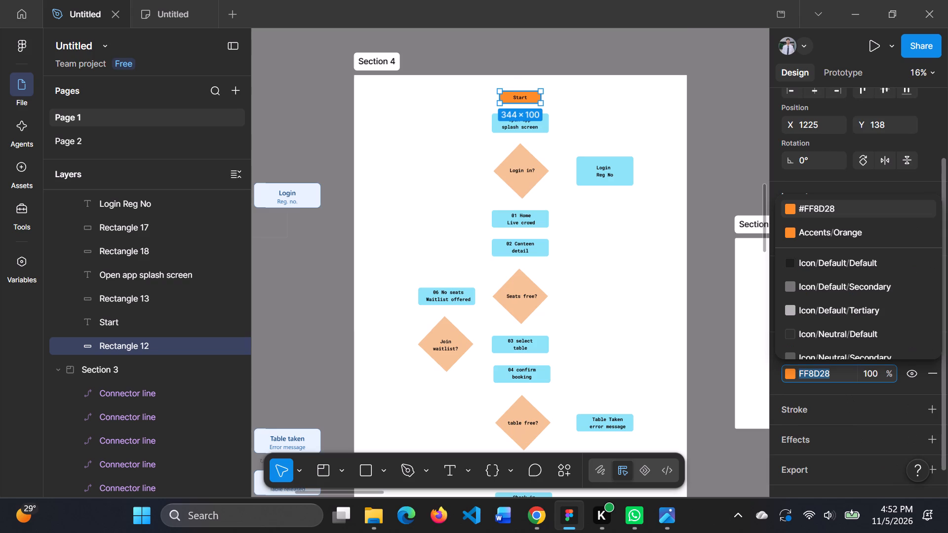
scroll(700, 360, down, 1)
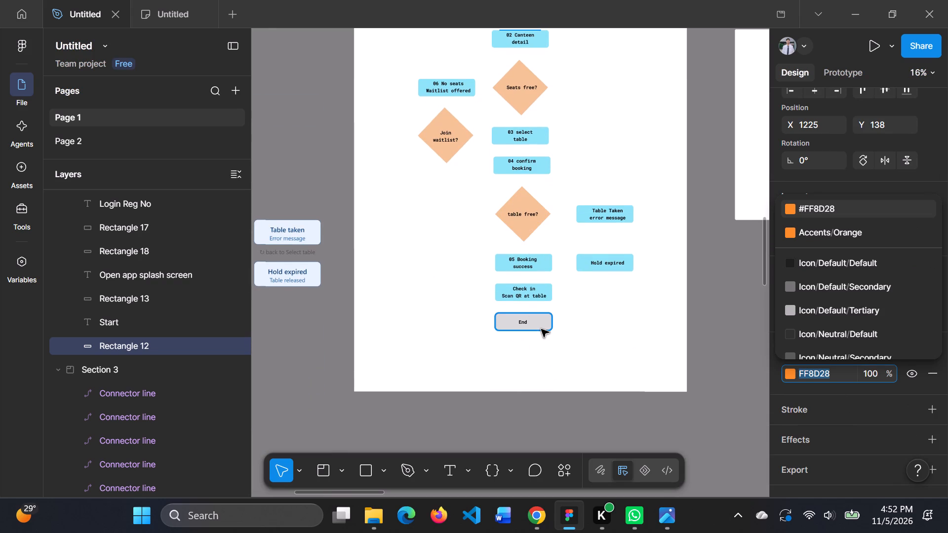
click(541, 329)
double_click(841, 377)
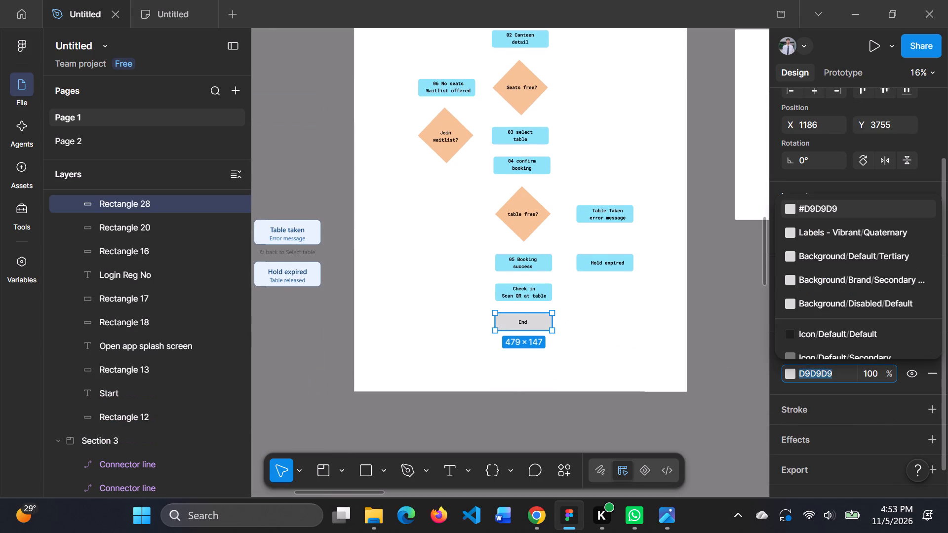
key(ctrl+v)
key(Return)
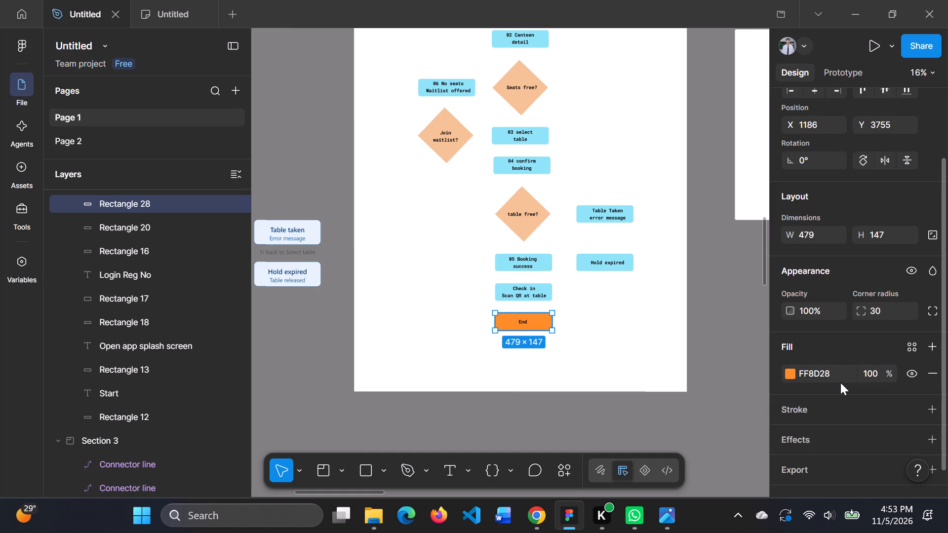
click(720, 381)
Review the coloured shapes of the Section 4 flow alongside the reference user flow.
scroll(771, 387, up, 6)
scroll(687, 374, up, 2)
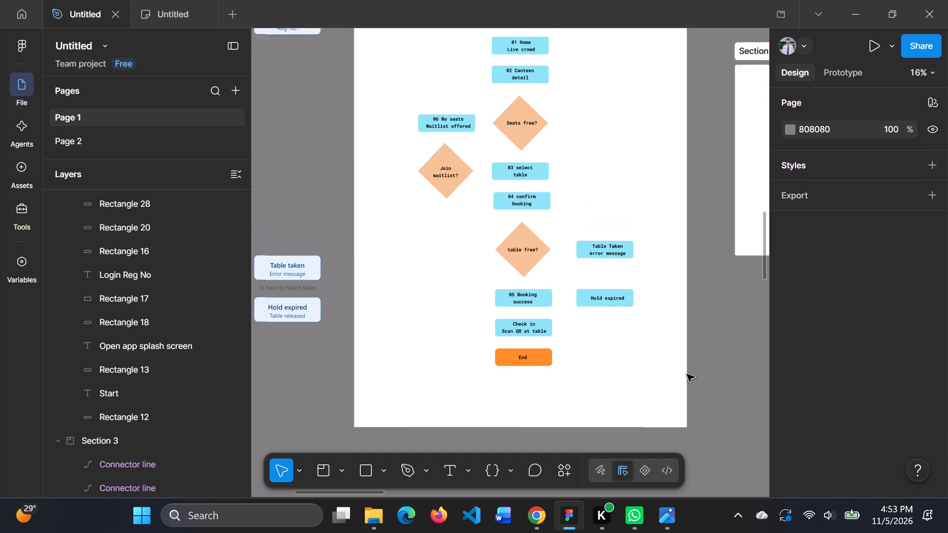
scroll(687, 374, up, 4)
scroll(687, 374, down, 9)
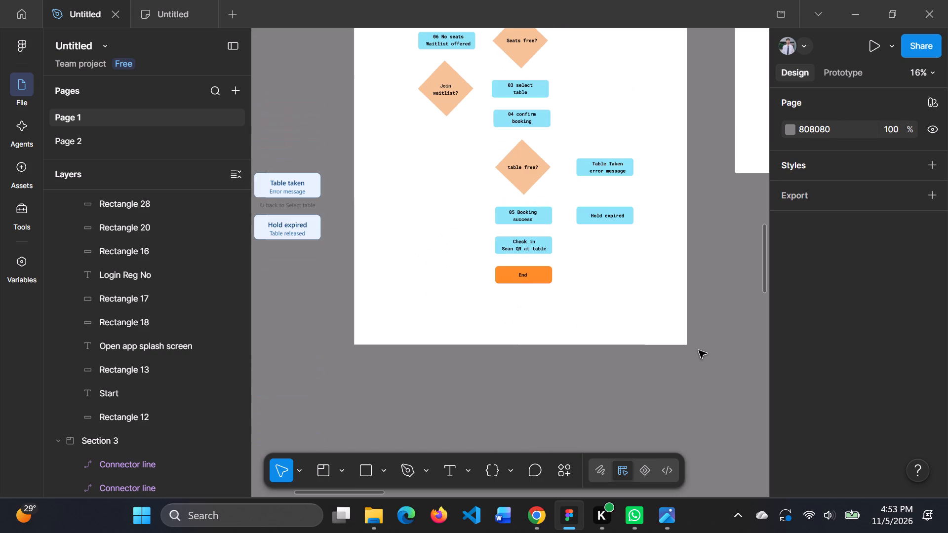
scroll(548, 329, right, 1)
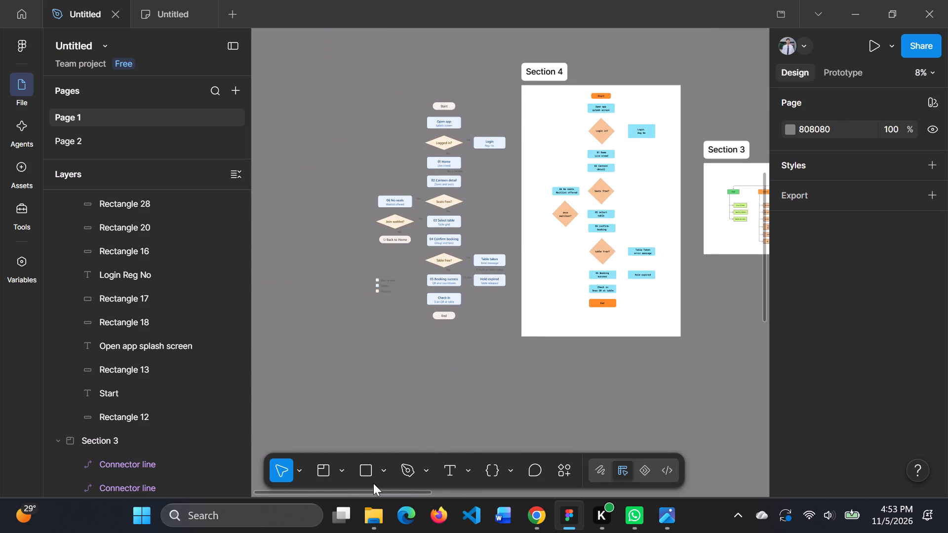
Place an arrow about 81 px long in Section 4, running down from "Start" to "Open app splash screen".
click(301, 470)
click(301, 470)
click(385, 471)
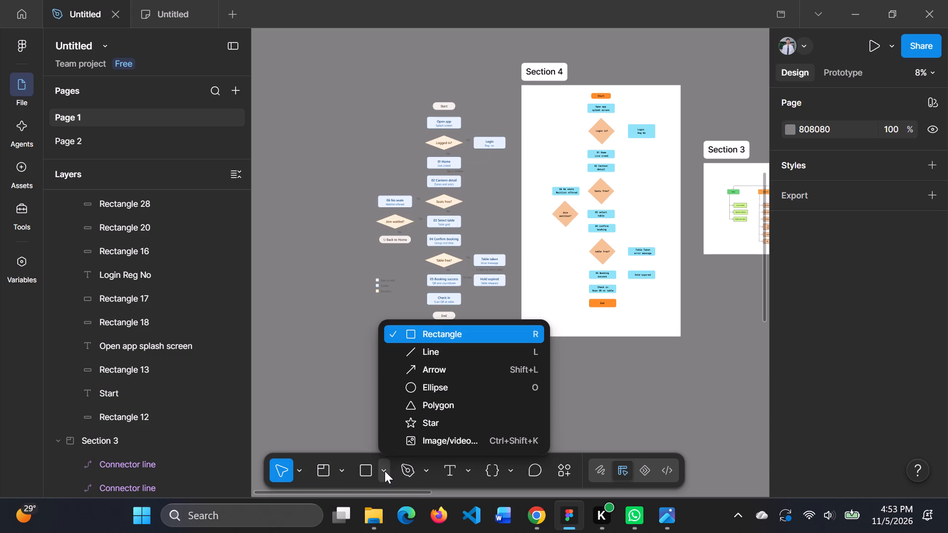
click(467, 369)
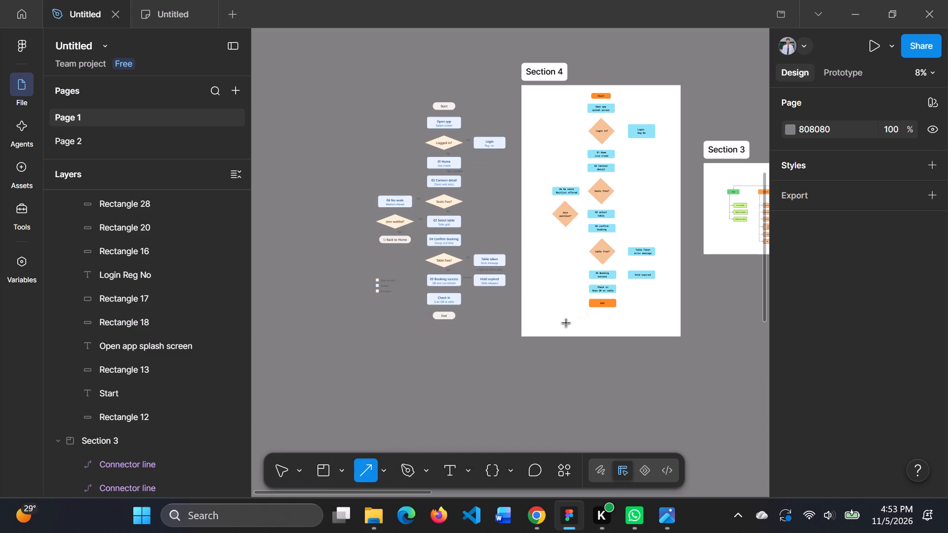
scroll(566, 323, up, 1)
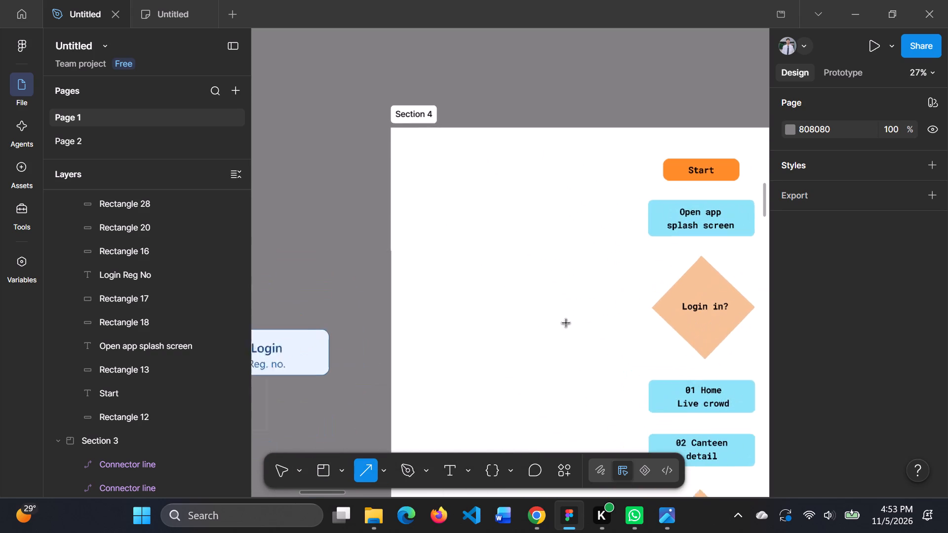
scroll(566, 323, left, 2)
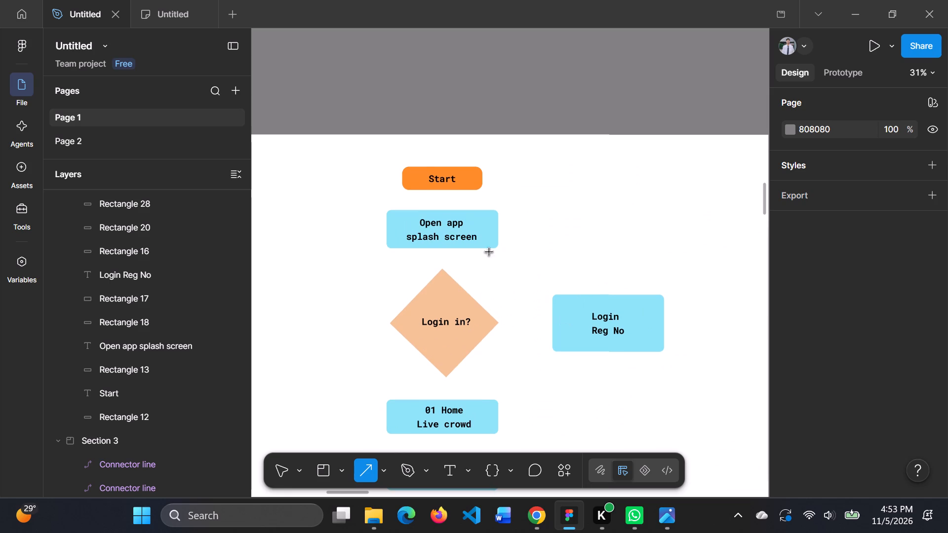
scroll(450, 197, up, 1)
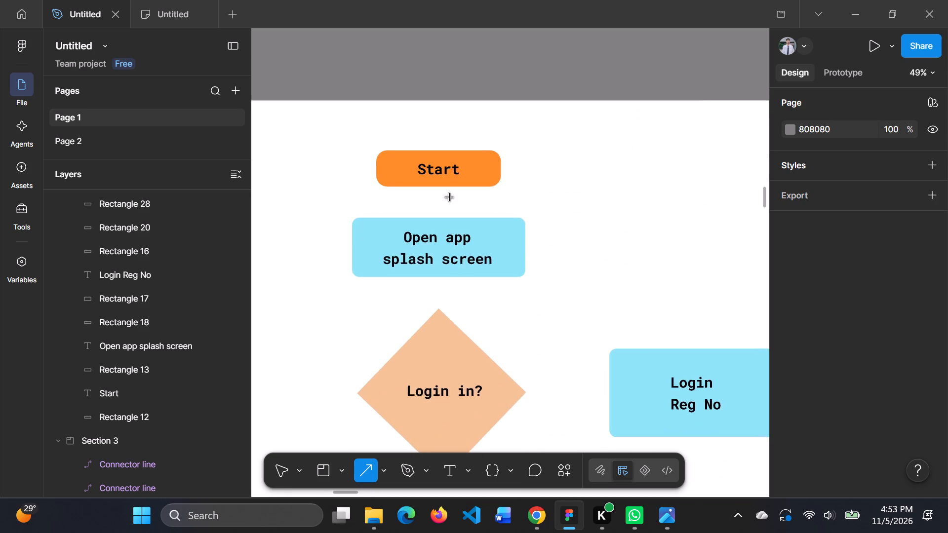
click(432, 181)
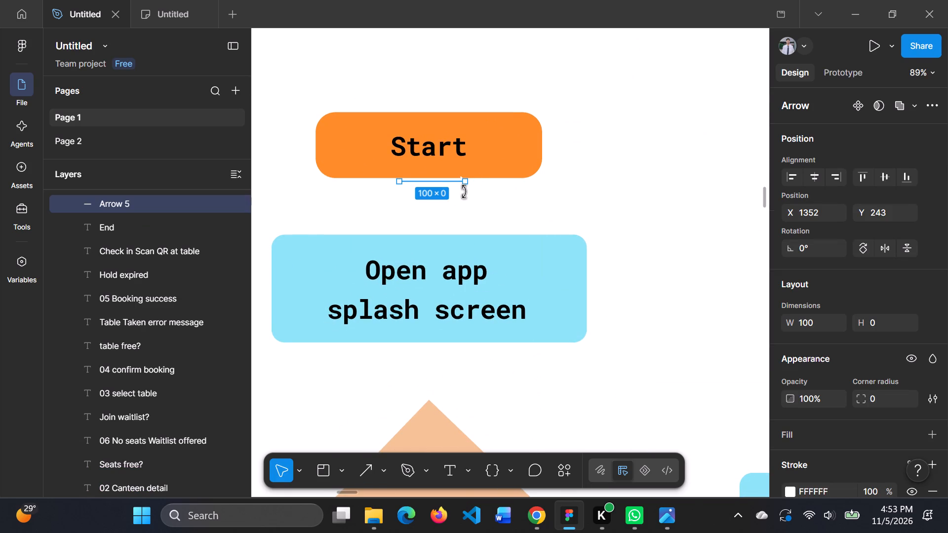
drag(466, 184, 452, 225)
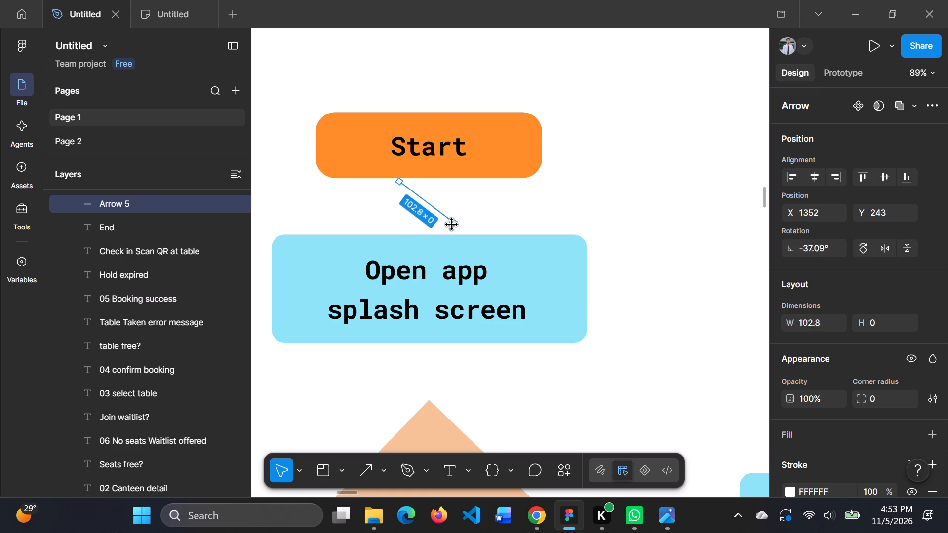
drag(452, 225, 395, 234)
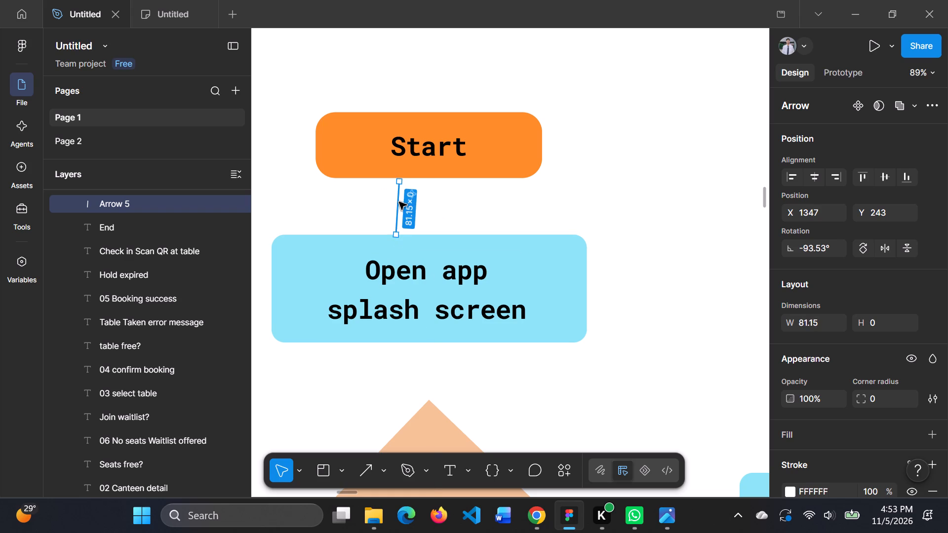
drag(398, 203, 422, 199)
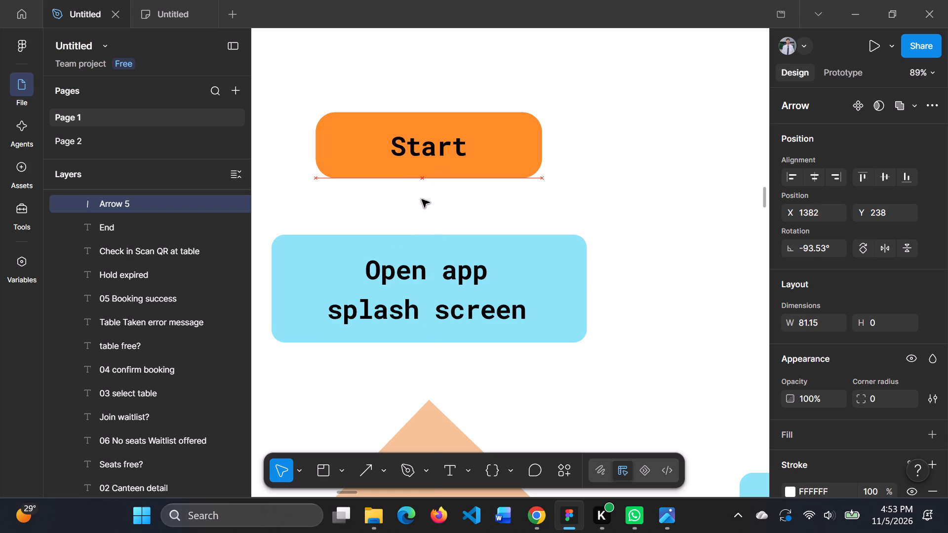
drag(422, 199, 426, 199)
Set the new arrow's stroke weight to 4.
scroll(879, 427, down, 1)
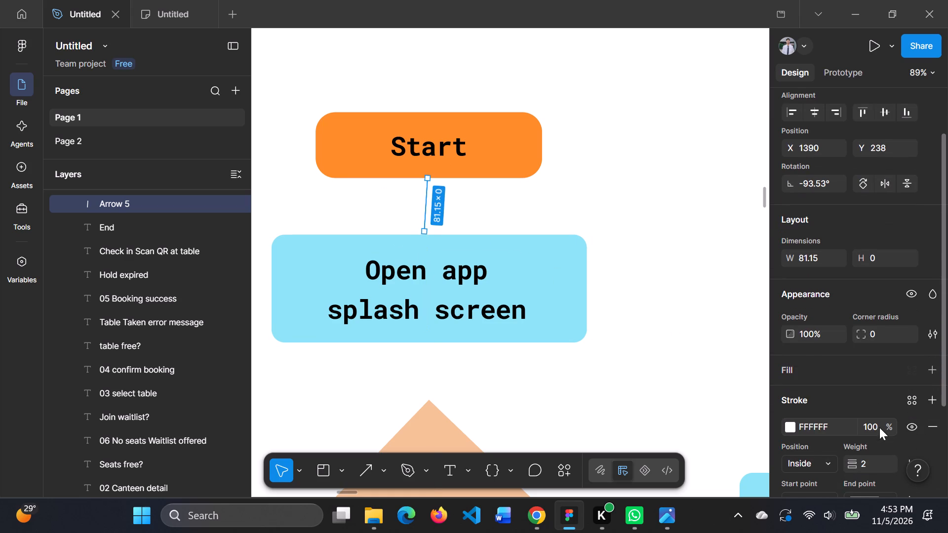
click(869, 433)
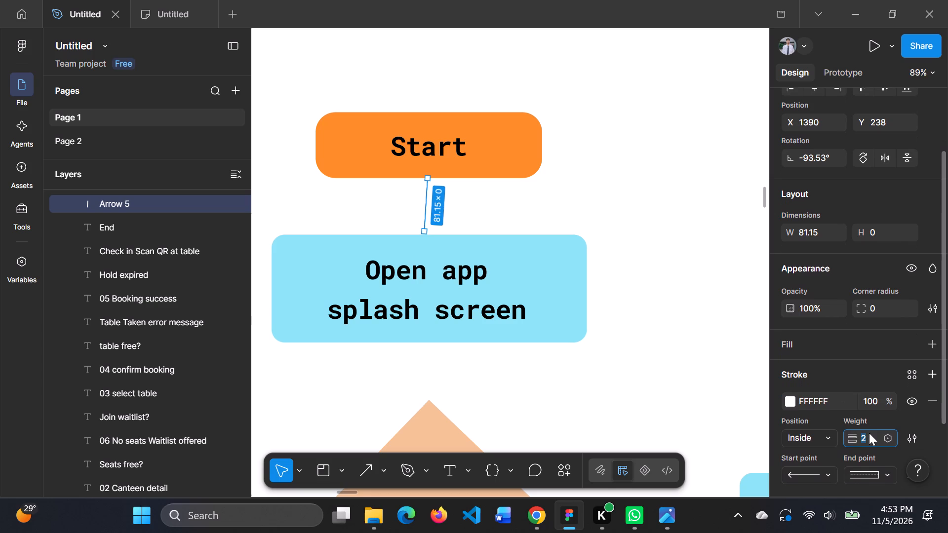
key(BackSpace)
key(4)
key(Return)
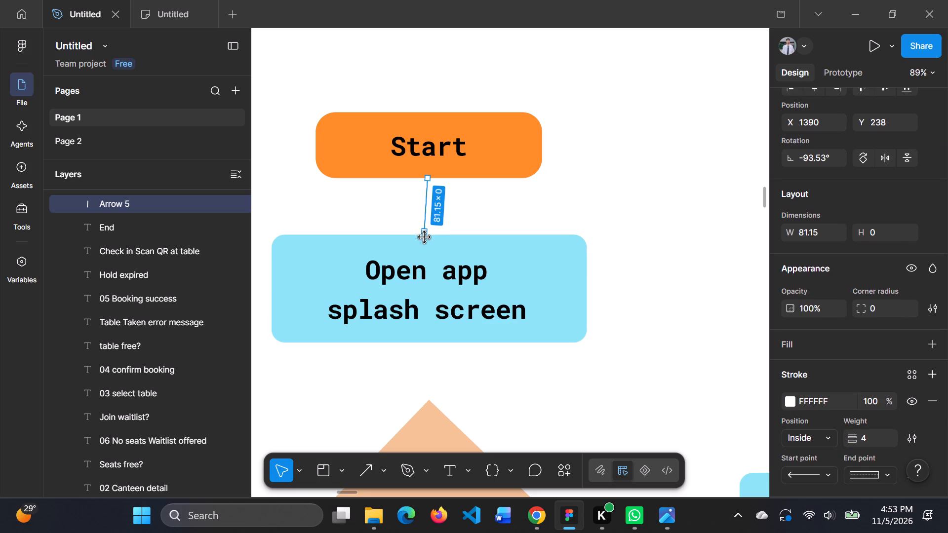
Straighten the arrow towards vertical and move it nearer the centre line between "Start" and "Open app splash screen".
shift+drag(425, 238, 430, 237)
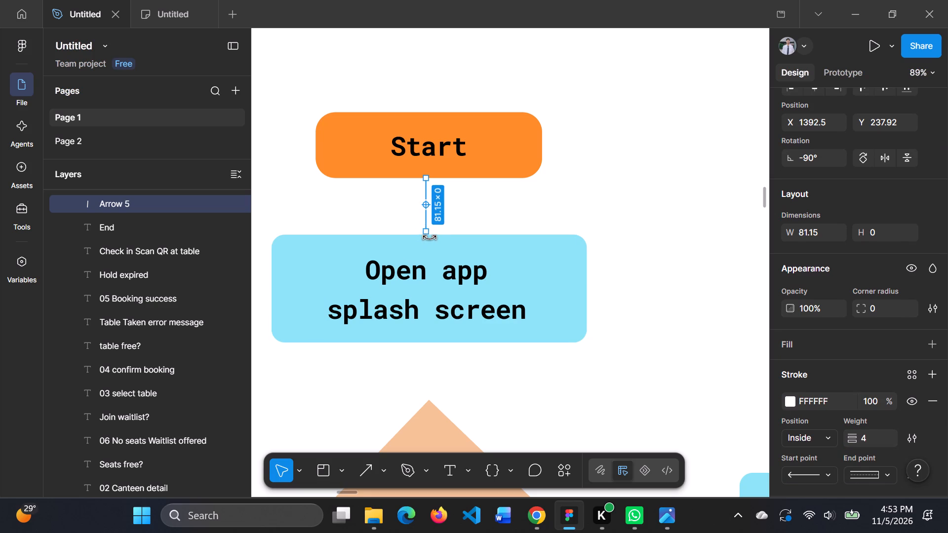
shift+drag(430, 237, 430, 237)
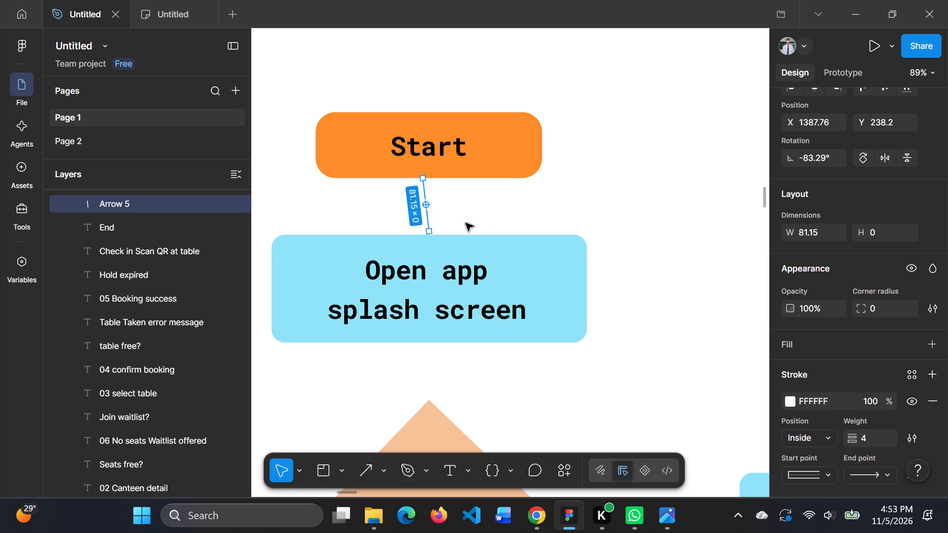
shift+drag(431, 240, 427, 241)
drag(426, 206, 432, 205)
click(495, 205)
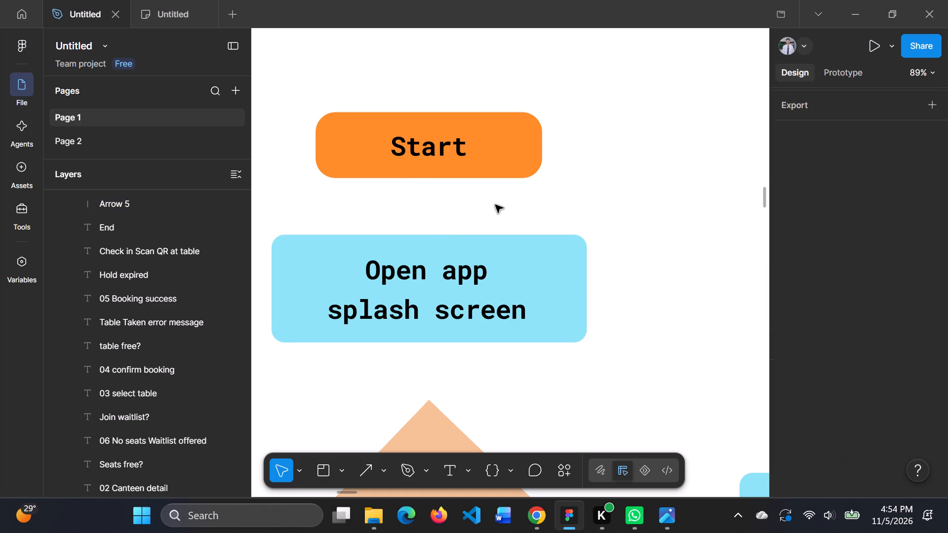
Change the stroke colour of the arrow below "Start" to black, 000000.
click(354, 228)
drag(354, 228, 346, 212)
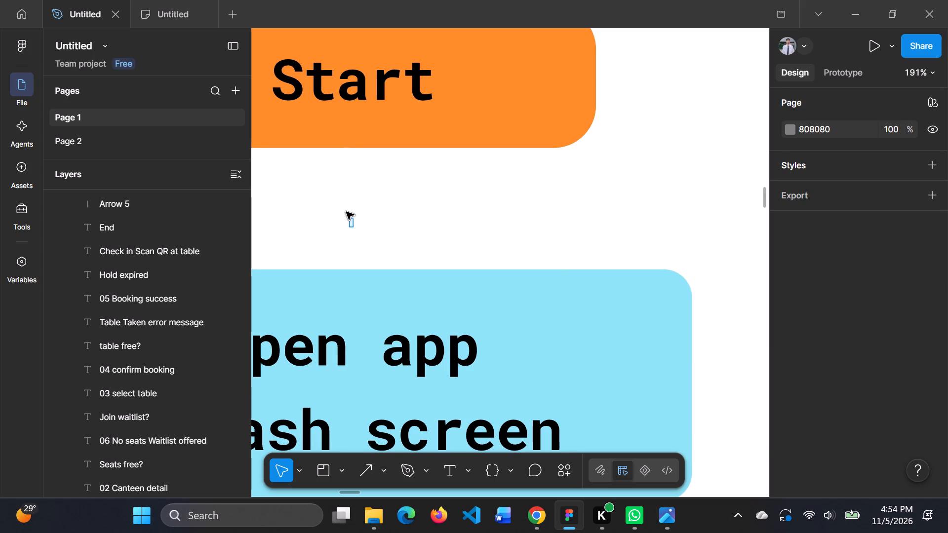
double_click(346, 212)
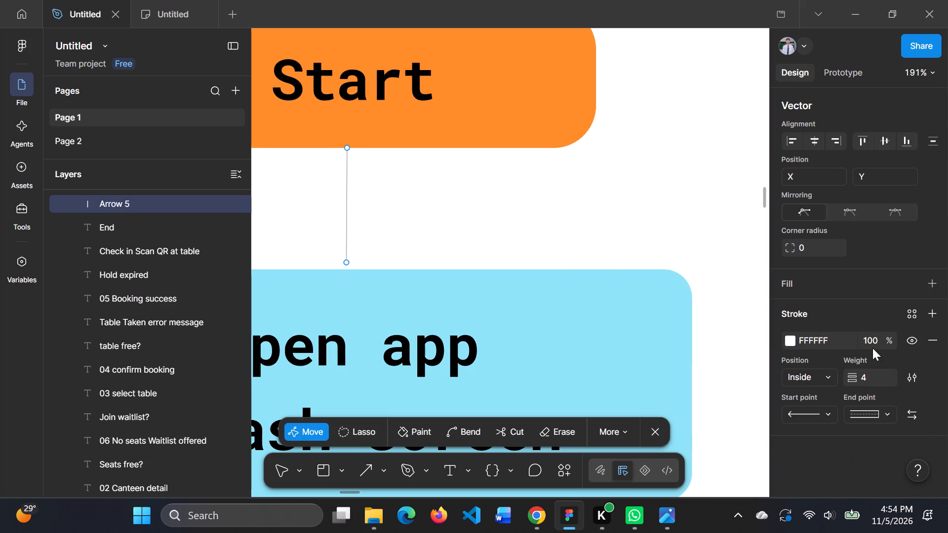
scroll(872, 348, down, 1)
double_click(836, 339)
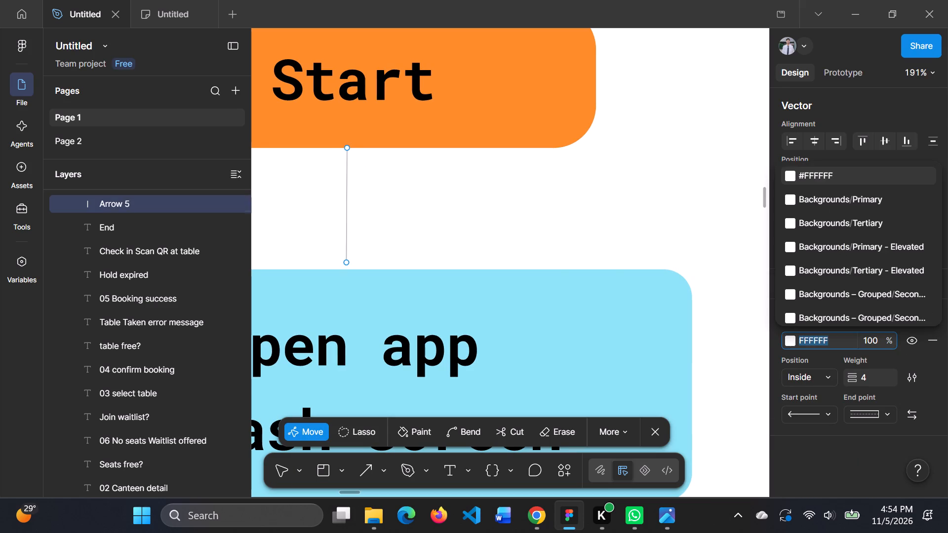
key(BackSpace)
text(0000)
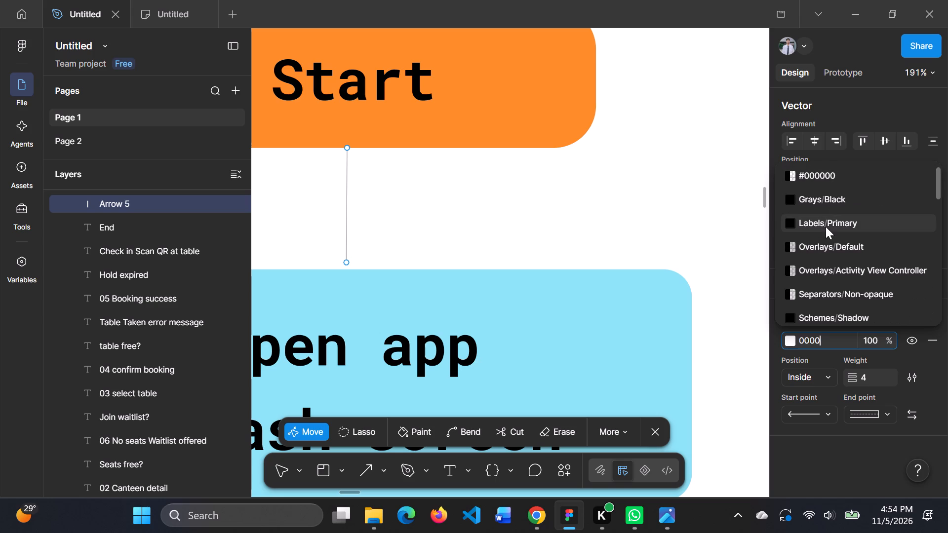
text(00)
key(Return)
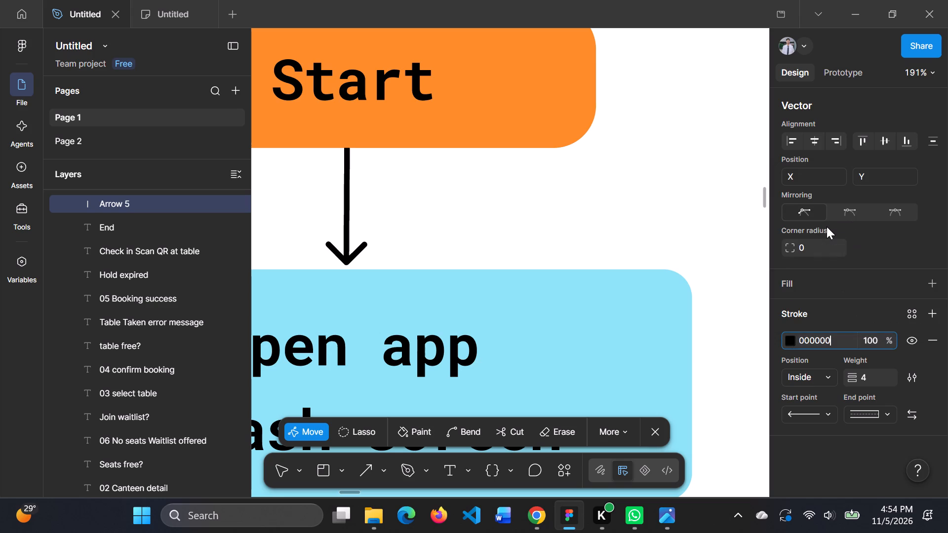
click(663, 184)
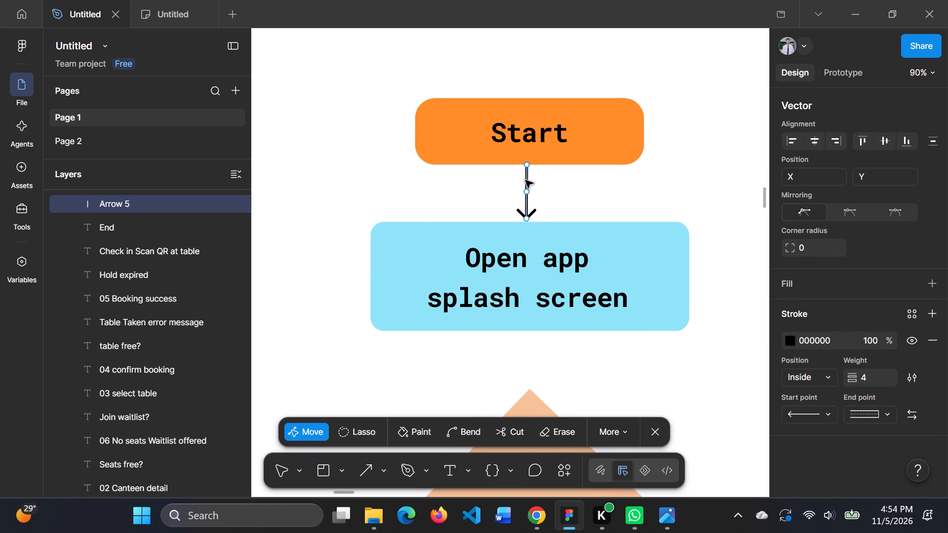
Shift the black arrow slightly sideways to centre it between "Start" and "Open app splash screen".
shift+click(525, 180)
shift+drag(525, 180, 532, 180)
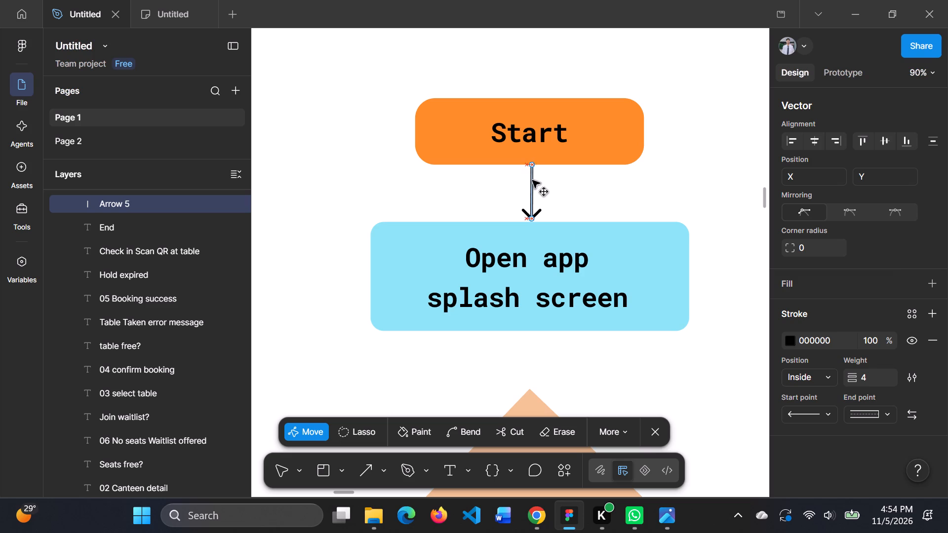
shift+drag(532, 180, 530, 181)
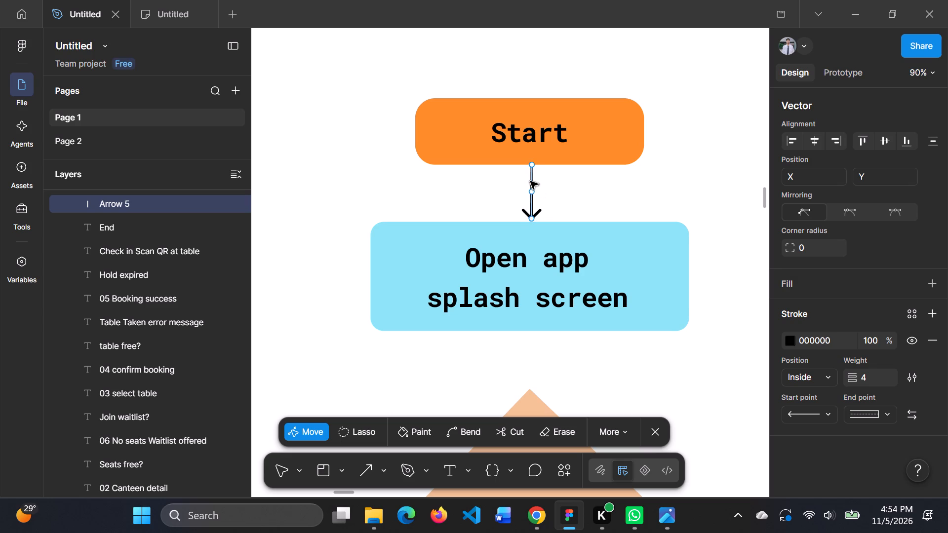
click(668, 194)
Copy the black arrow between "Start" and "Open app splash screen" for reuse in the flow.
scroll(668, 194, left, 1)
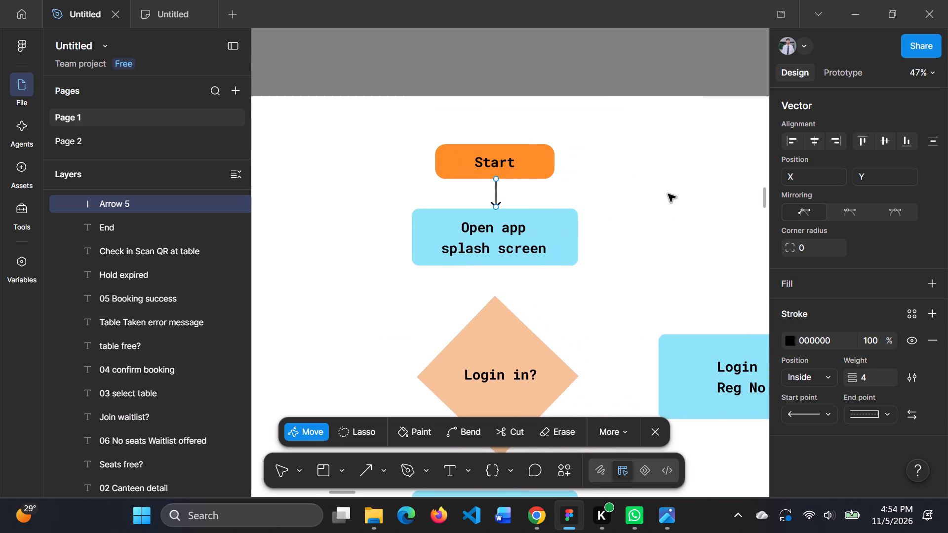
click(496, 191)
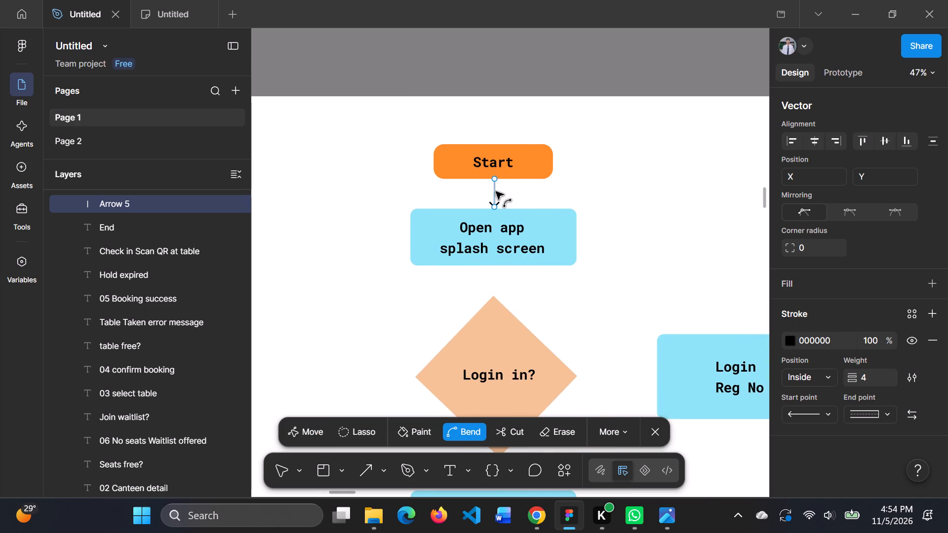
key(ctrl+c)
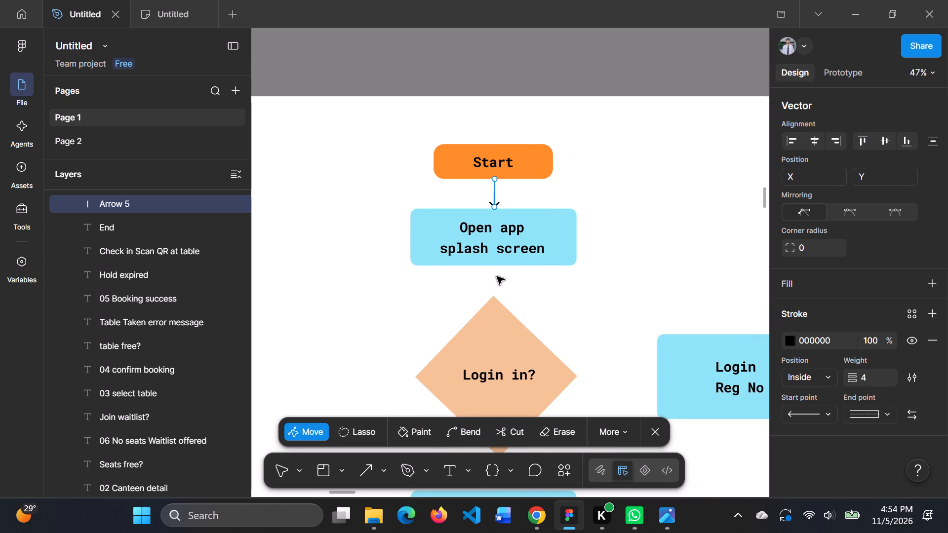
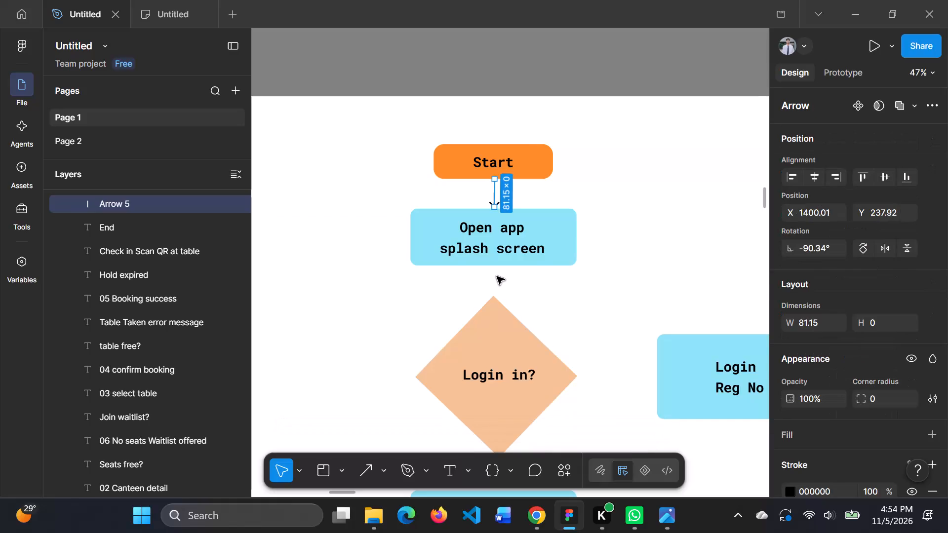
Paste a copy of the black arrow between "Open app splash screen" and the "Login in?" diamond, at about X 1400, Y 488.
right_click(497, 276)
double_click(497, 276)
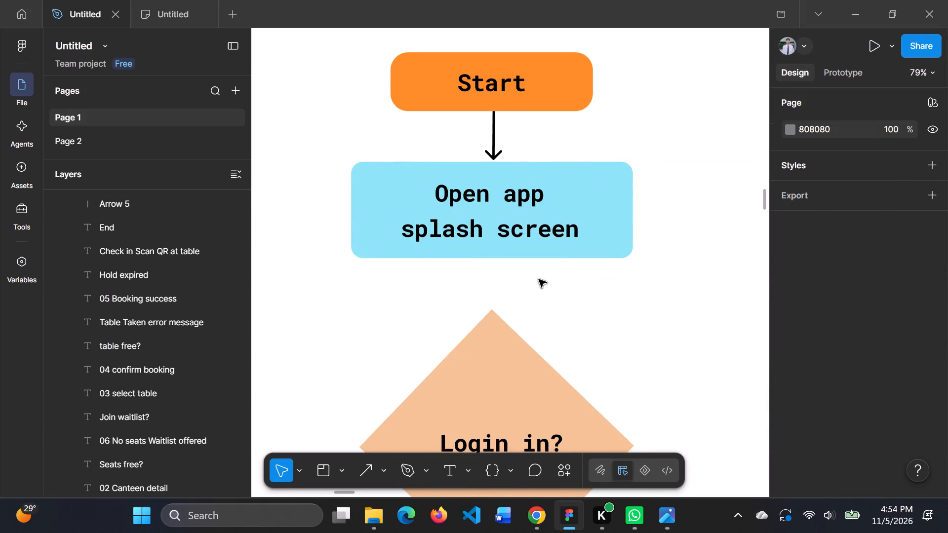
key(ctrl+v)
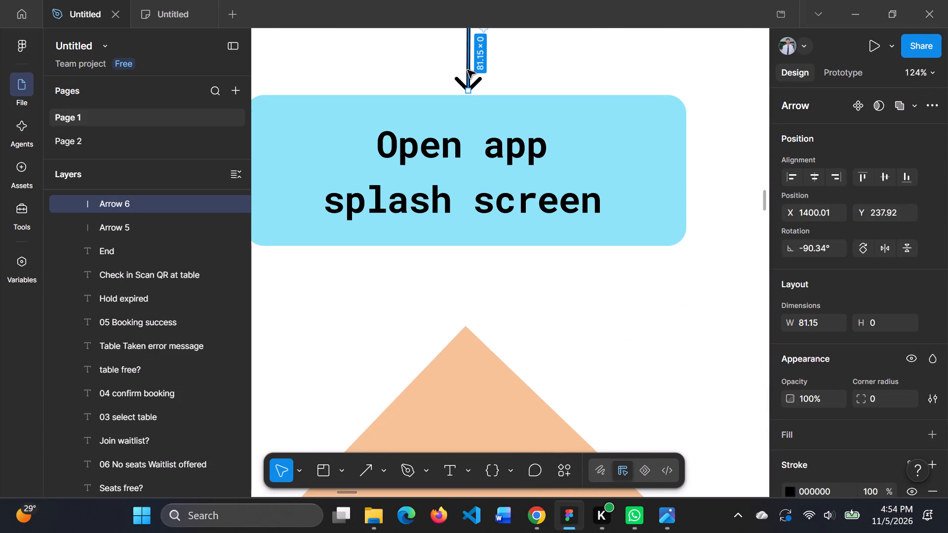
drag(469, 71, 470, 304)
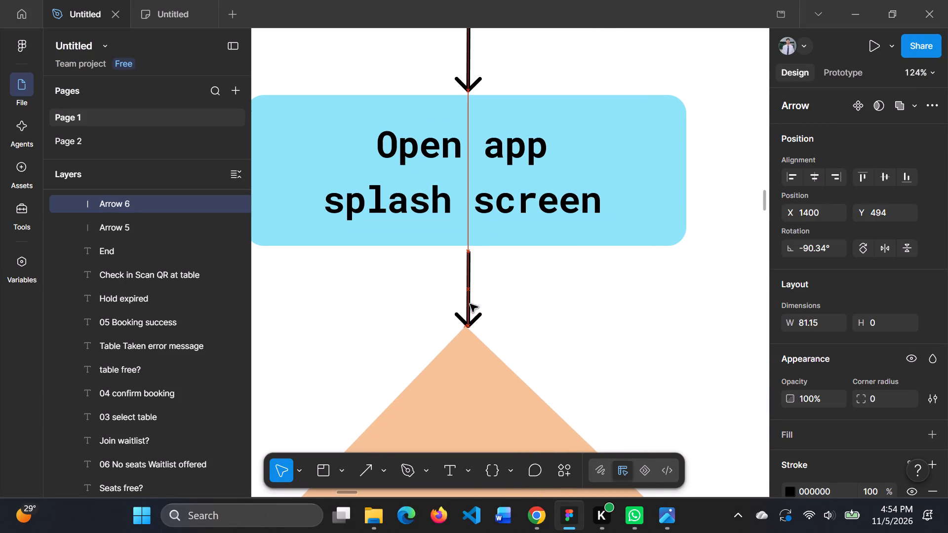
drag(470, 304, 468, 302)
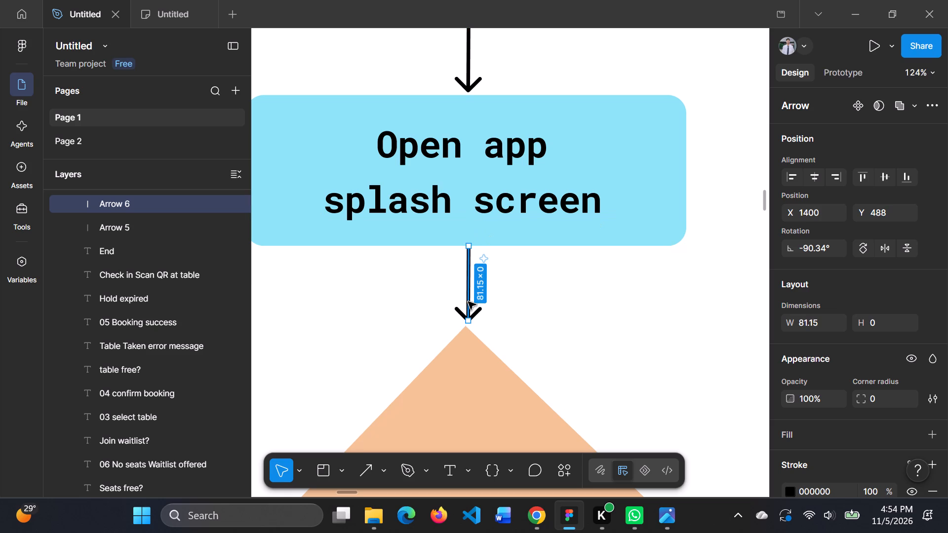
click(595, 345)
Paste another copy of the black arrow between the "Login in?" diamond's bottom tip and "01 Home Live crowd".
scroll(595, 345, down, 3)
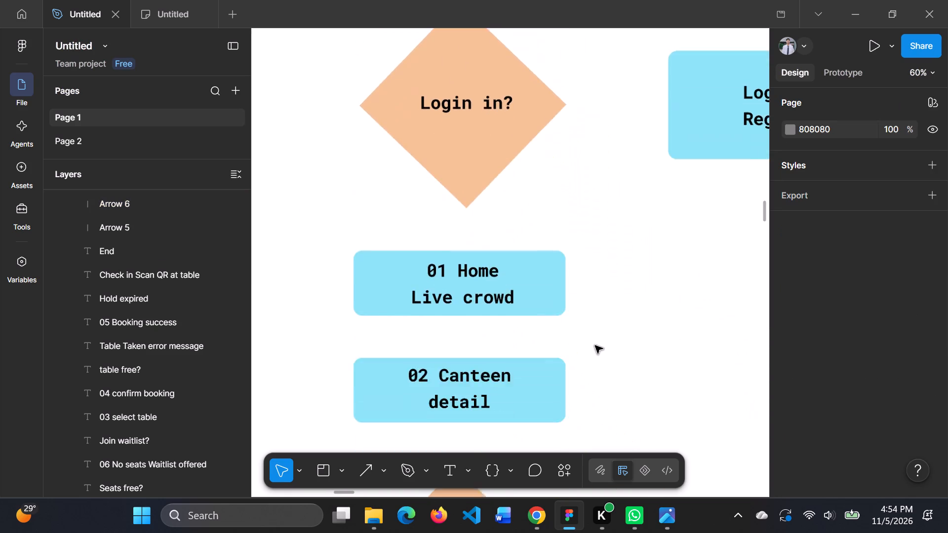
scroll(595, 345, up, 3)
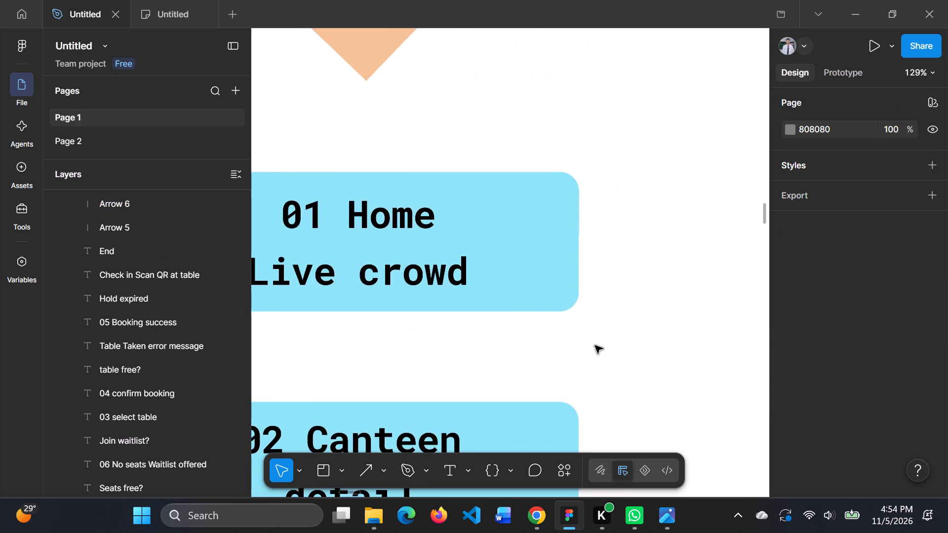
key(ctrl+v)
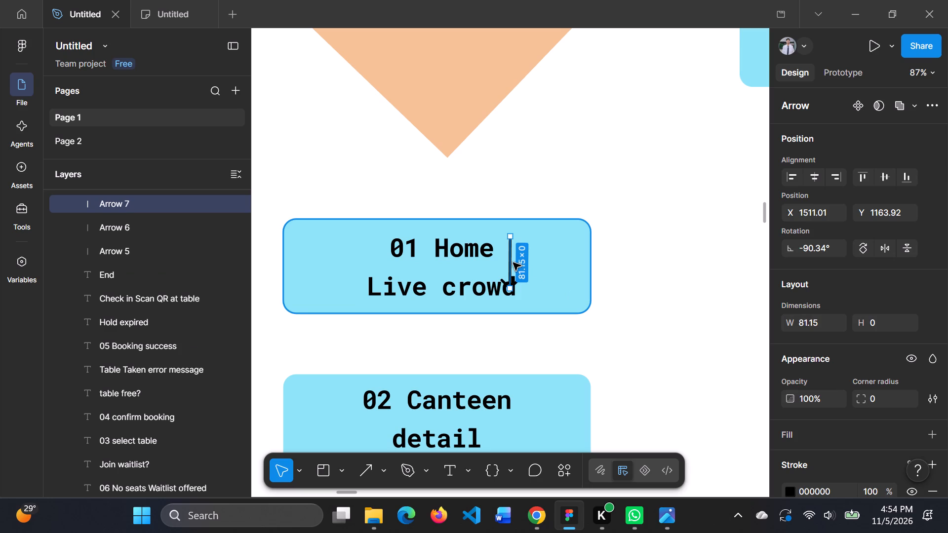
drag(511, 263, 449, 189)
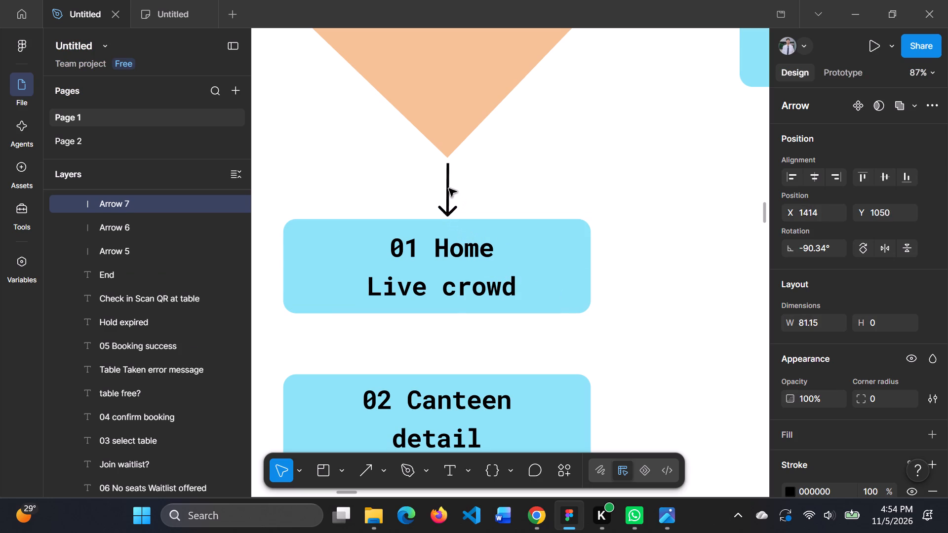
drag(449, 189, 449, 187)
click(537, 171)
Paste a black arrow between "01 Home Live crowd" and "02 Canteen detail", at about X 1390, Y 1284.
scroll(537, 171, down, 1)
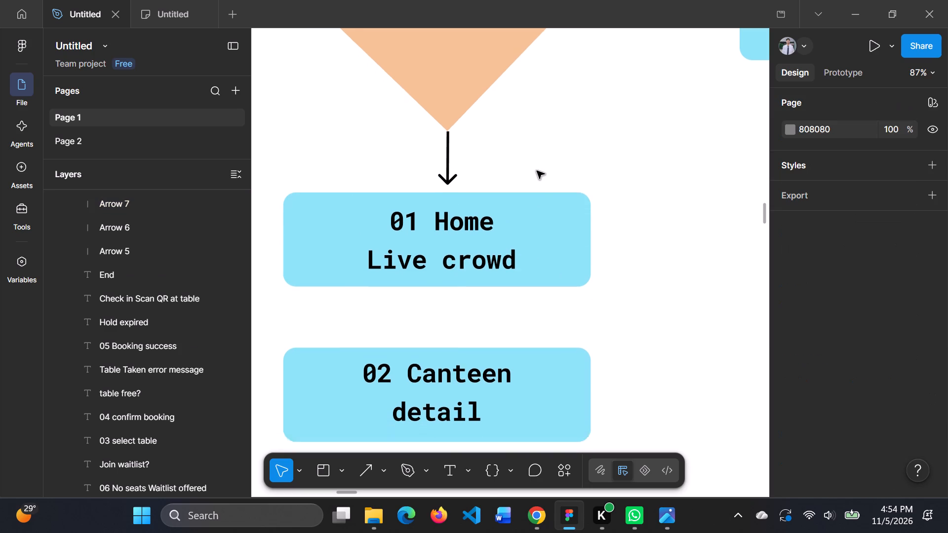
scroll(537, 171, down, 2)
scroll(537, 171, right, 1)
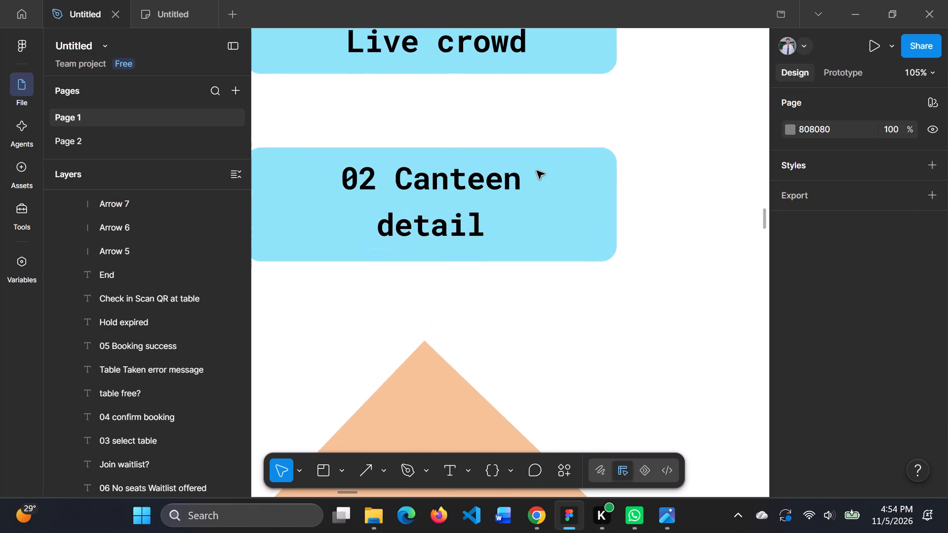
scroll(537, 171, right, 1)
key(ctrl+v)
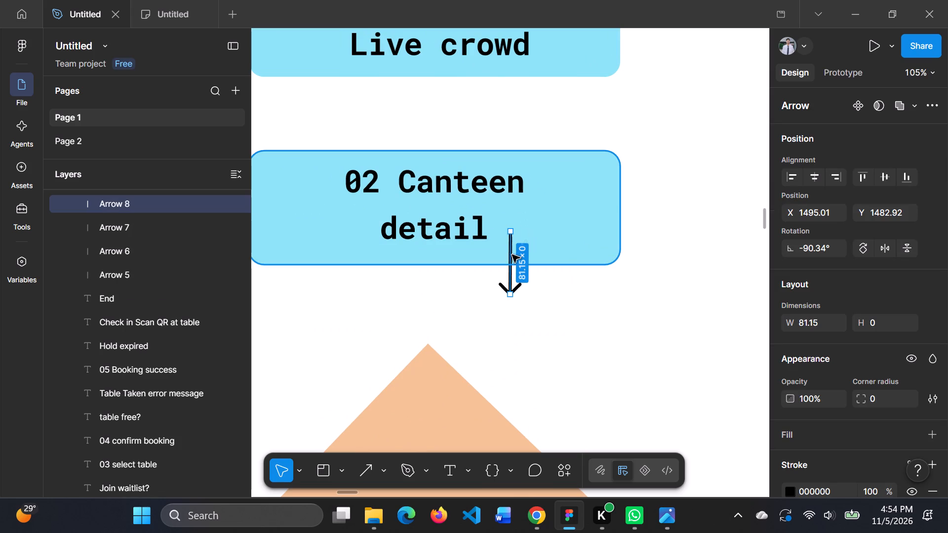
drag(511, 255, 430, 104)
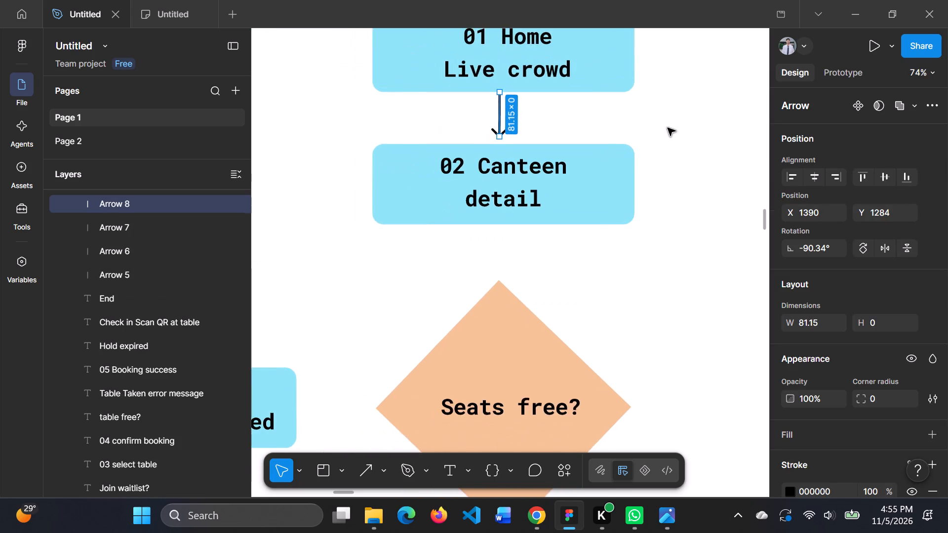
Paste a black arrow between "02 Canteen detail" and the "Seats free?" diamond, in line with the arrow above.
scroll(668, 128, down, 1)
scroll(668, 128, up, 1)
key(ctrl+v)
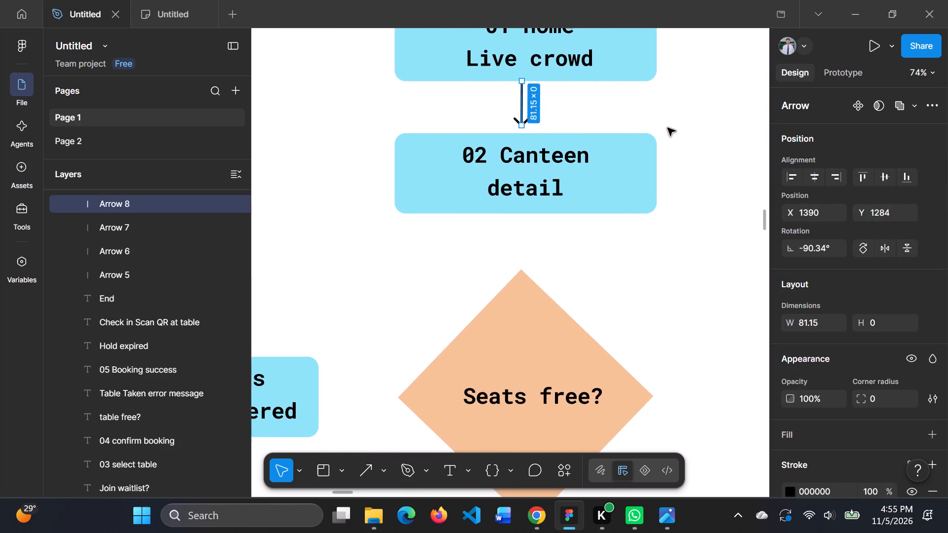
drag(511, 259, 525, 232)
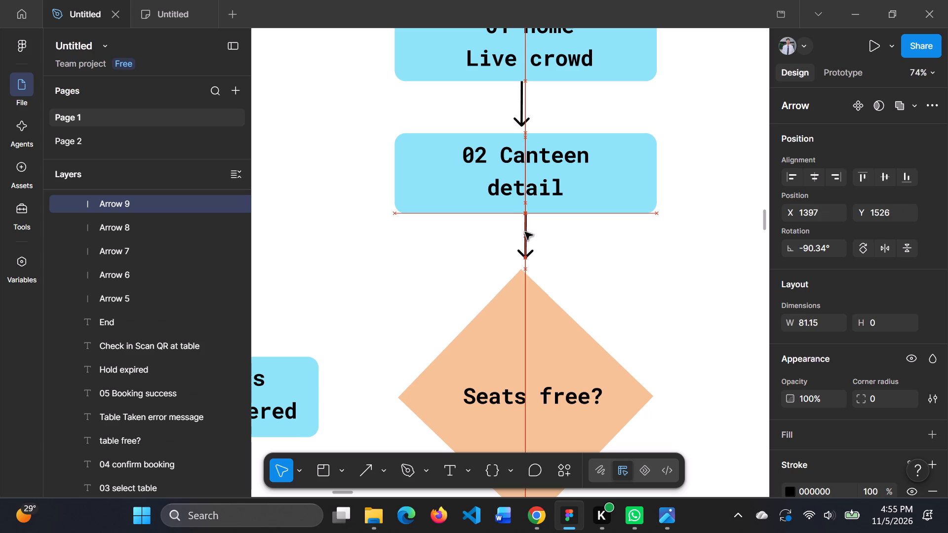
drag(525, 232, 522, 234)
click(594, 279)
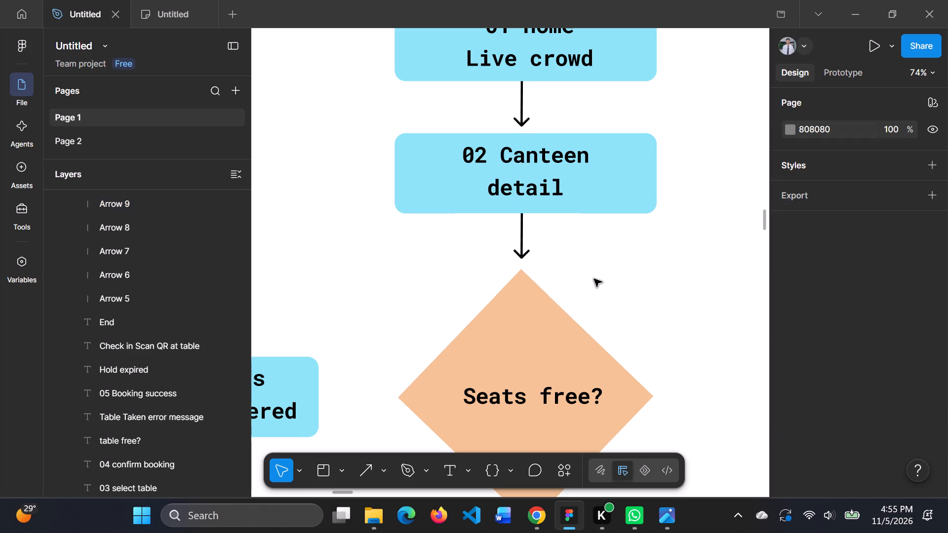
Paste a black arrow between the "Seats free?" diamond and "03 select table", at about X 1397, Y 2095.
scroll(594, 279, down, 4)
key(ctrl+v)
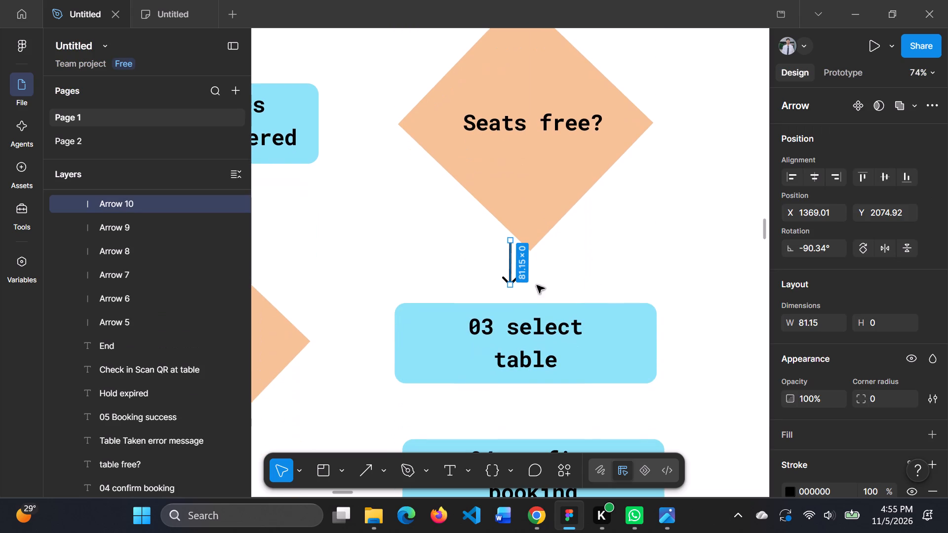
drag(509, 261, 524, 273)
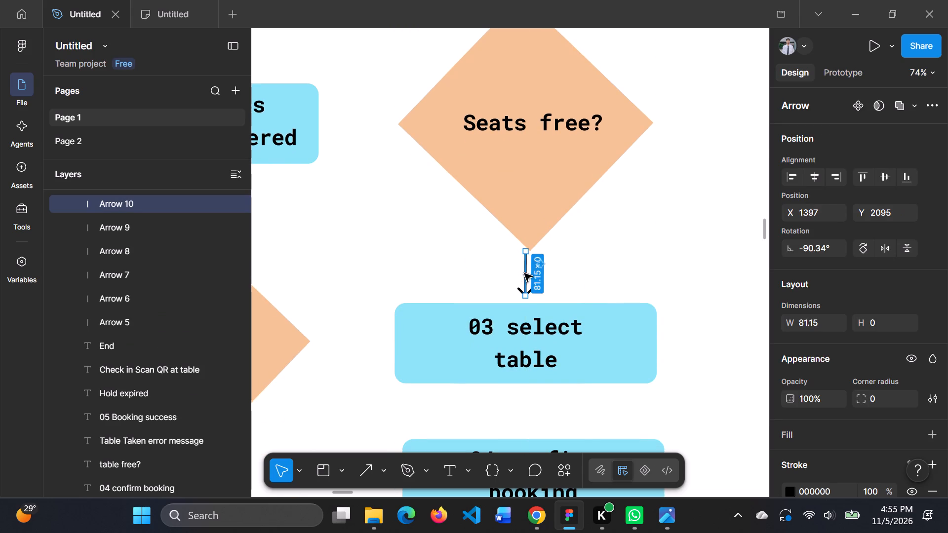
click(624, 267)
Paste a black arrow midway between "03 select table" and "04 confirm booking", at about X 1397, Y 2346.
scroll(624, 267, down, 2)
key(ctrl+v)
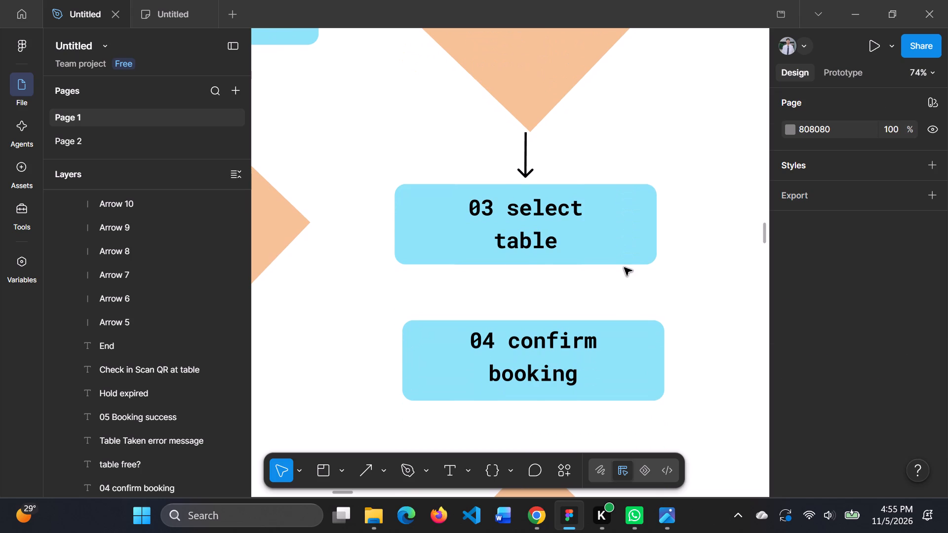
drag(510, 265, 523, 283)
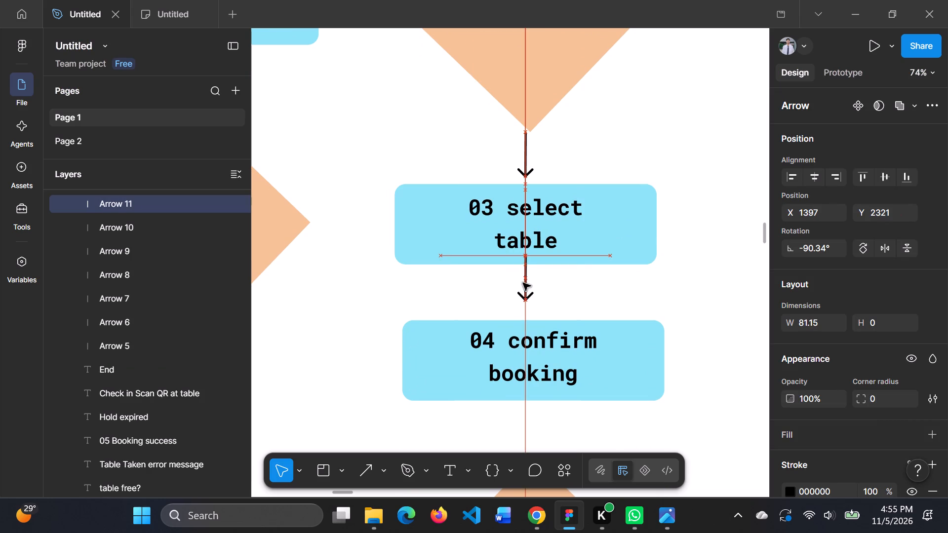
drag(523, 283, 527, 292)
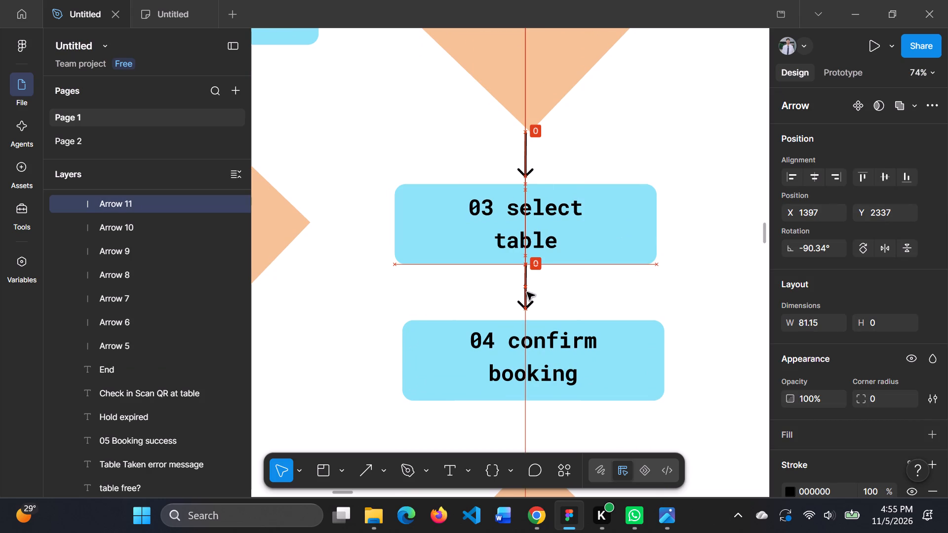
drag(527, 292, 528, 294)
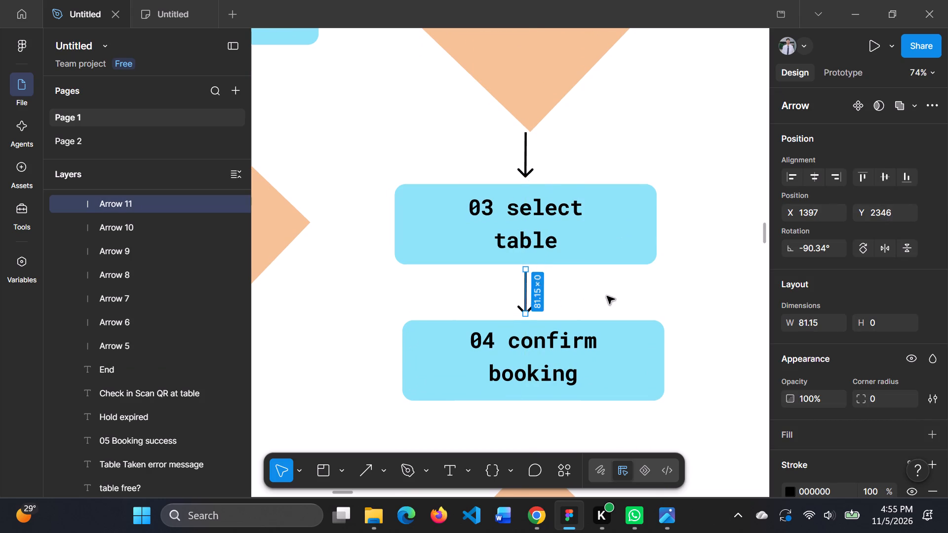
click(607, 296)
Paste a black arrow between "04 confirm booking" and the "table free?" diamond, at about X 1397, Y 2595.
scroll(607, 296, down, 1)
key(ctrl+v)
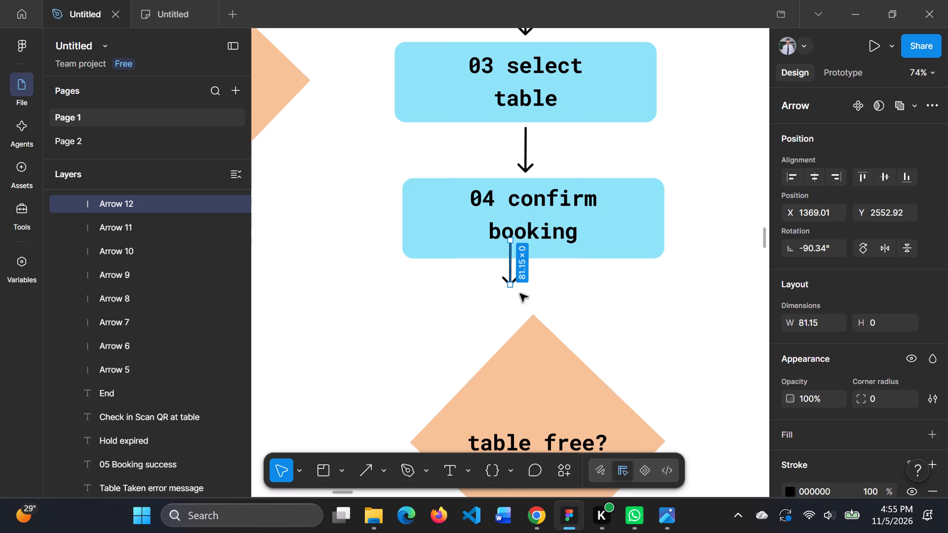
drag(509, 268, 524, 292)
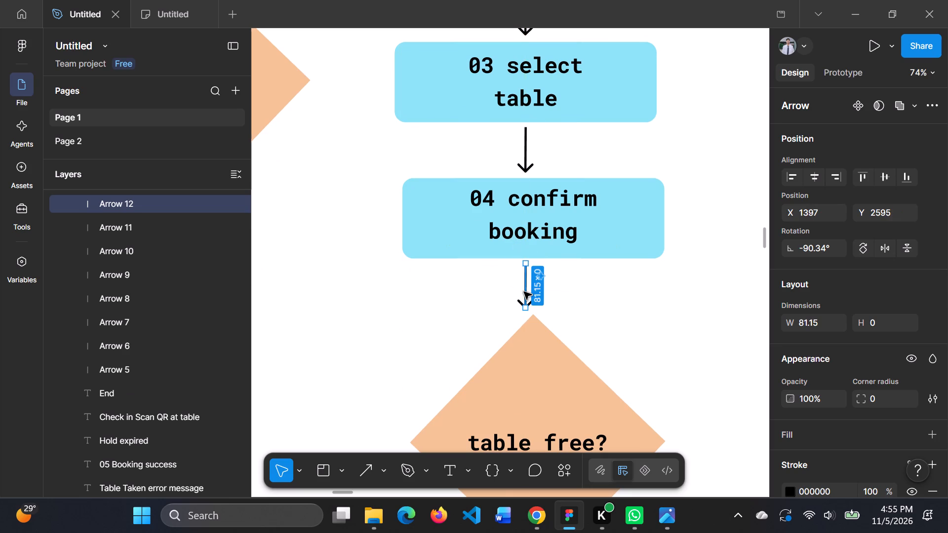
click(594, 304)
Paste a black arrow between the "table free?" diamond and "05 Booking success", at about X 1397, Y 3155.
scroll(594, 304, down, 3)
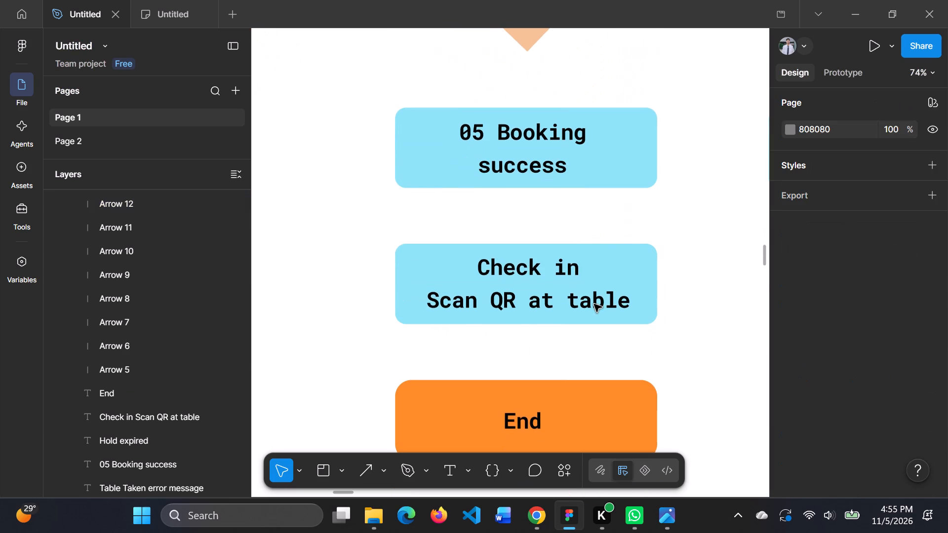
key(ctrl+v)
scroll(594, 304, up, 1)
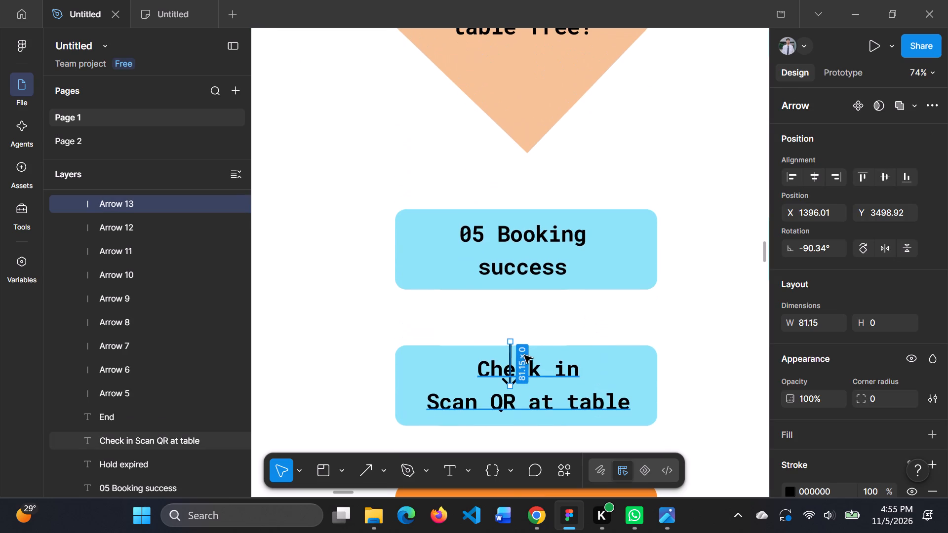
drag(510, 358, 511, 181)
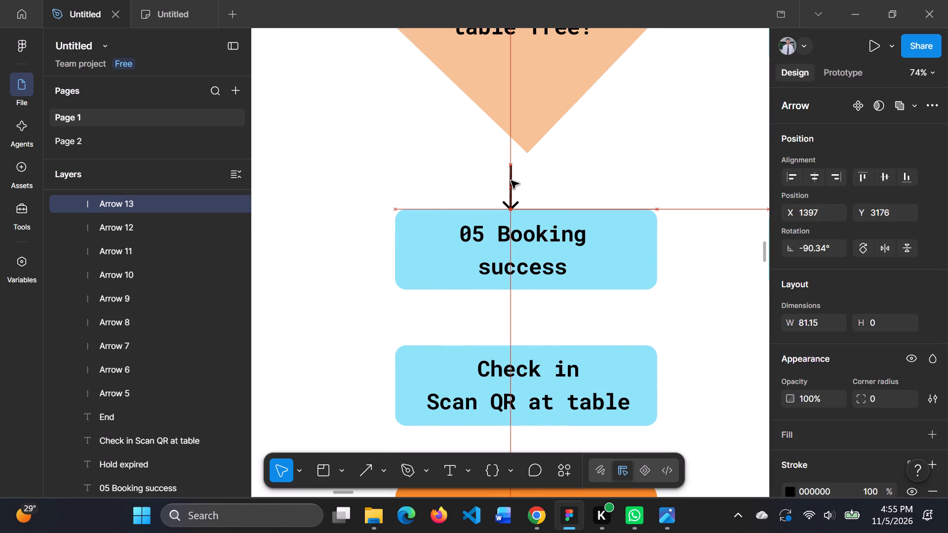
drag(511, 181, 512, 168)
click(519, 324)
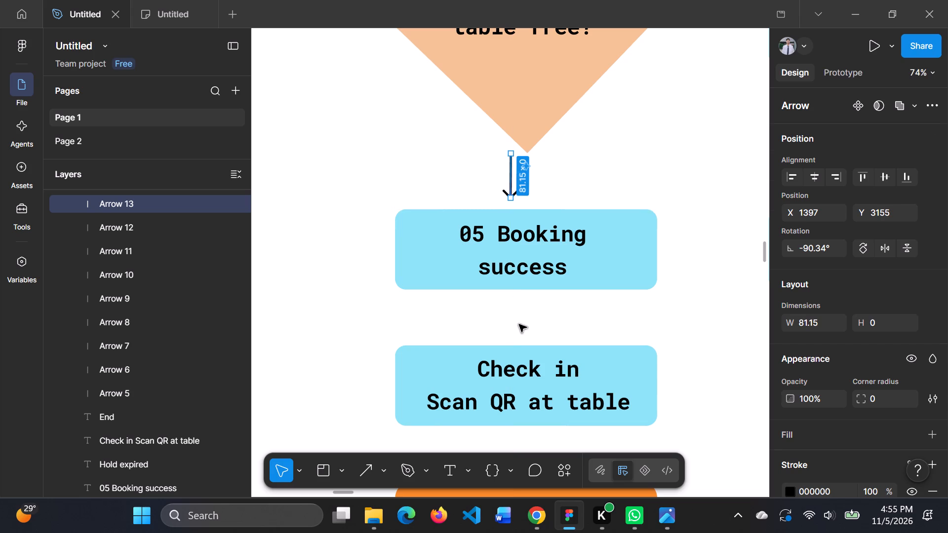
Paste a black arrow between "05 Booking success" and "Check in Scan QR at table", in line with the arrow above.
key(ctrl+v)
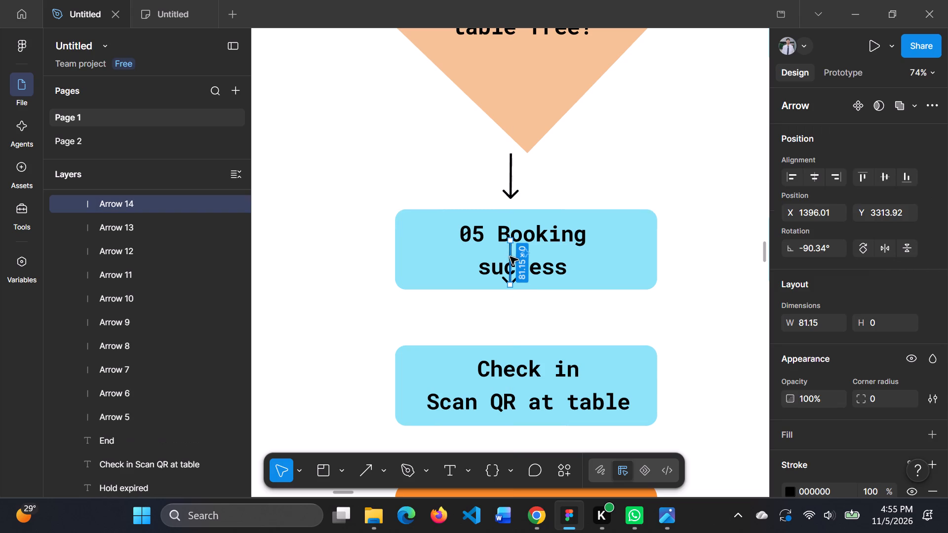
drag(510, 257, 514, 301)
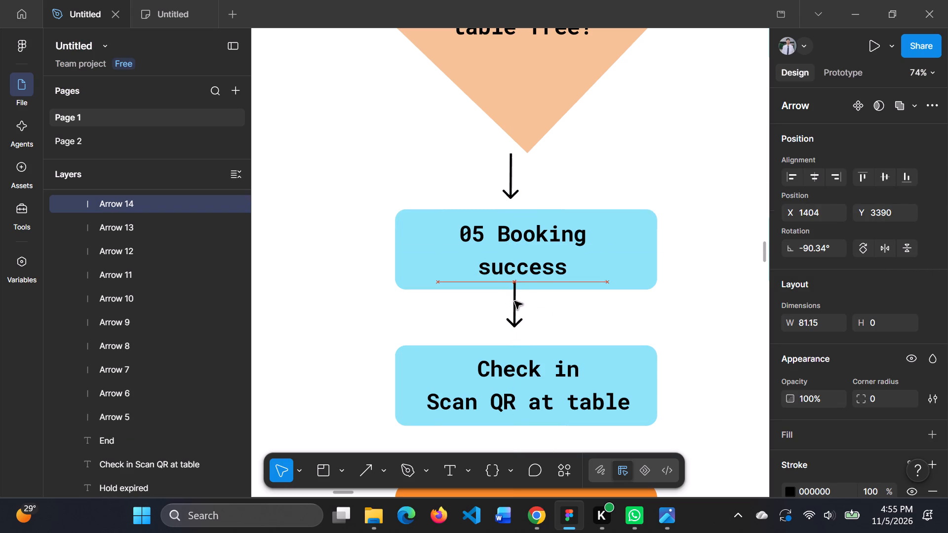
drag(514, 301, 512, 311)
click(585, 317)
Paste a black arrow between "Check in Scan QR at table" and the orange "End" shape, in line with the arrows above.
scroll(585, 317, down, 1)
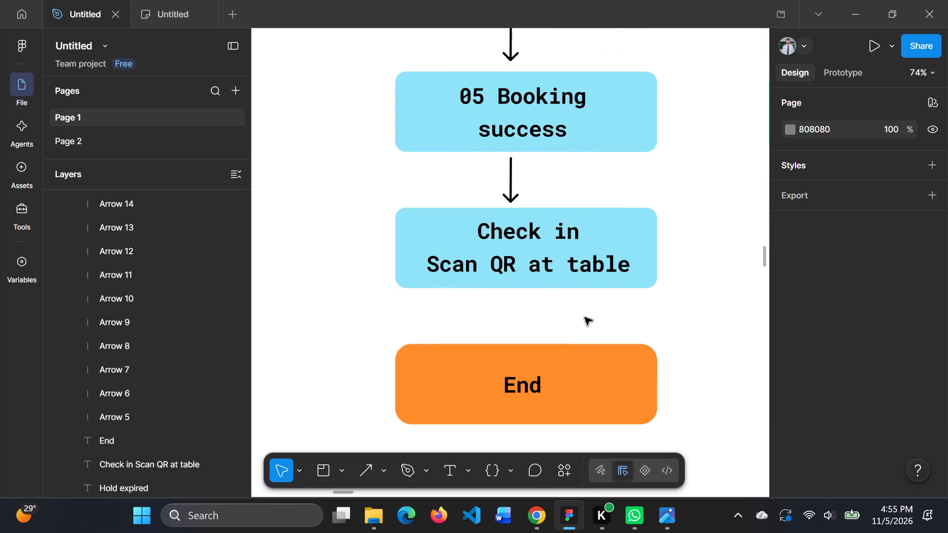
key(ctrl+v)
drag(511, 264, 513, 312)
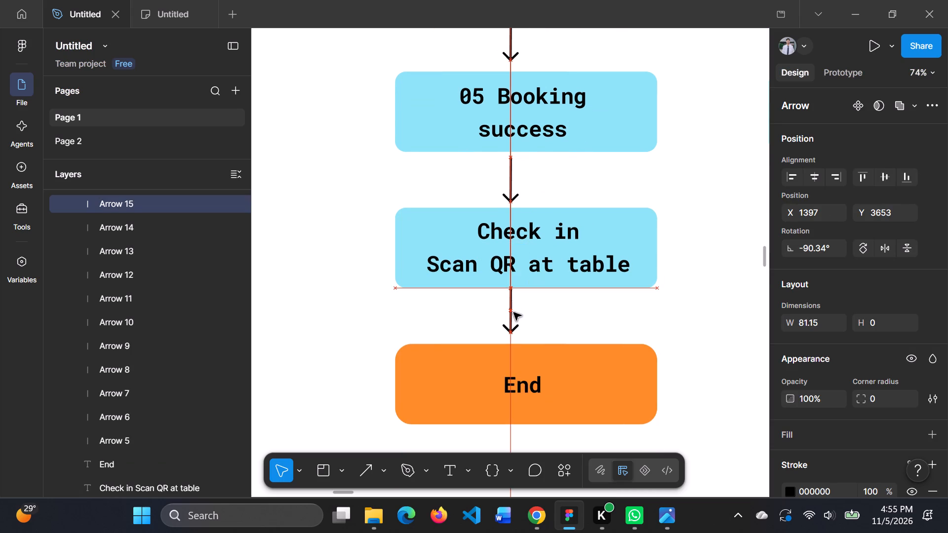
drag(513, 312, 514, 317)
click(611, 325)
Nudge the "Seats free?" diamond 5 units left and 1 unit up to X 1159, Y 1627, towards the arrow line.
scroll(611, 325, left, 1)
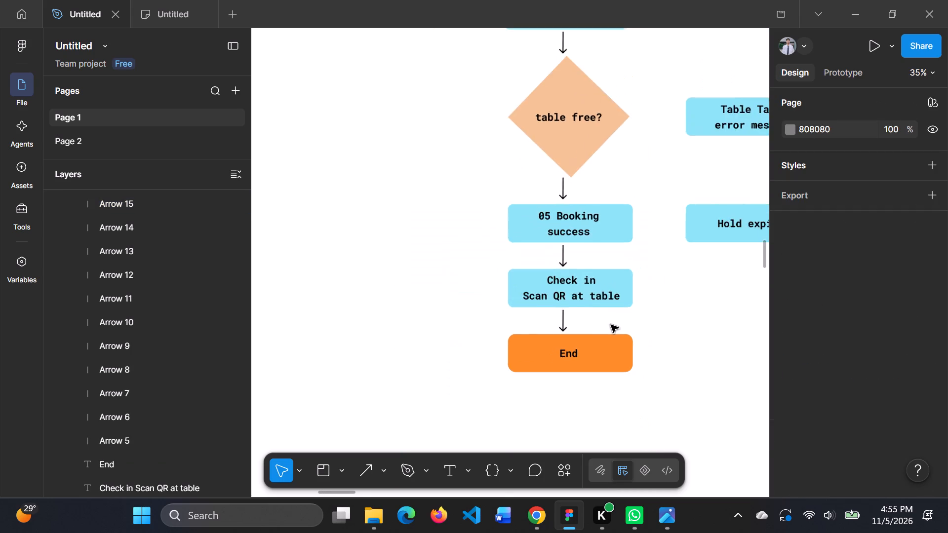
scroll(611, 325, left, 1)
scroll(611, 325, up, 1)
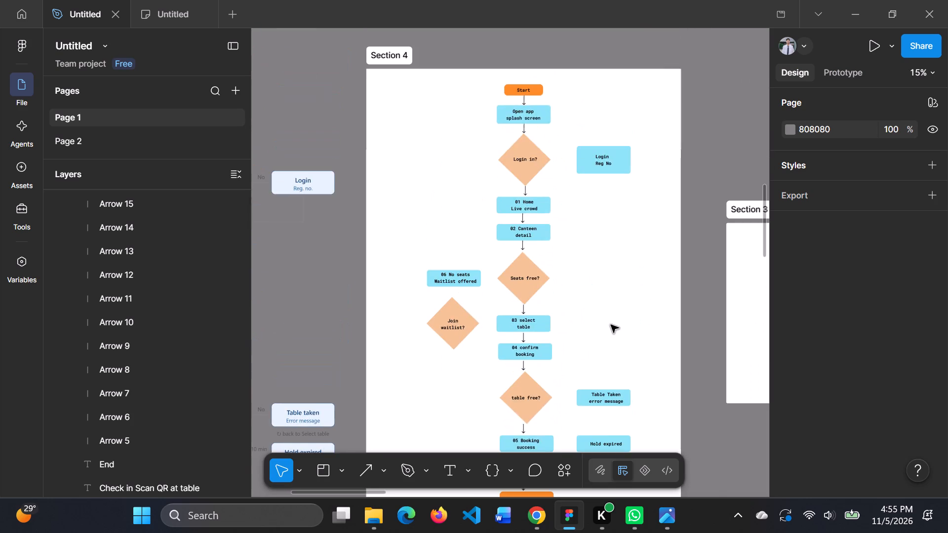
click(486, 274)
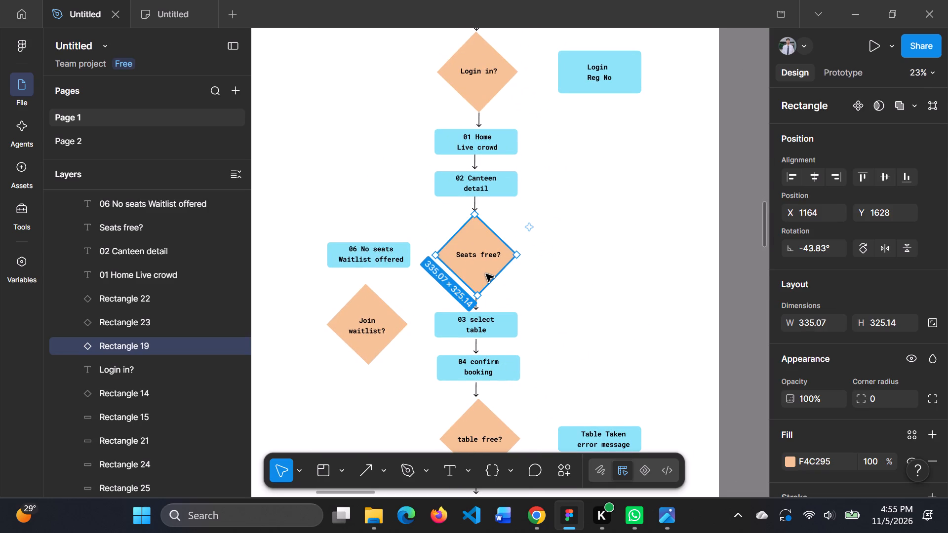
key(Left)
key(Left)
key(Left)
key(Left)
key(Left)
key(Up)
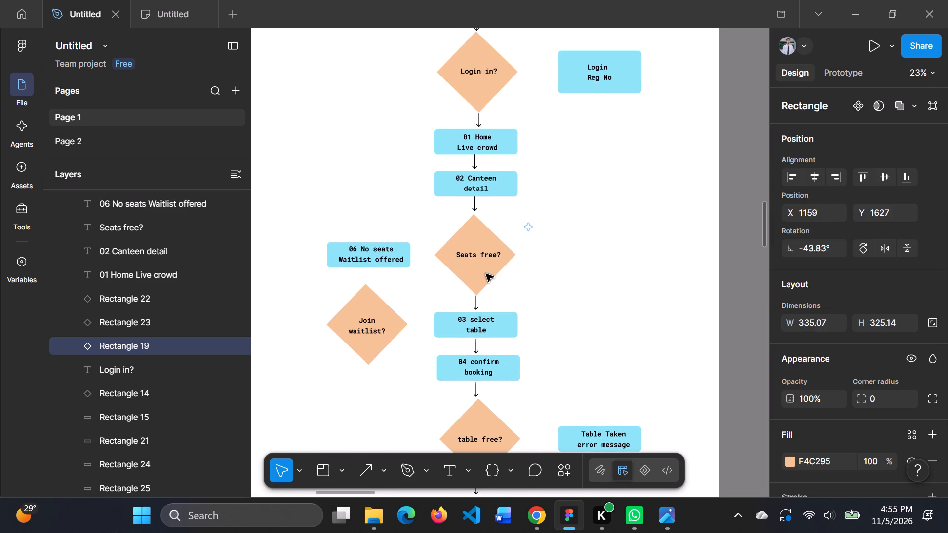
Nudge the "Seats free?" diamond up 3 units to Y 1624.
key(Up)
key(Up)
key(Up)
Nudge the "table free?" diamond 22 units left to X 1164, centring it on the vertical arrow line.
scroll(486, 274, down, 1)
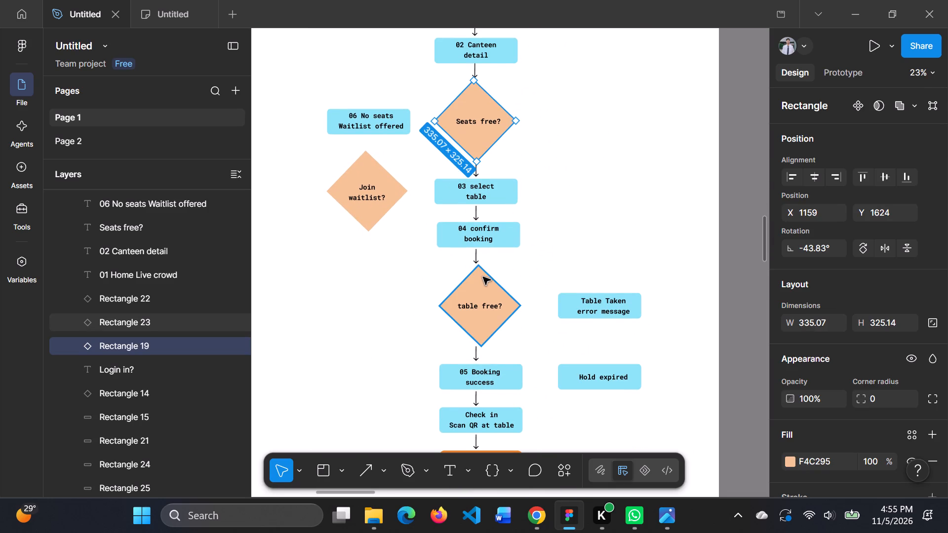
click(479, 294)
key(Left)
key(Left)
key(Left)
key(Left)
key(Left)
key(Left)
key(Left)
key(Left)
key(Left)
key(Left)
key(Left)
key(Left)
key(Left)
key(Left)
key(Left)
key(Left)
key(Left)
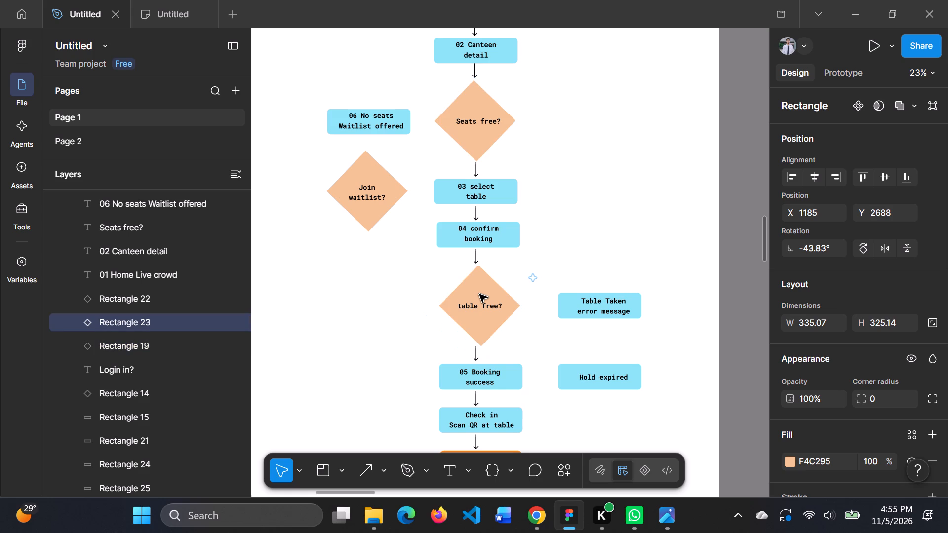
key(Left)
key(Left)
key(Left)
key(Left)
key(Left)
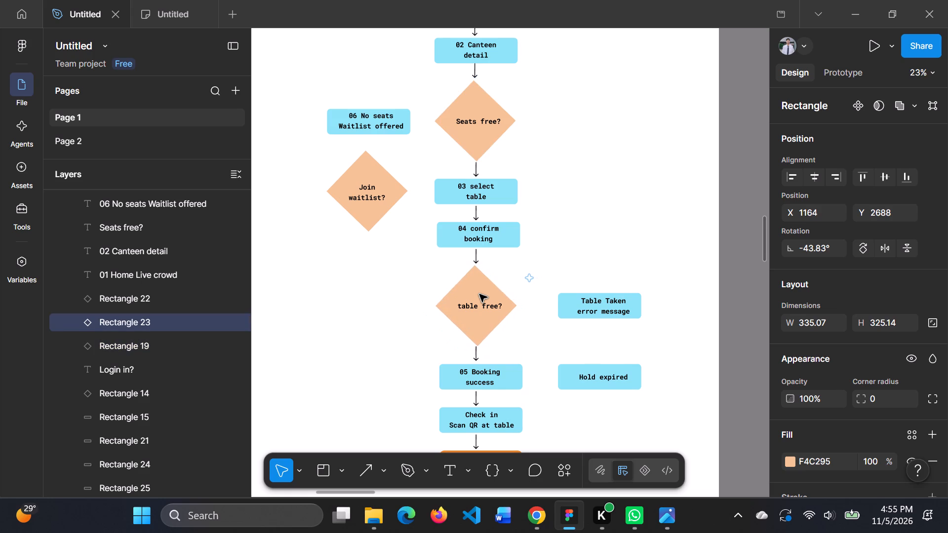
Shift the blue rectangle behind "Check in Scan QR at table" left to X 1176, towards the arrow line.
scroll(479, 294, down, 1)
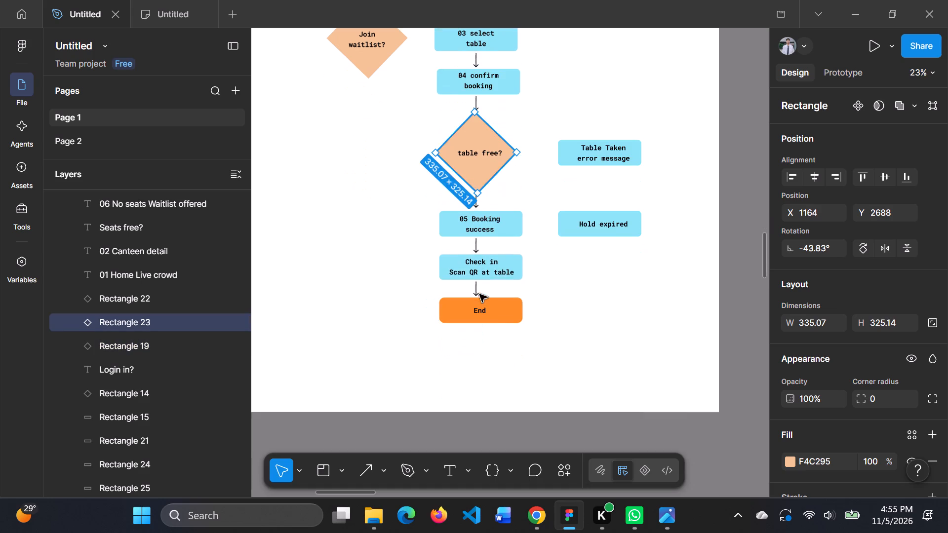
click(550, 297)
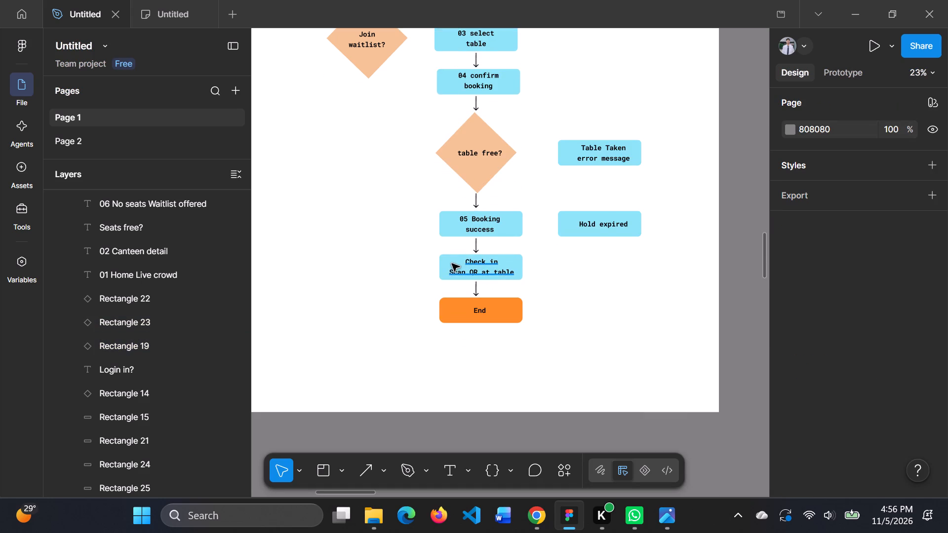
click(449, 263)
key(Left)
key(Left)
key(Left)
key(Left)
key(Left)
key(Left)
key(Left)
key(Left)
key(Left)
key(Left)
key(Left)
key(Left)
key(Left)
key(Left)
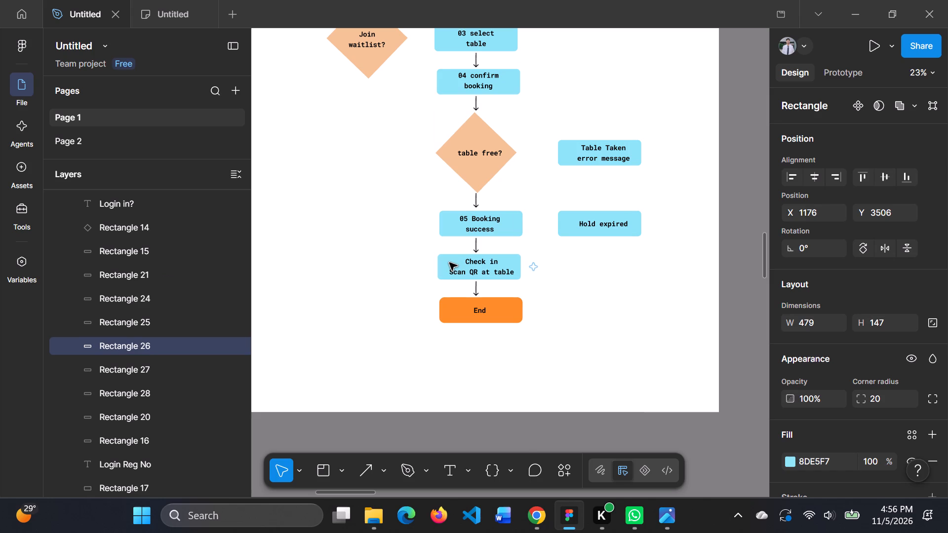
key(Right)
key(Right)
key(Right)
key(Right)
Nudge the blue rectangle behind "05 Booking success" 9 units left to X 1177, in line with the box below.
click(447, 224)
key(Left)
key(Left)
key(Left)
key(Left)
key(Left)
key(Left)
key(Left)
key(Left)
key(Left)
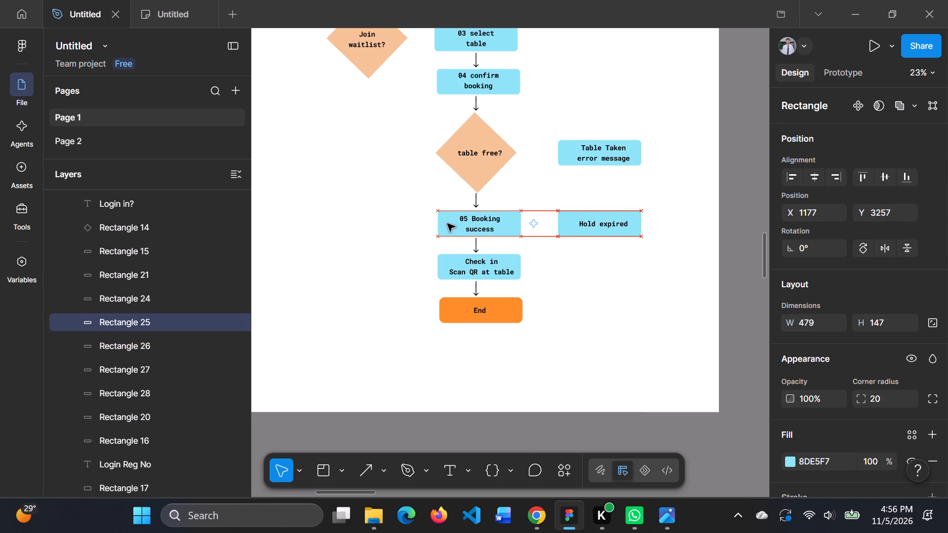
click(574, 296)
Paste a black arrow between the "Login in?" diamond and the "Login Reg No" box, rotated to 0° so it points right.
scroll(574, 296, up, 1)
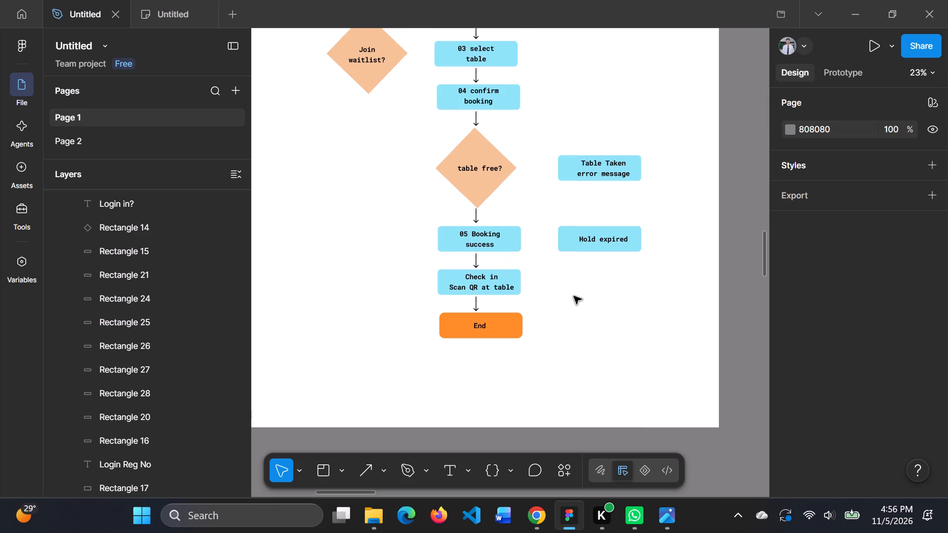
scroll(574, 296, up, 4)
scroll(574, 296, down, 1)
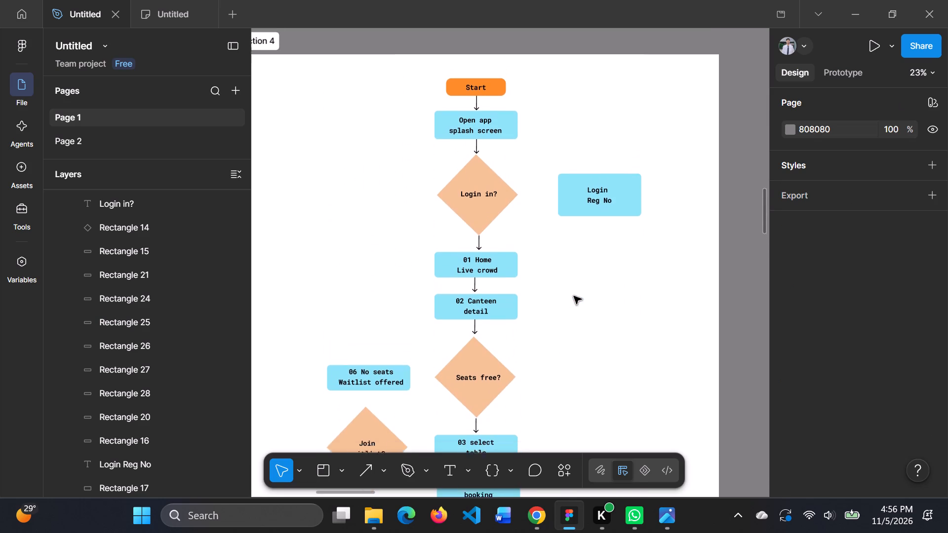
scroll(574, 296, down, 1)
scroll(573, 276, up, 1)
scroll(573, 276, down, 1)
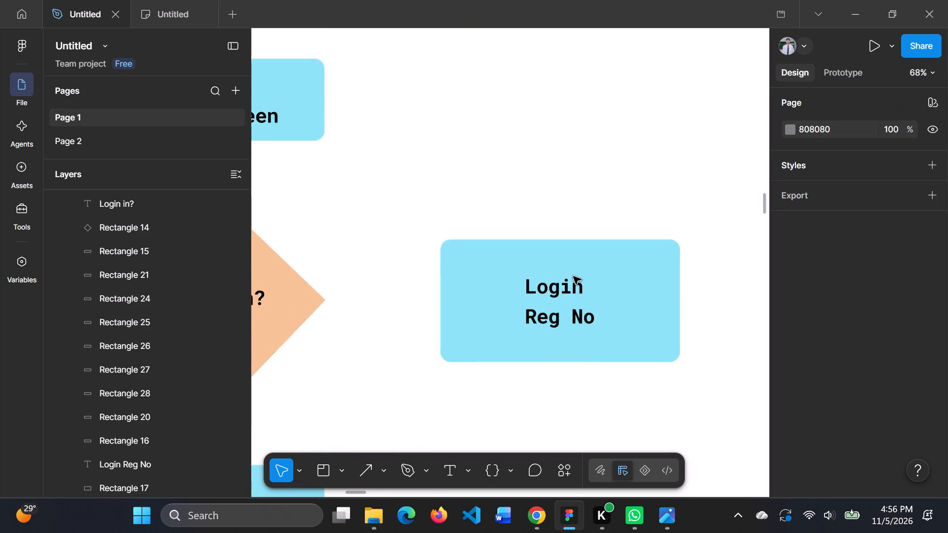
scroll(573, 276, down, 1)
key(ctrl+v)
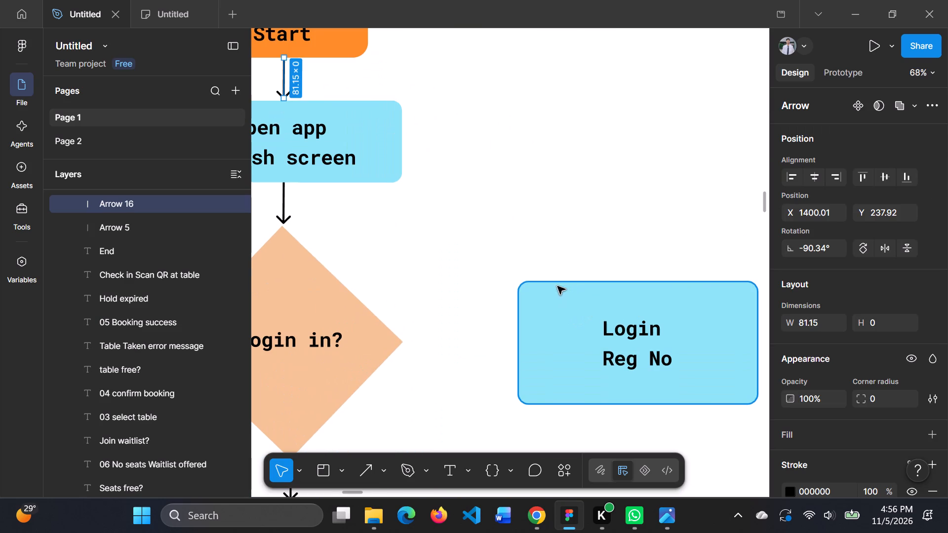
click(486, 224)
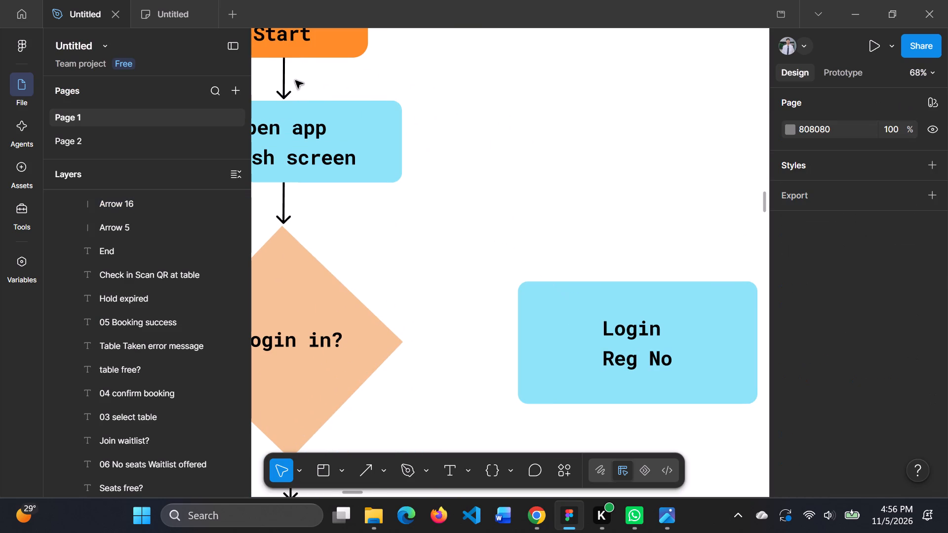
drag(283, 77, 470, 378)
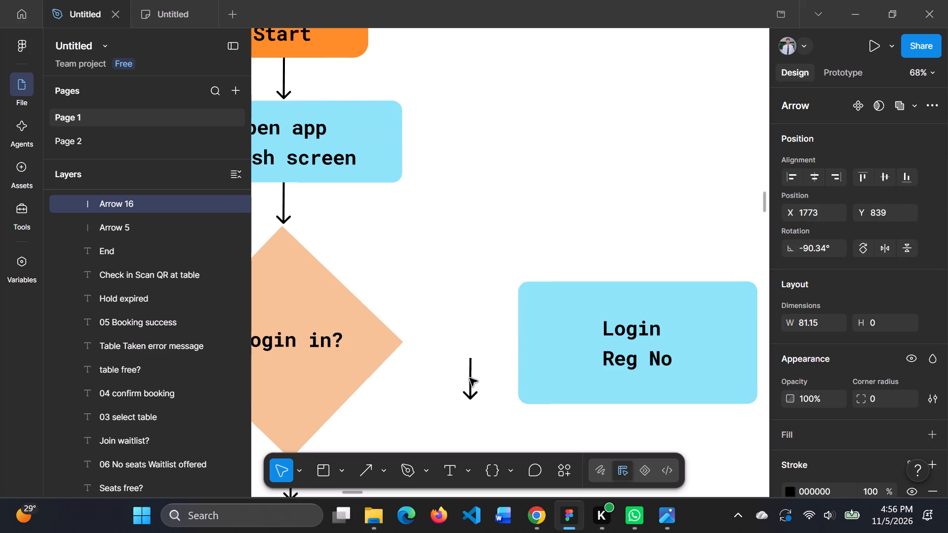
drag(470, 378, 460, 358)
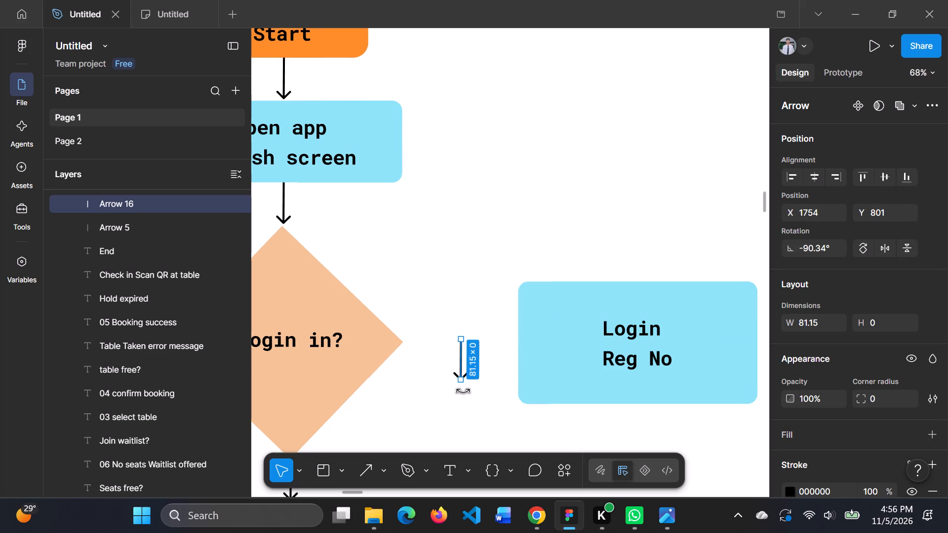
drag(463, 391, 523, 354)
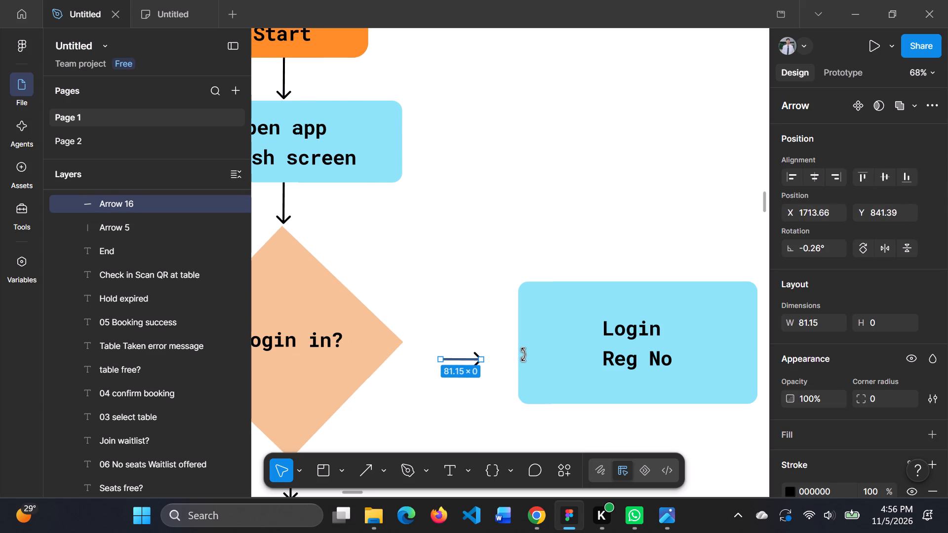
drag(523, 354, 523, 361)
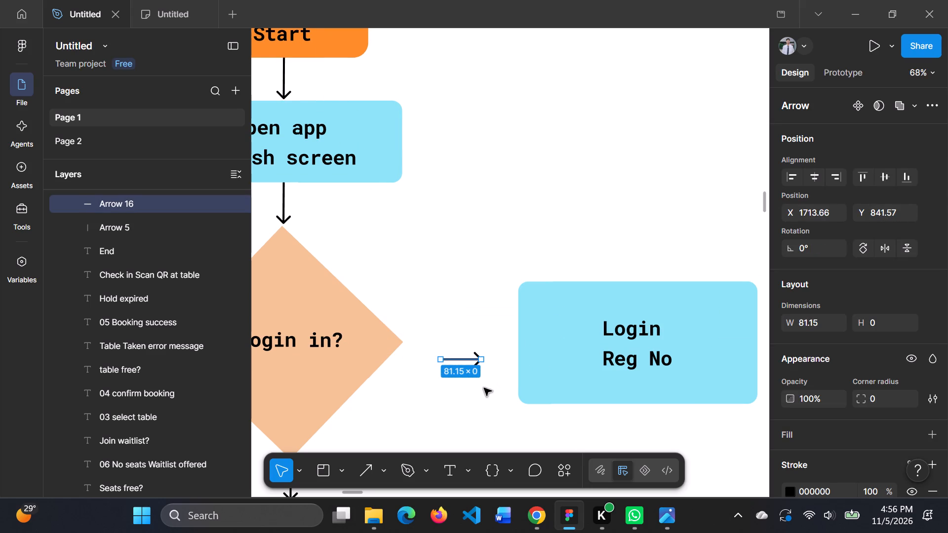
drag(484, 388, 480, 362)
click(480, 362)
Stretch the horizontal arrow from the "Login in?" diamond to the "Login Reg No" box, 212 long at X 1657, Y 808.
drag(440, 360, 429, 346)
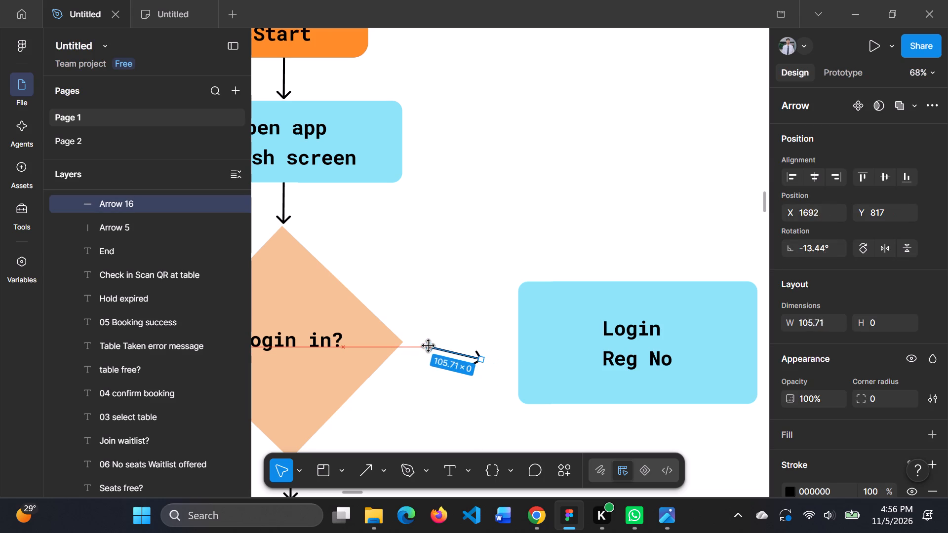
drag(429, 346, 412, 343)
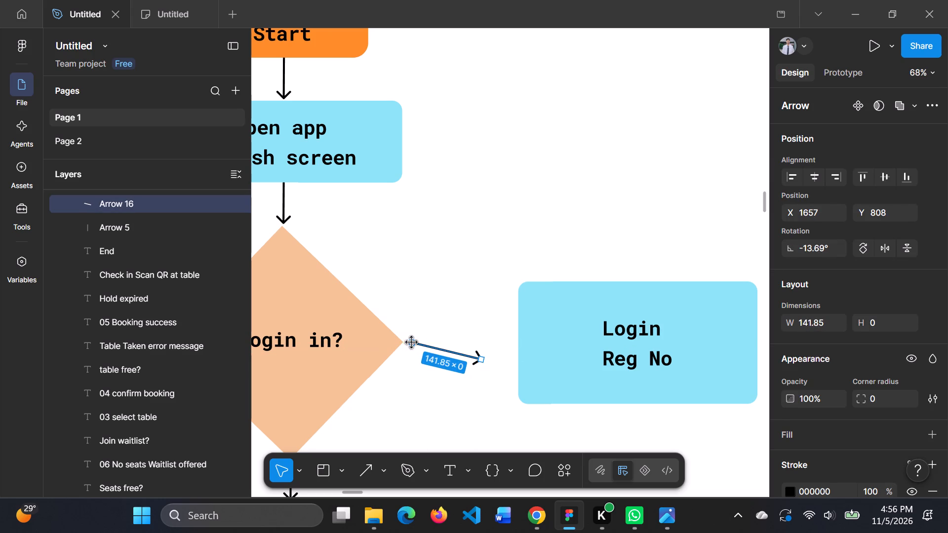
drag(477, 360, 505, 350)
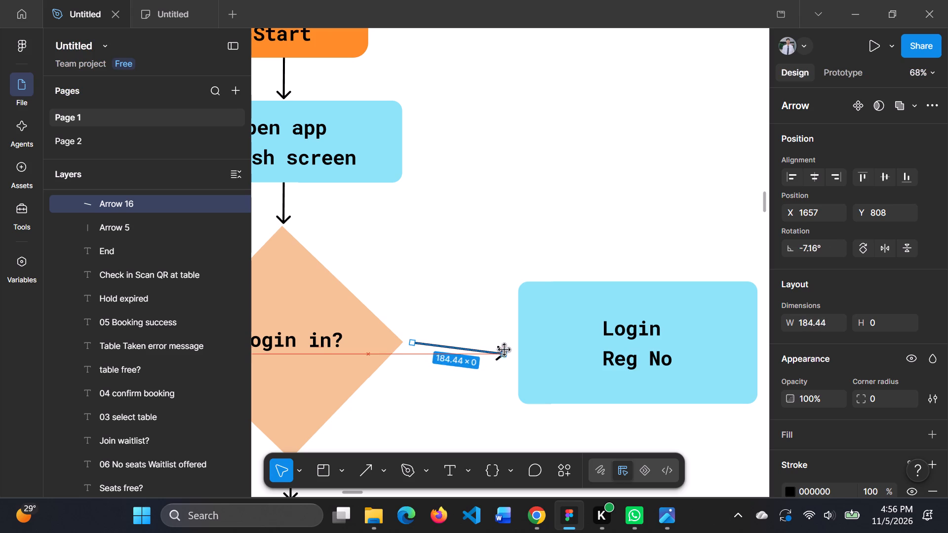
drag(505, 350, 515, 343)
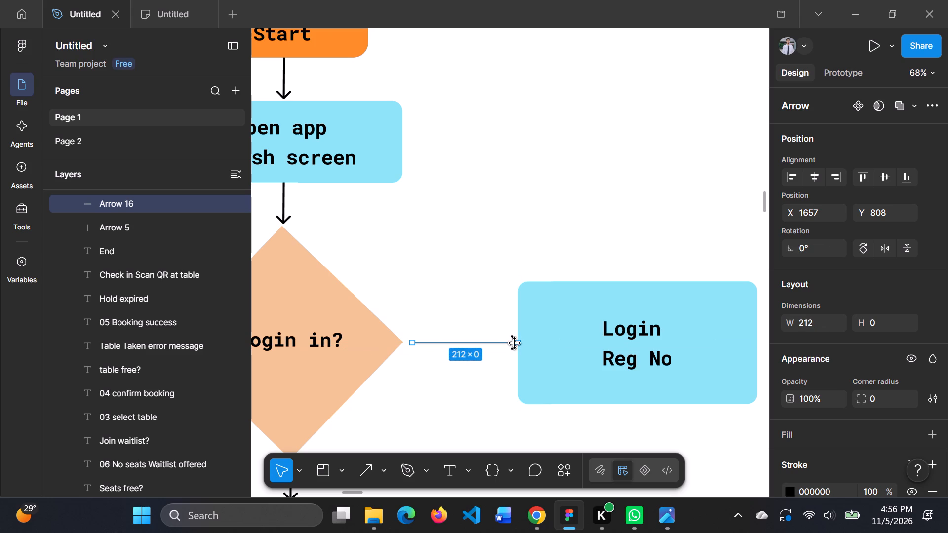
click(477, 300)
Paste another arrow and reshape it horizontally from the "table free?" diamond to "Table Taken error message", 238 long at X 1631, Y 2921.
click(478, 345)
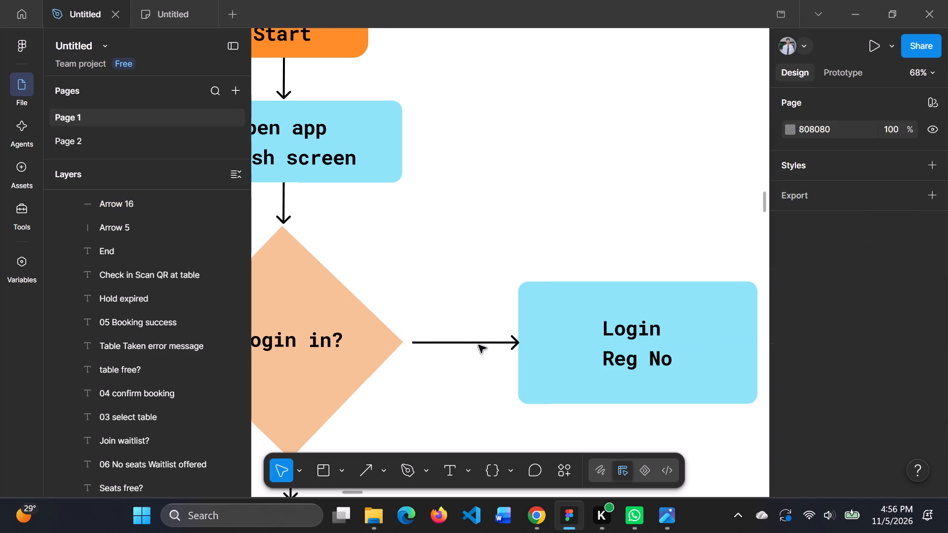
key(ctrl+c)
scroll(478, 345, down, 3)
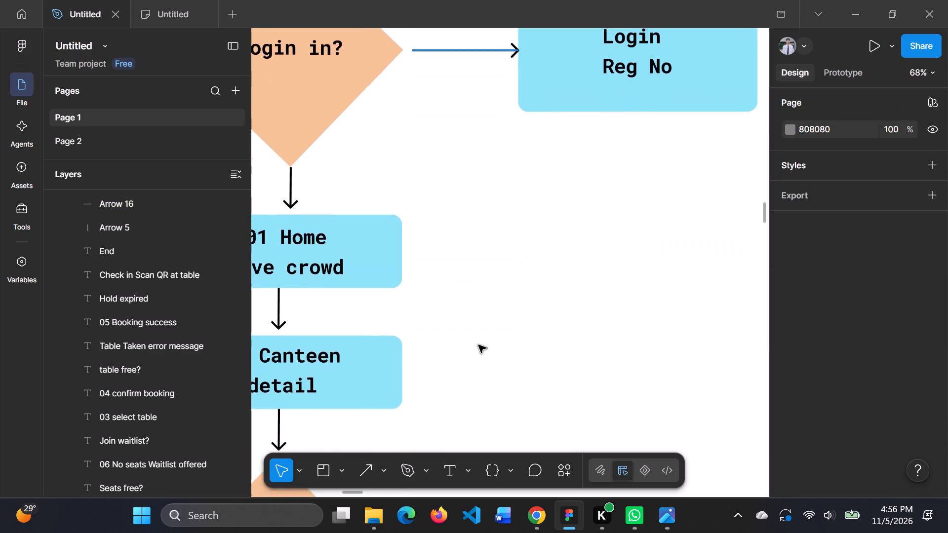
scroll(478, 345, down, 3)
scroll(478, 345, up, 2)
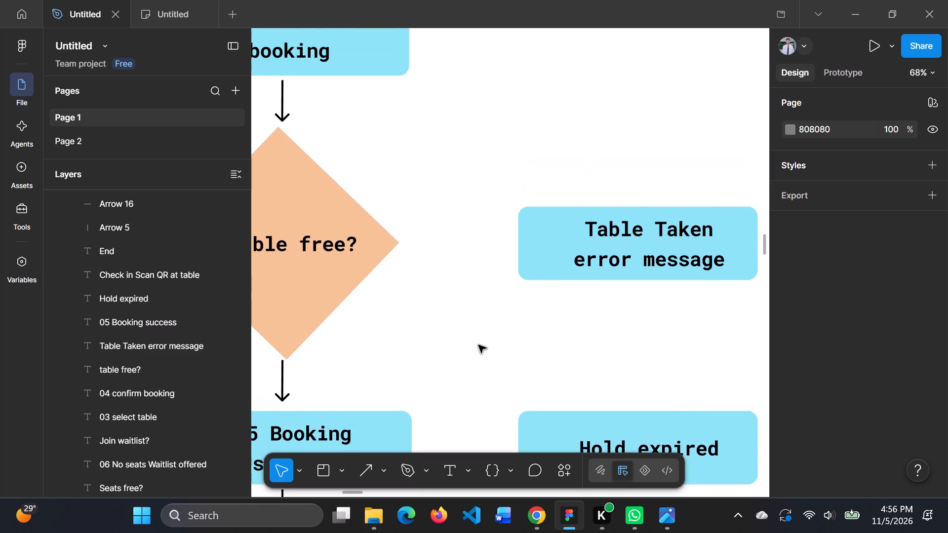
scroll(478, 345, up, 1)
click(451, 257)
key(ctrl+v)
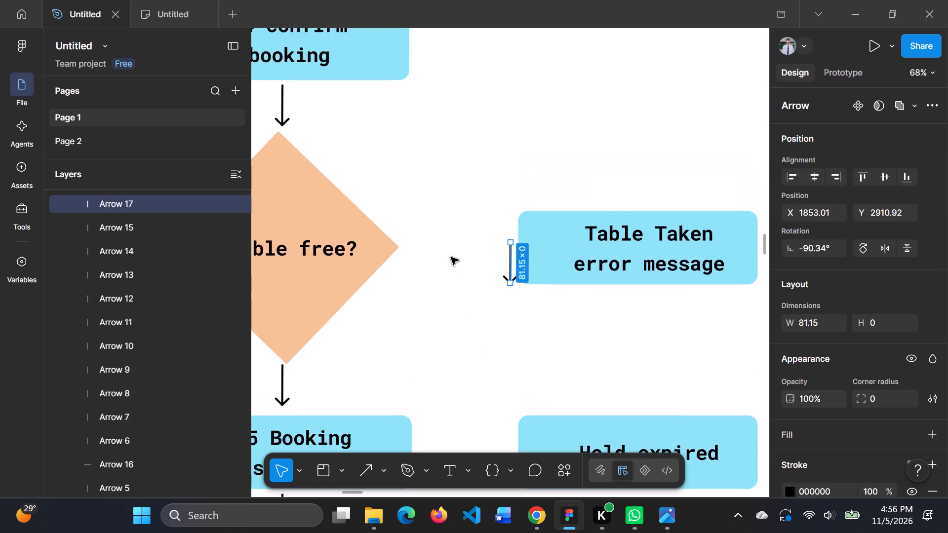
drag(511, 245, 401, 250)
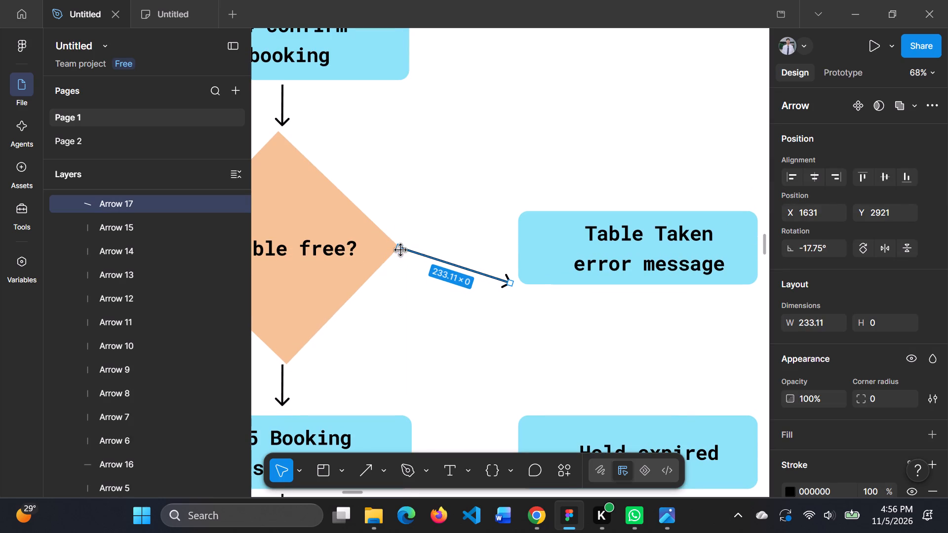
shift+drag(510, 283, 507, 253)
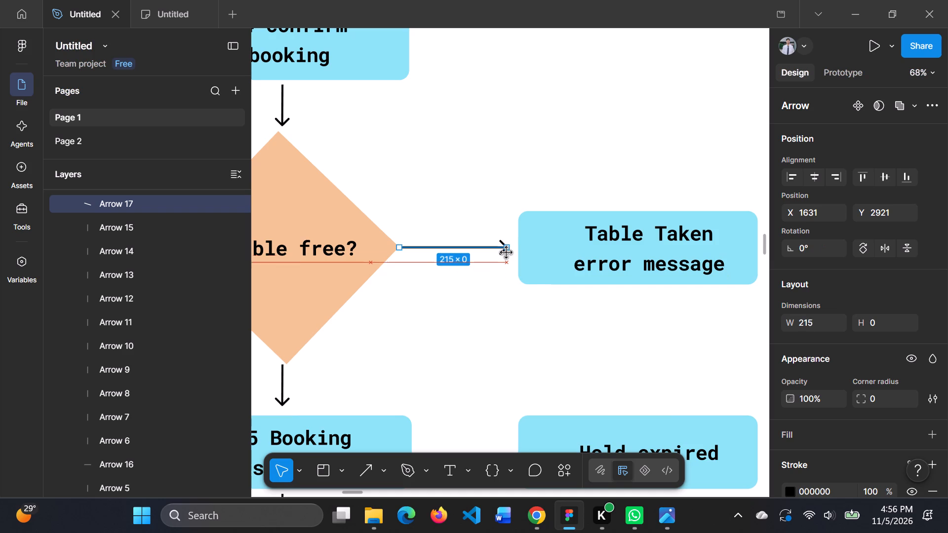
shift+drag(507, 253, 520, 257)
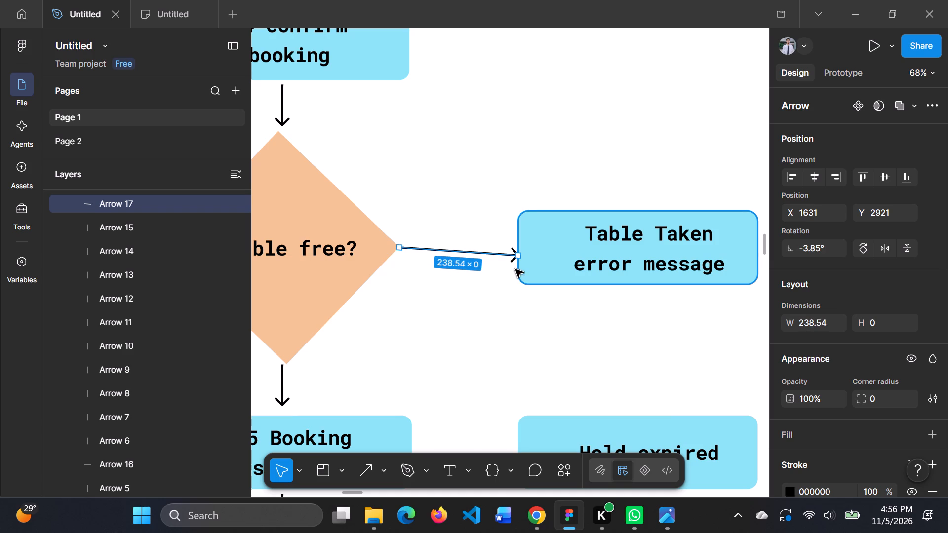
shift+drag(515, 260, 516, 255)
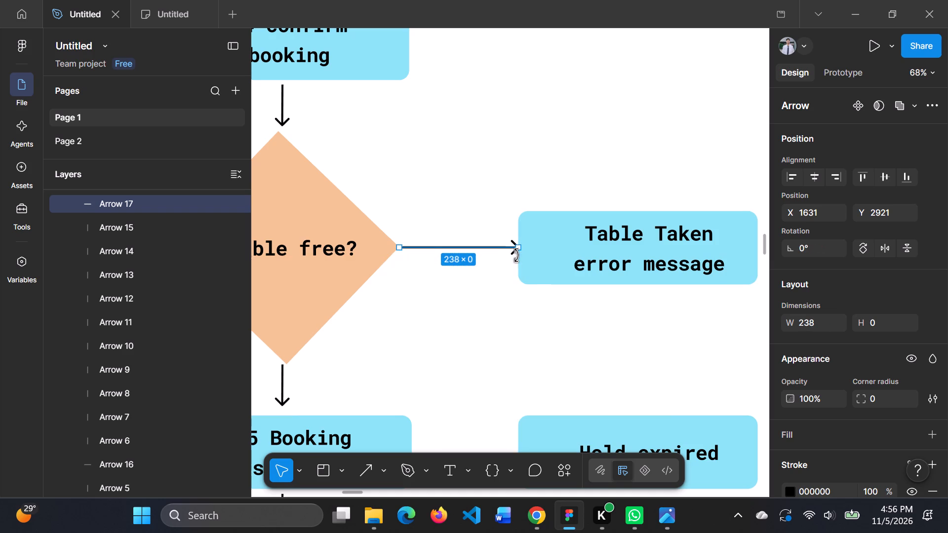
click(501, 315)
Examine the reference flowchart's connections around "Table free?", "05 Booking success" and "Hold expired" against the rebuilt flow.
scroll(501, 315, right, 1)
scroll(501, 315, down, 1)
scroll(501, 315, left, 1)
scroll(501, 315, right, 1)
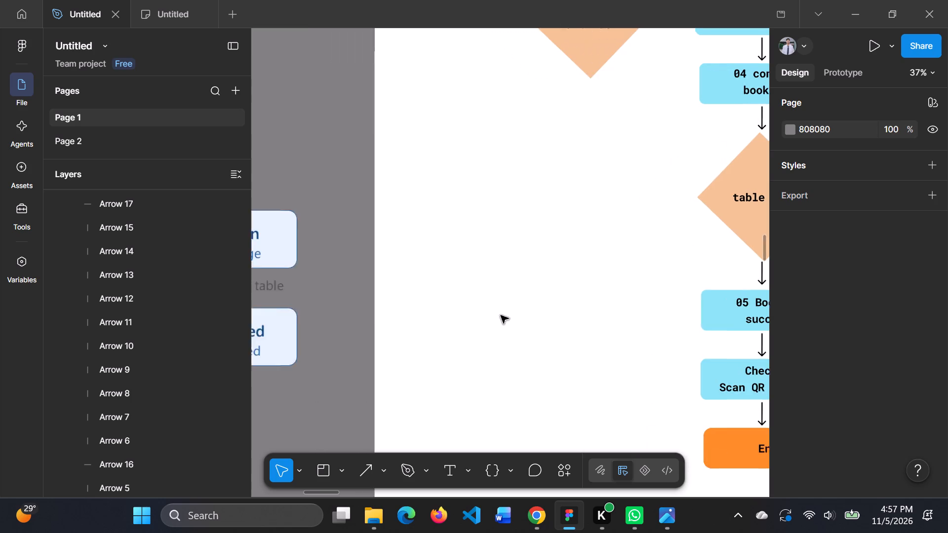
scroll(501, 315, right, 2)
scroll(501, 315, left, 1)
scroll(501, 315, up, 1)
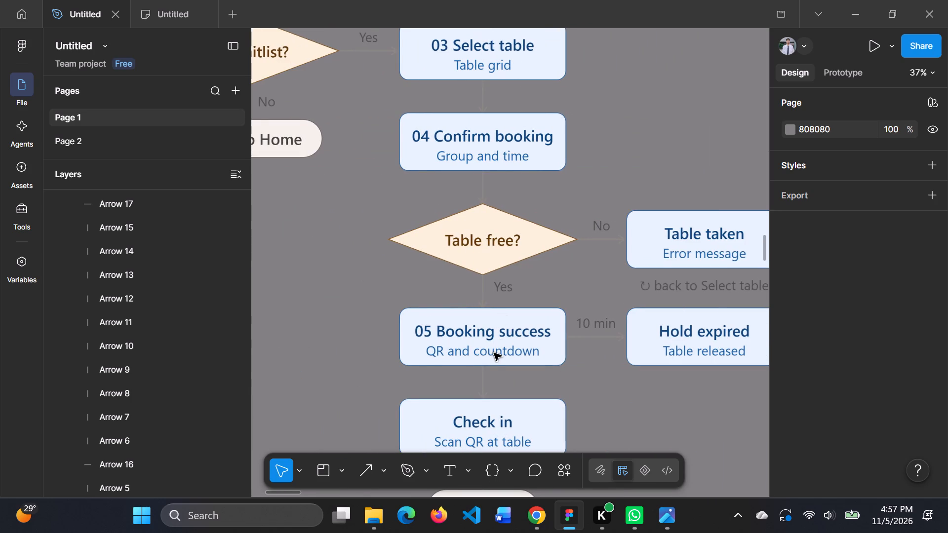
scroll(494, 353, left, 1)
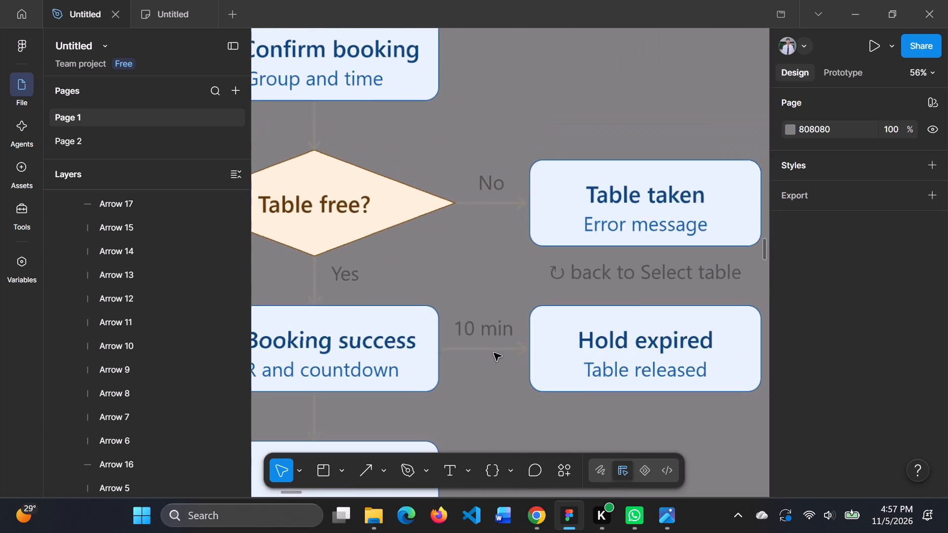
scroll(494, 353, left, 9)
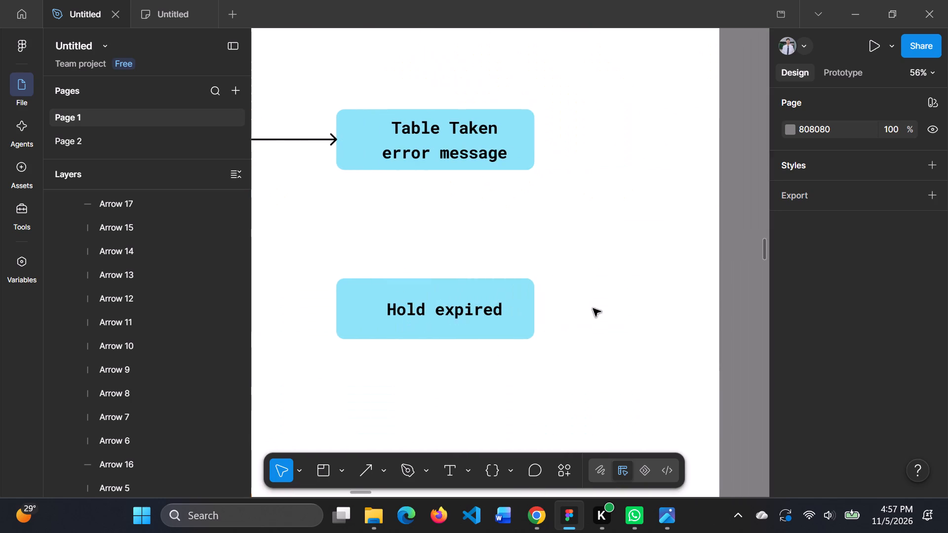
scroll(593, 308, right, 1)
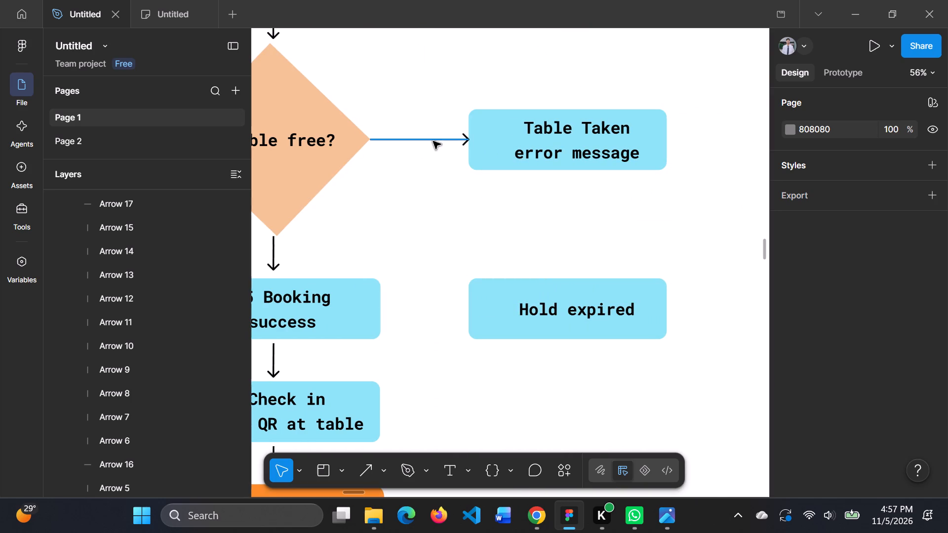
Duplicate the "Table Taken" arrow between "05 Booking success" and "Hold expired", shortened to 188 at about X 1665, Y 3330.
click(433, 141)
key(ctrl+c)
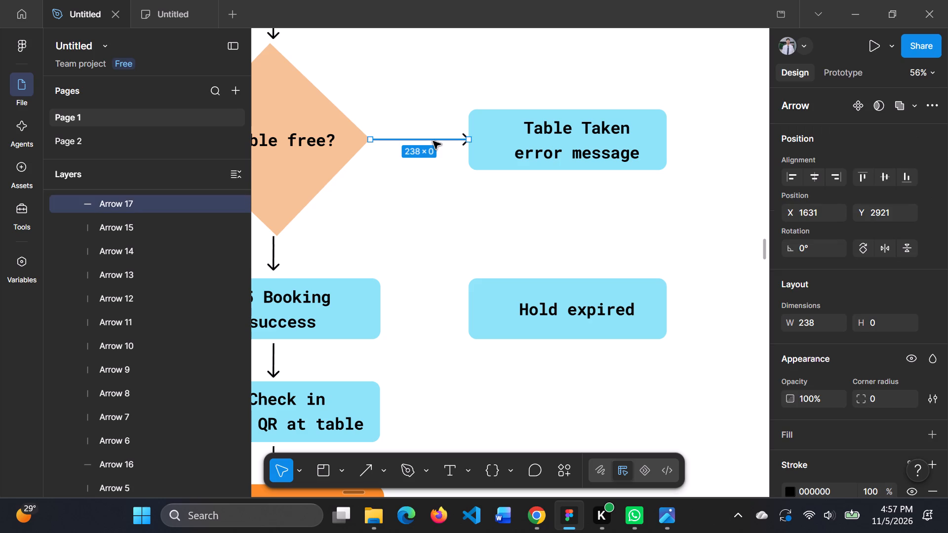
key(ctrl+v)
drag(432, 140, 426, 263)
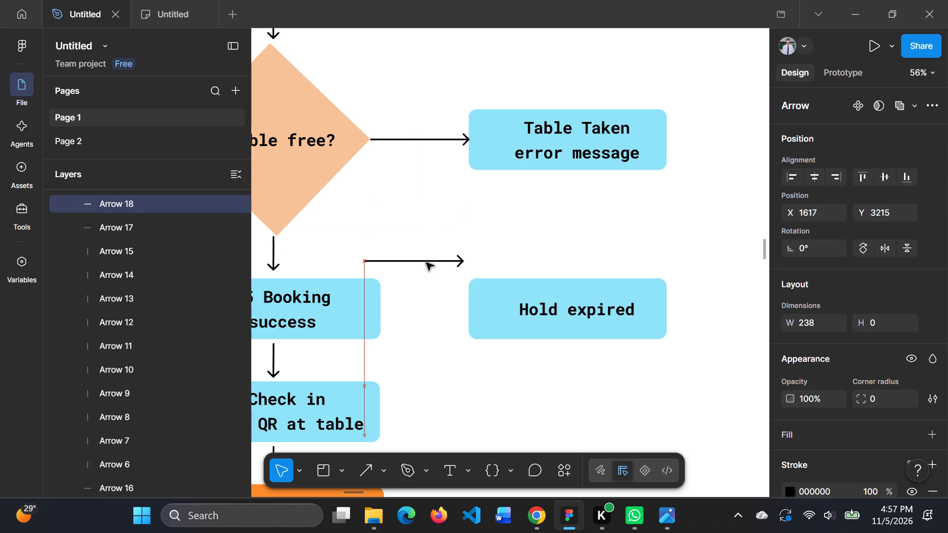
drag(426, 263, 439, 313)
drag(379, 316, 387, 316)
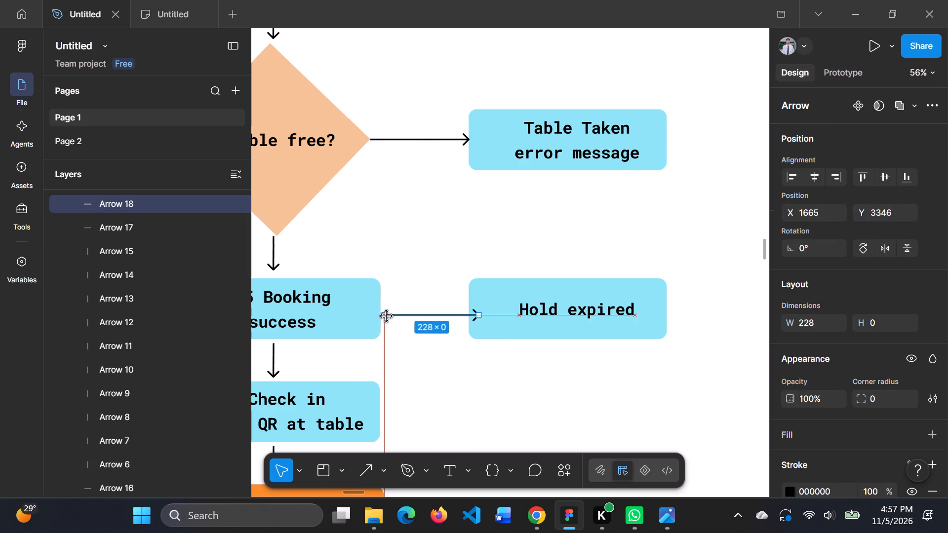
drag(387, 316, 400, 316)
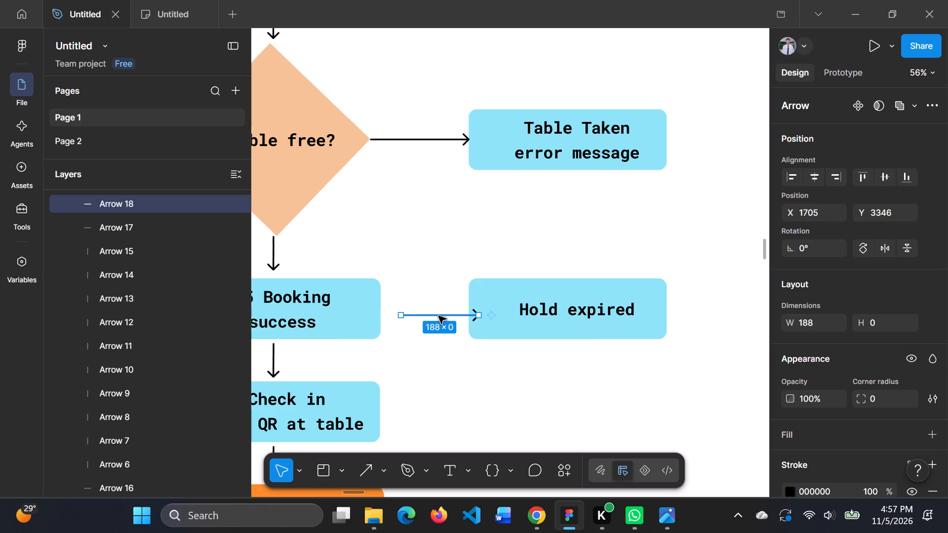
drag(438, 316, 422, 310)
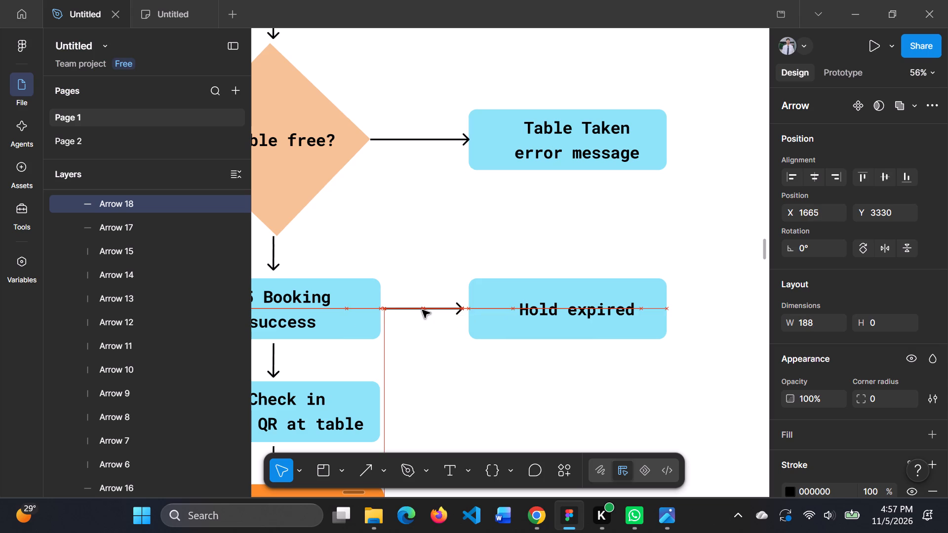
drag(422, 310, 422, 311)
click(529, 381)
Paste a copy of the "table free?" to "Table Taken" arrow between "06 No seats Waitlist offered" and "Seats free?", at X 988, Y 1861.
scroll(529, 381, right, 1)
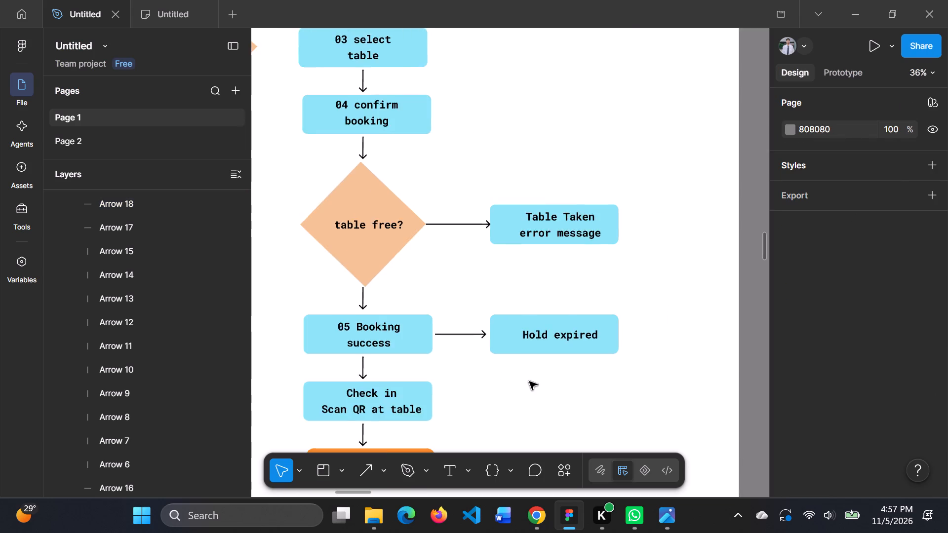
scroll(529, 381, right, 1)
scroll(529, 381, down, 1)
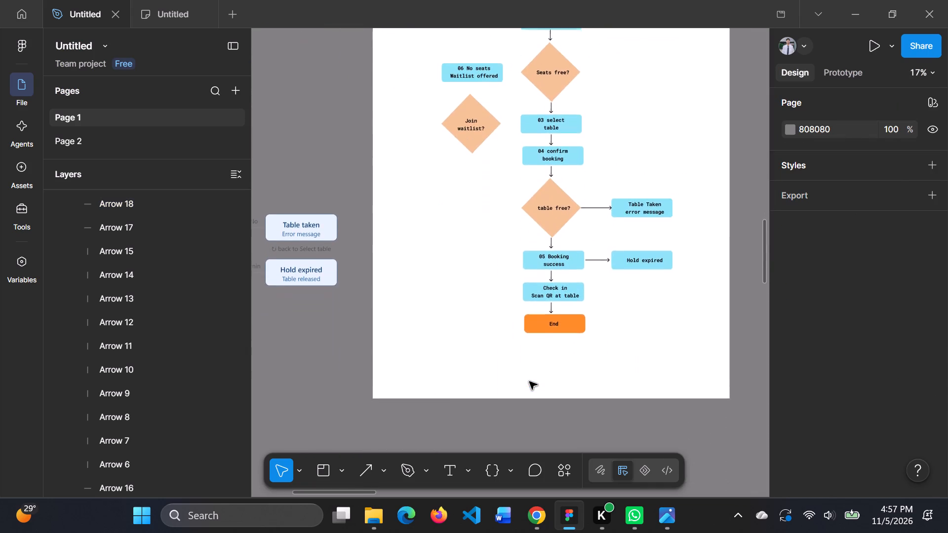
scroll(529, 381, up, 2)
scroll(529, 381, down, 1)
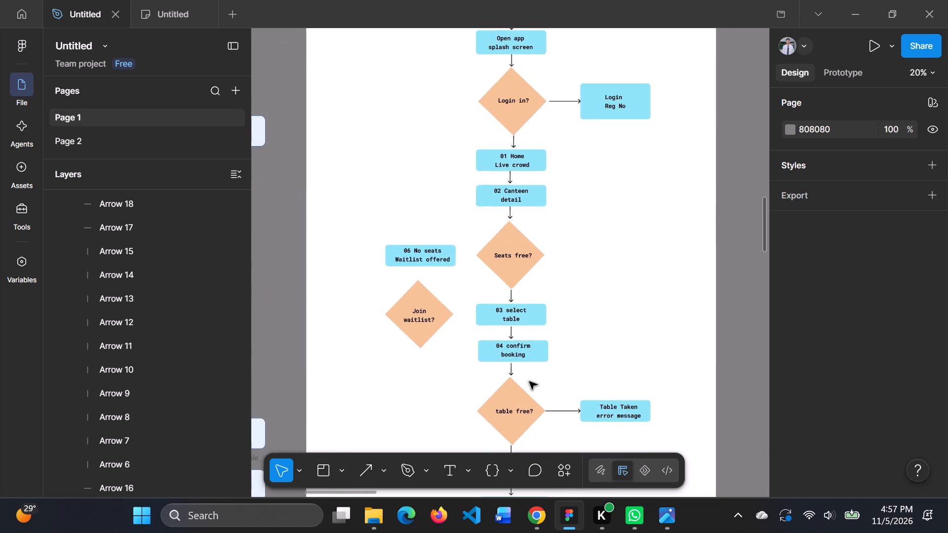
scroll(529, 381, down, 1)
click(571, 383)
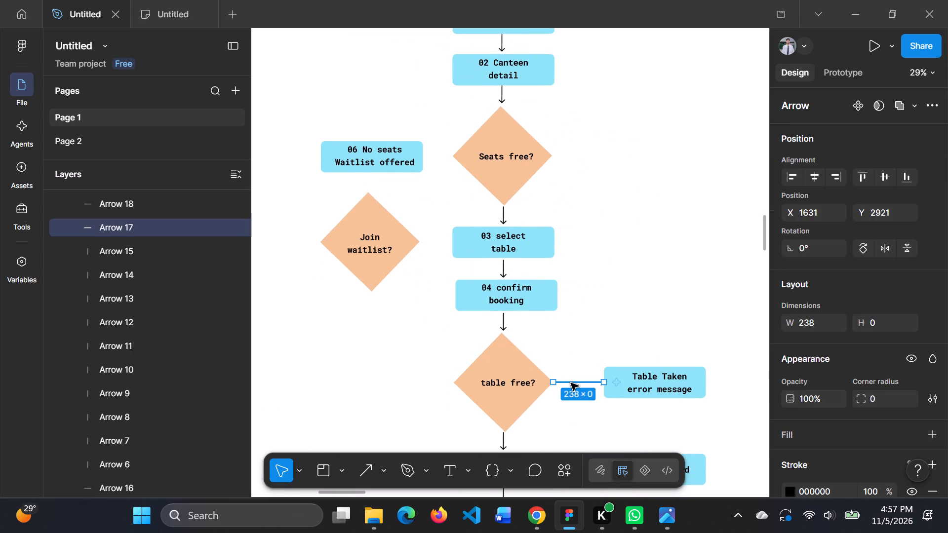
key(ctrl+c)
click(436, 301)
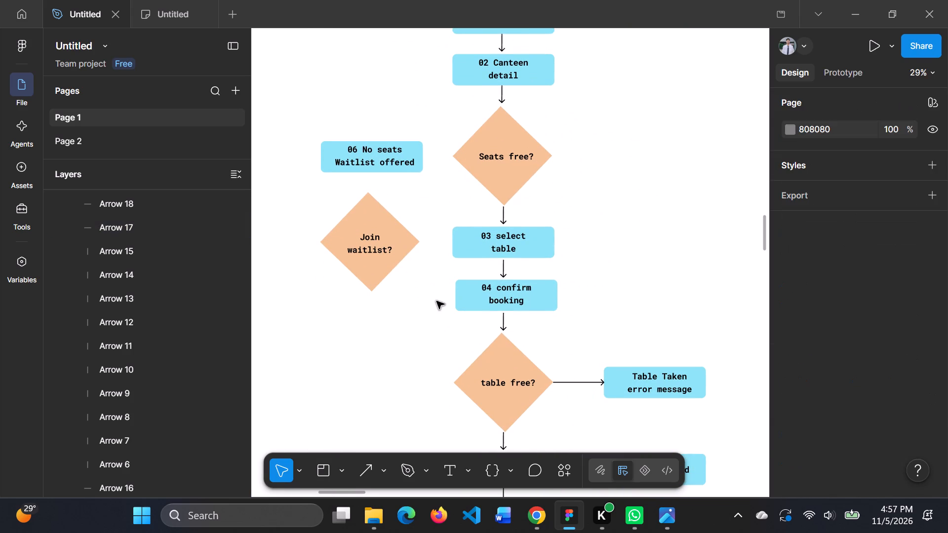
key(ctrl+v)
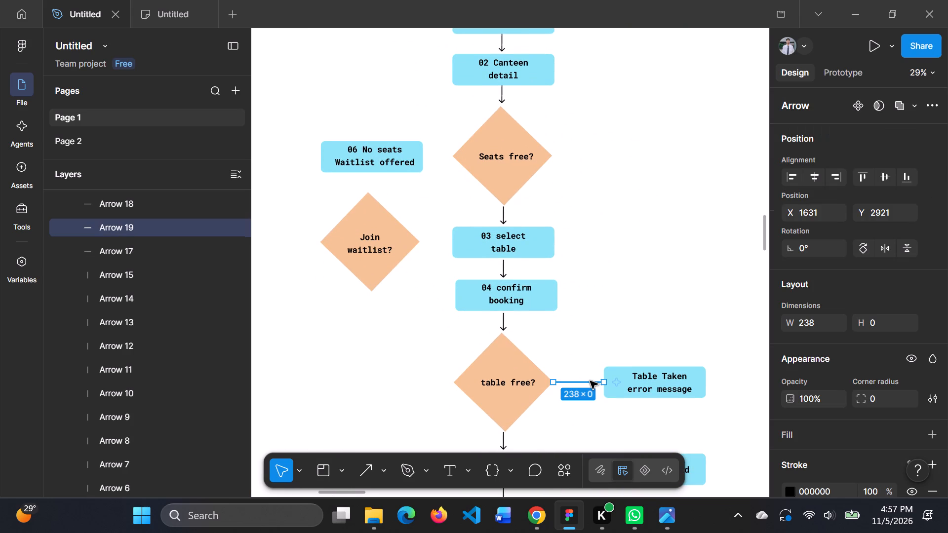
drag(586, 383, 447, 169)
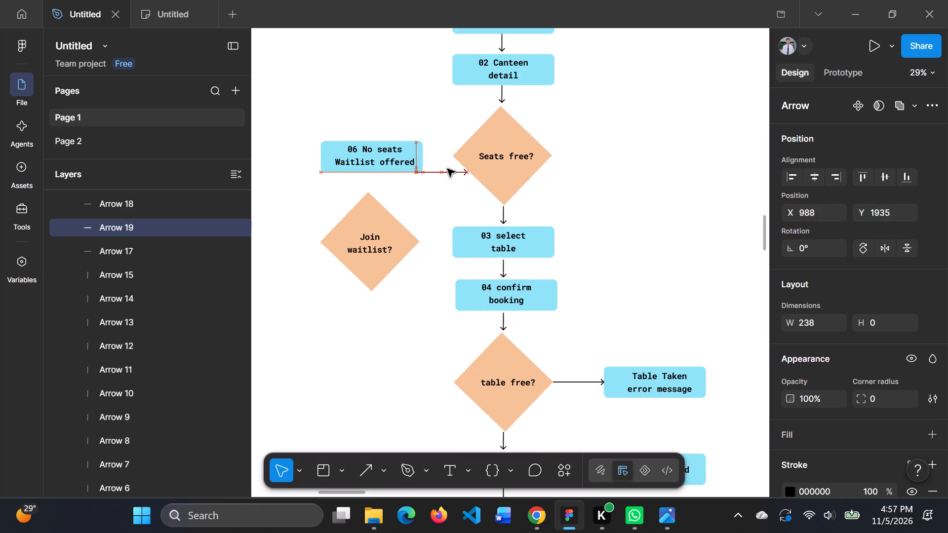
drag(447, 169, 449, 157)
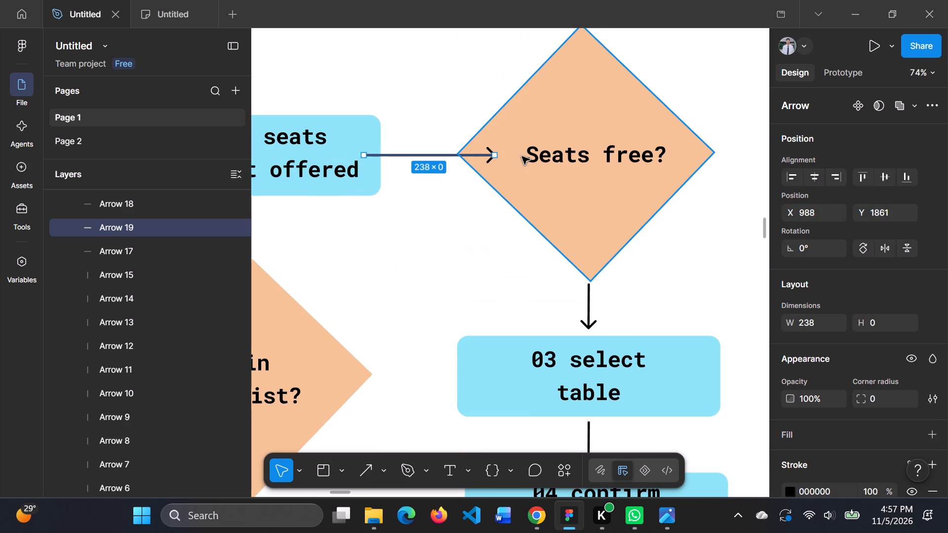
Rotate the pasted arrow to 180° and shorten it to 139 so it runs from "Seats free?" to the "06 No seats" box.
drag(505, 154, 407, 68)
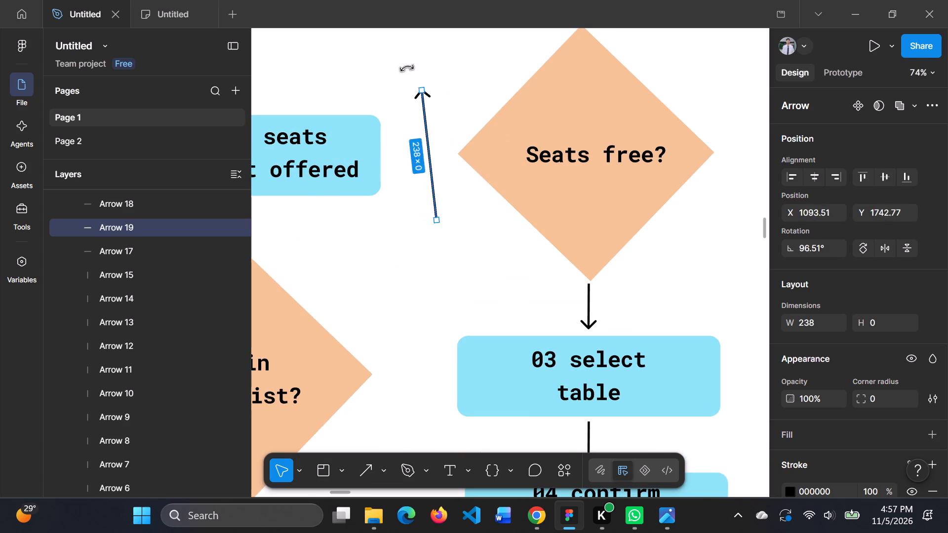
drag(407, 68, 347, 151)
drag(495, 156, 456, 157)
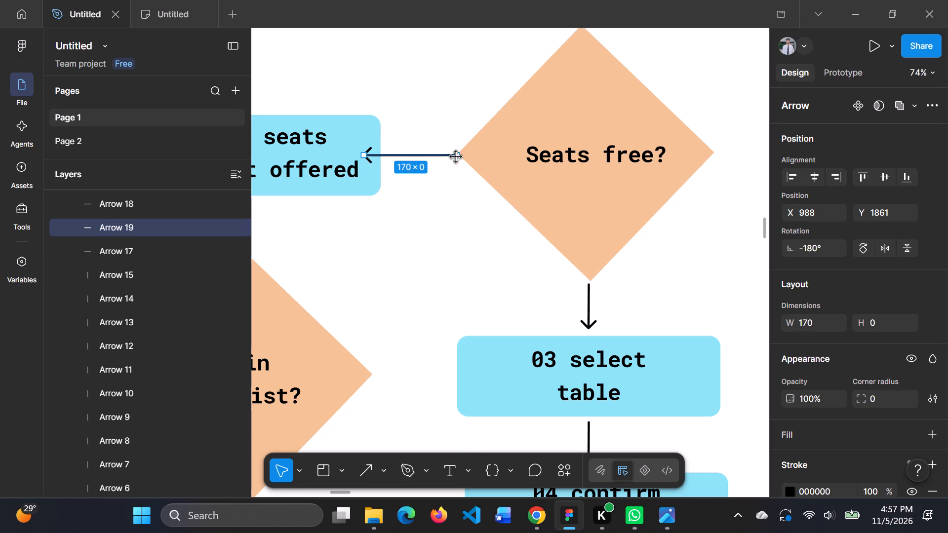
shift+drag(364, 155, 380, 155)
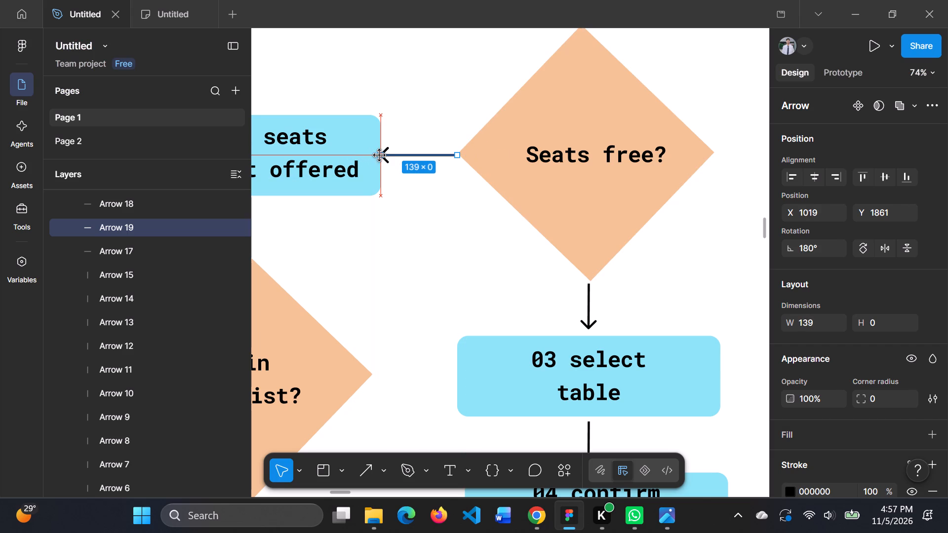
shift+drag(380, 155, 381, 155)
click(437, 197)
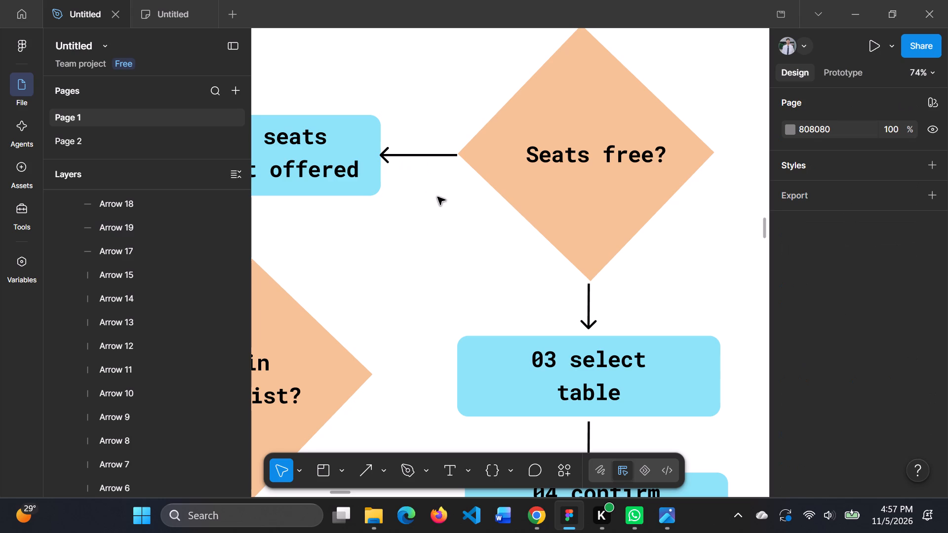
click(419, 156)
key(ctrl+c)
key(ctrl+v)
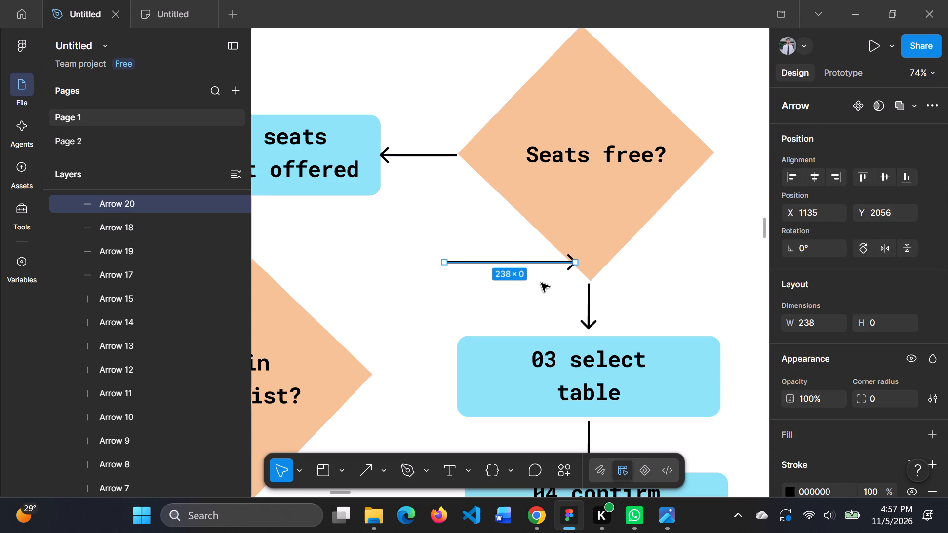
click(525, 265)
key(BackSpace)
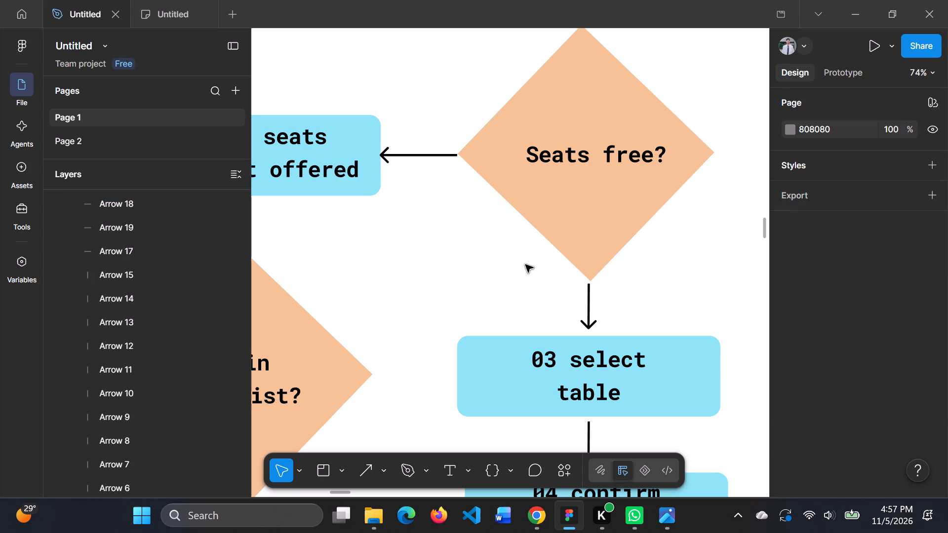
Duplicate the "Seats free?" side arrow between "03 select table" and the "Join waitlist?" diamond, at about X 1020, Y 2263.
click(429, 156)
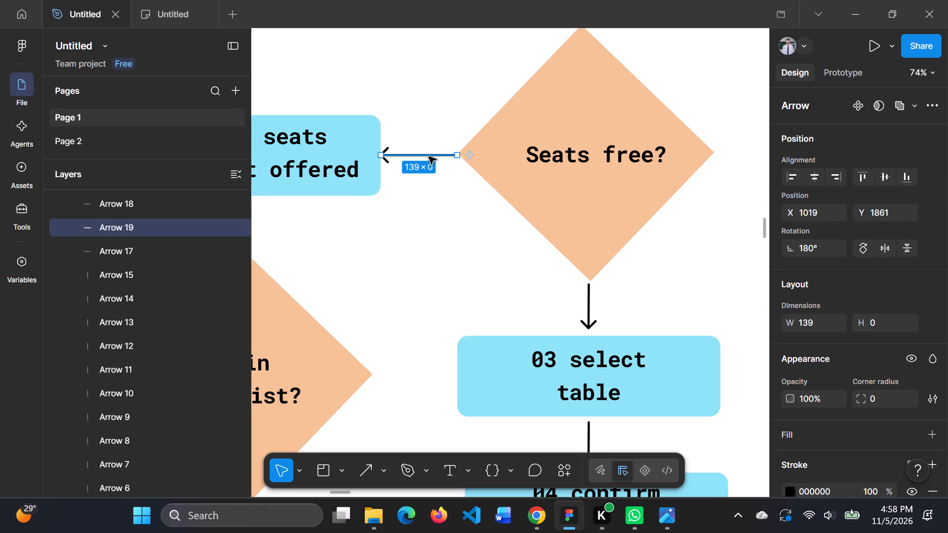
key(ctrl+c)
key(ctrl+v)
drag(426, 157, 428, 379)
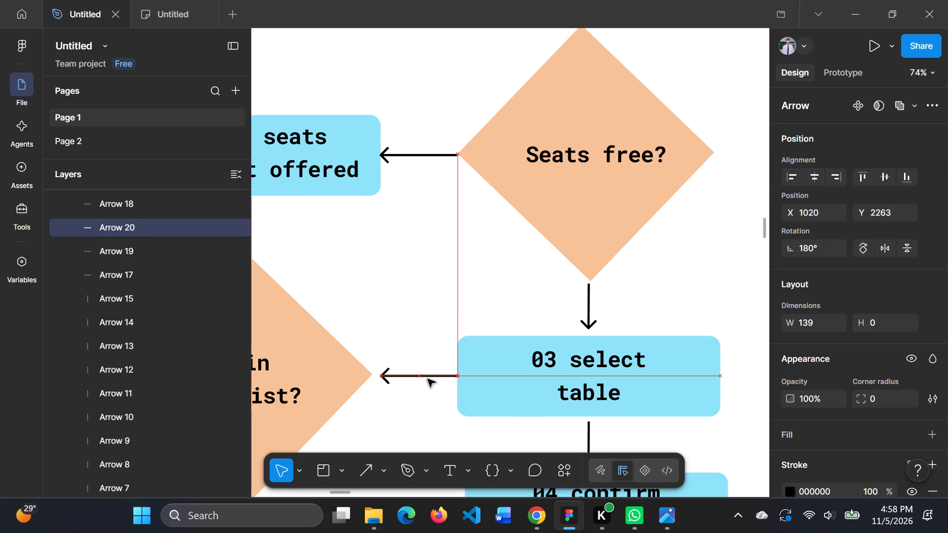
drag(428, 379, 428, 379)
click(425, 324)
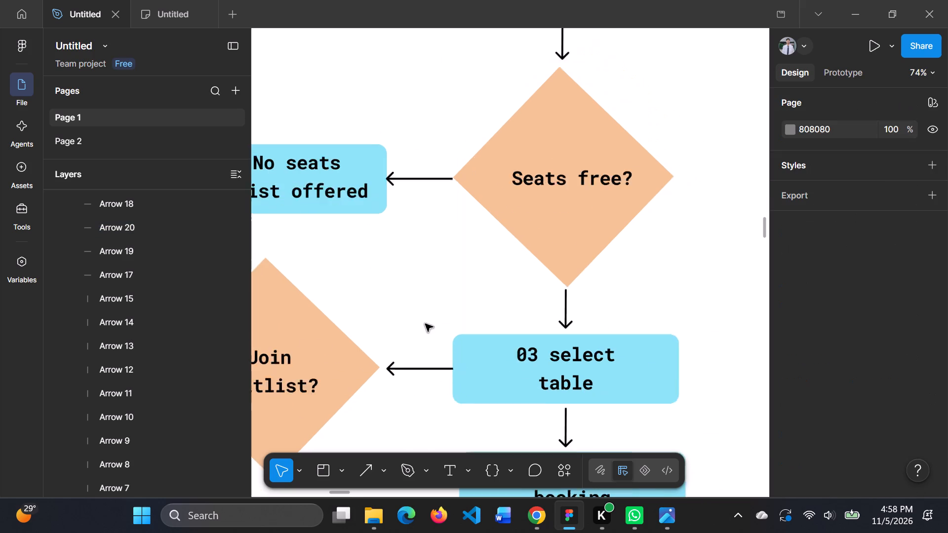
Review the connected flow in Section 4 from top to "End" and check the reference flowchart's branch labels around "Logged in?".
click(532, 315)
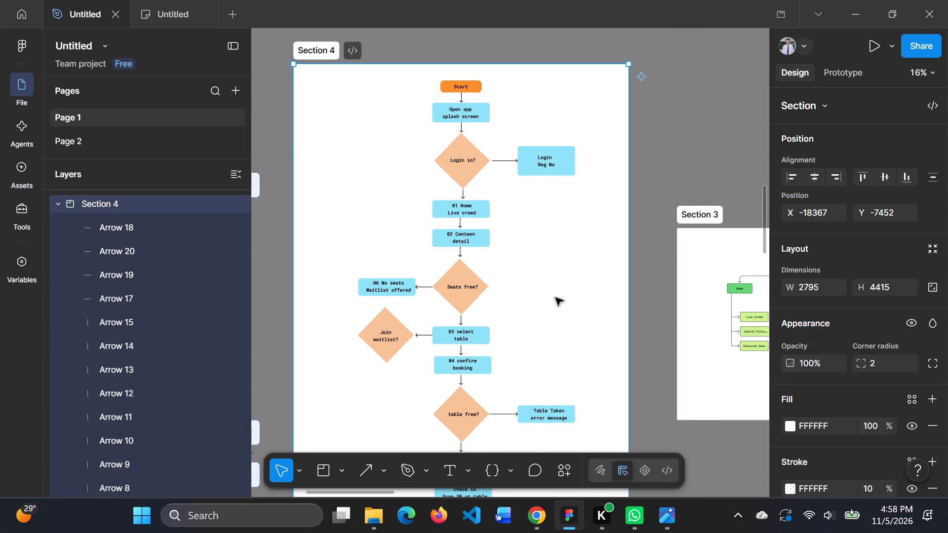
click(555, 298)
scroll(555, 298, down, 2)
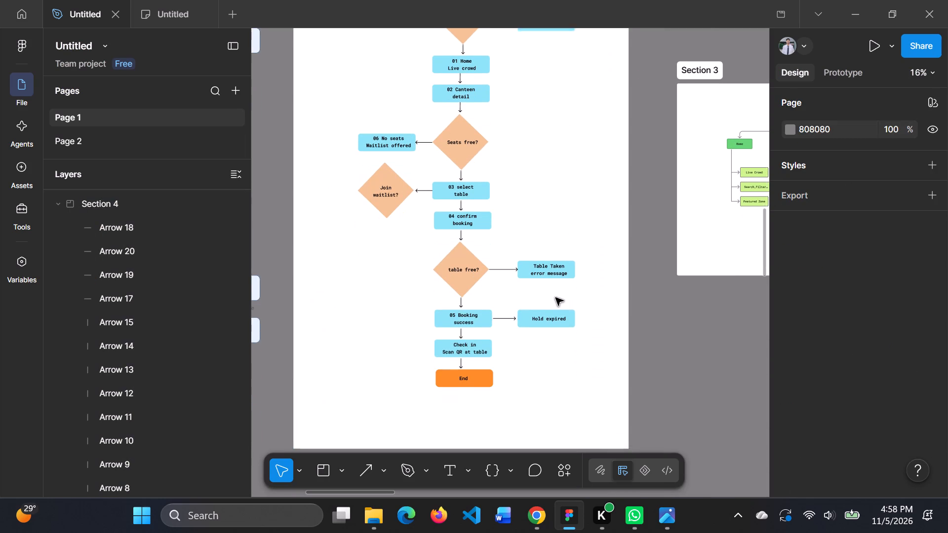
click(668, 338)
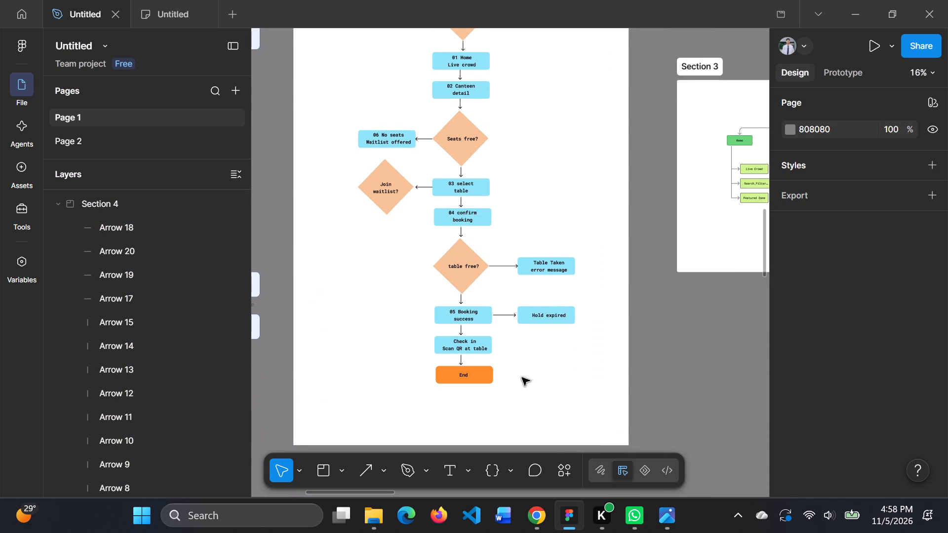
scroll(504, 385, up, 1)
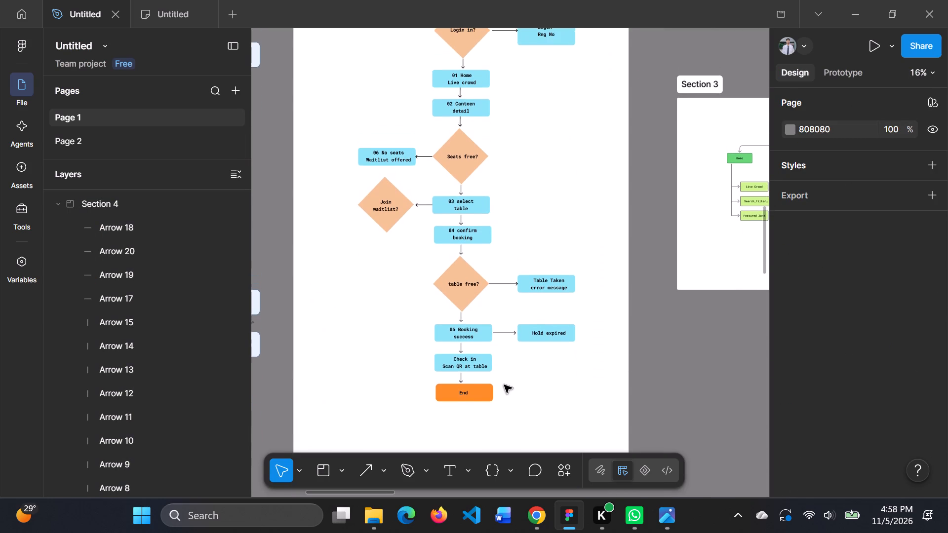
scroll(504, 385, right, 2)
scroll(504, 385, up, 1)
scroll(504, 385, right, 1)
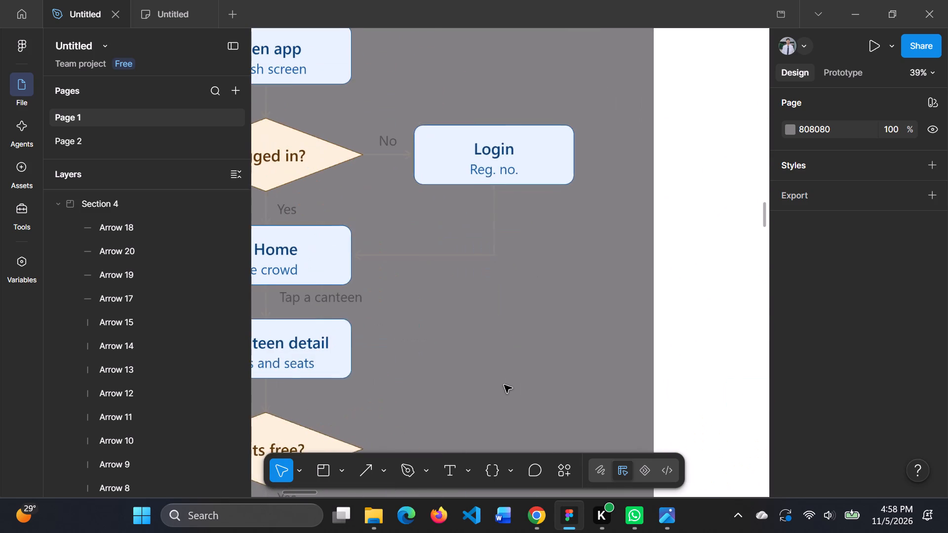
scroll(504, 385, right, 1)
scroll(504, 385, up, 1)
Add a "No" text label above the arrow from "Login in?" to "Login Reg No", at about X 1694, Y 730.
scroll(504, 385, left, 4)
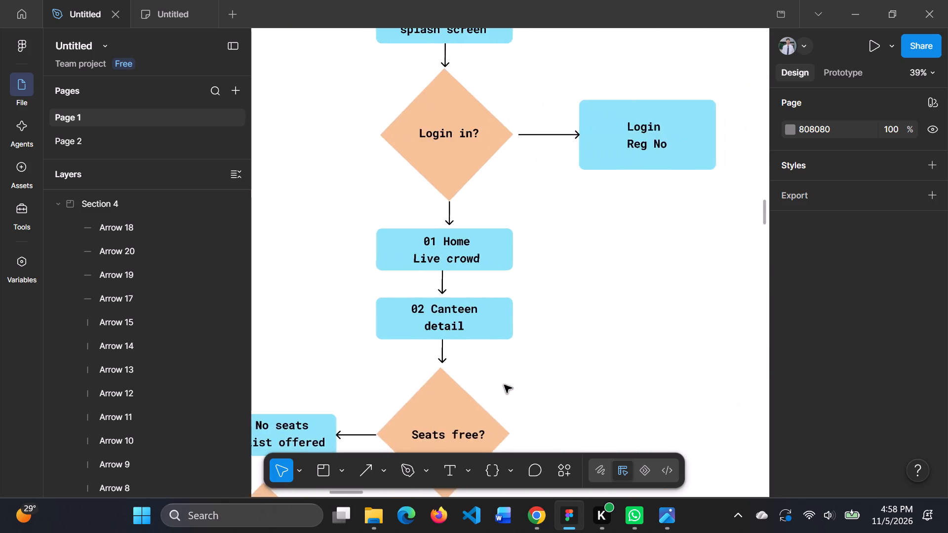
scroll(504, 385, up, 2)
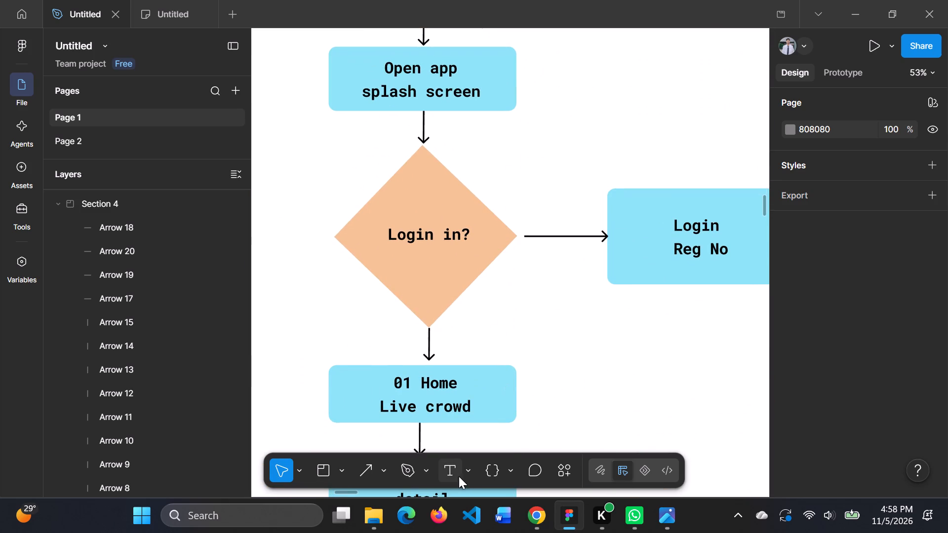
click(451, 473)
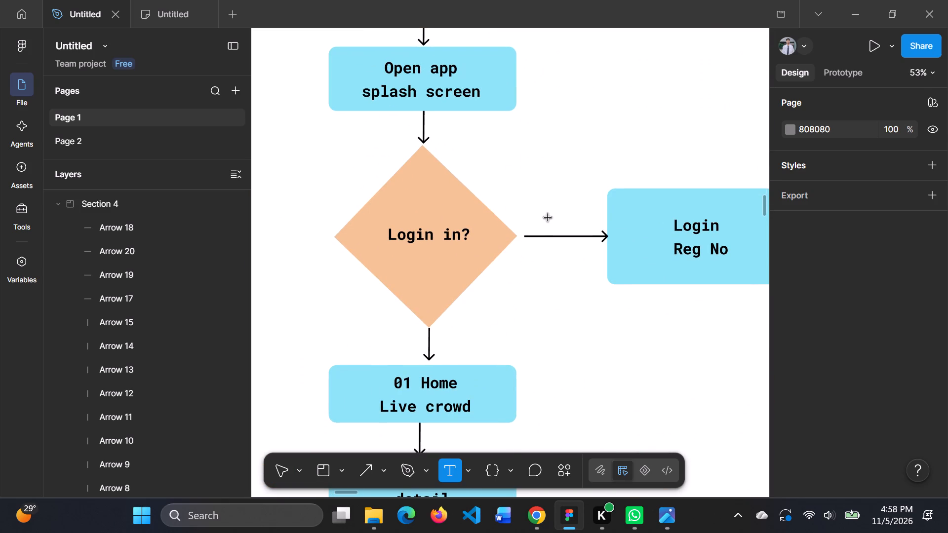
click(548, 218)
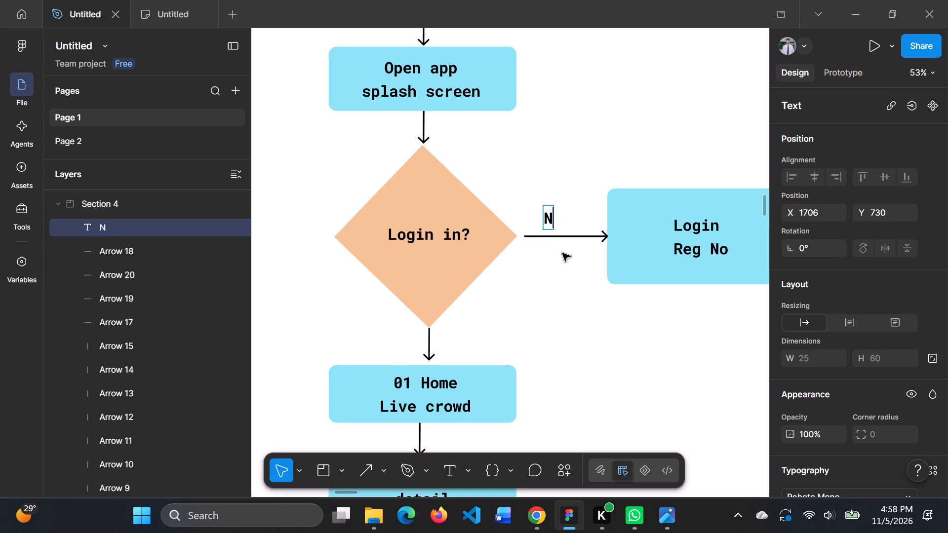
key(o)
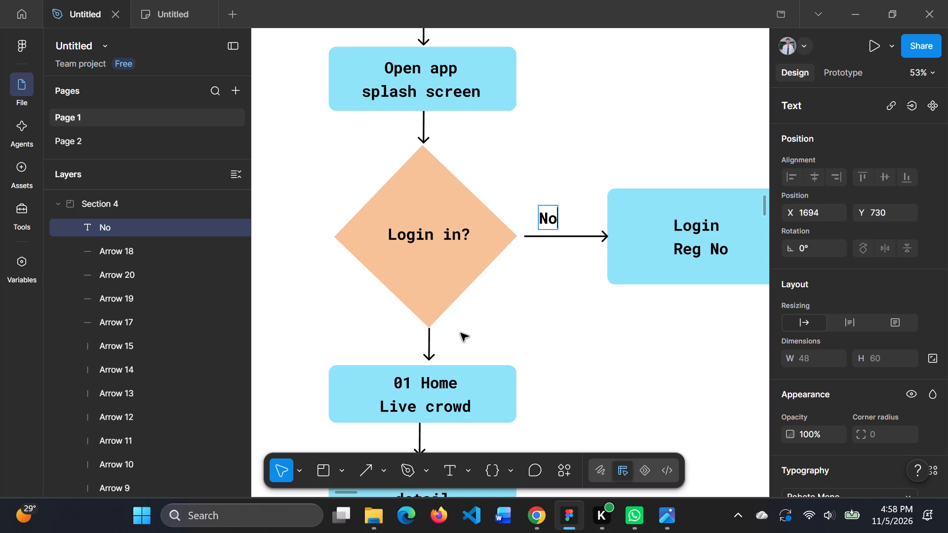
click(461, 333)
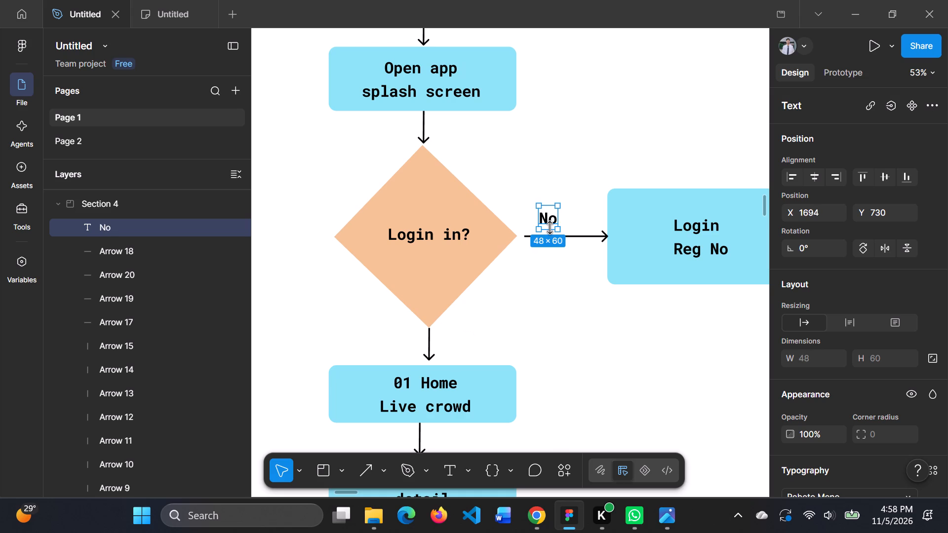
Duplicate the "No" label beside the arrow from "Login in?" to "01 Home", change it to "Yes", at about X 1439, Y 1042.
click(579, 203)
click(549, 223)
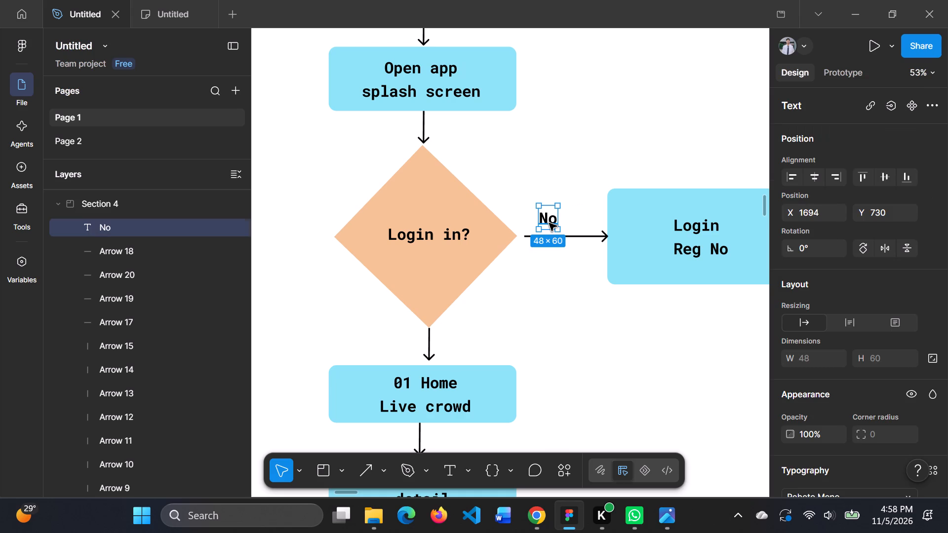
key(ctrl+c)
click(474, 335)
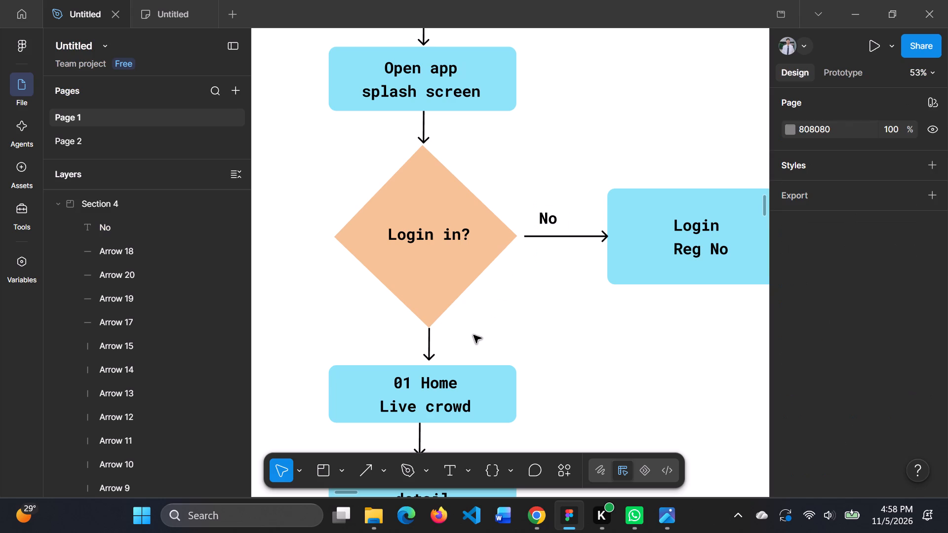
key(ctrl+v)
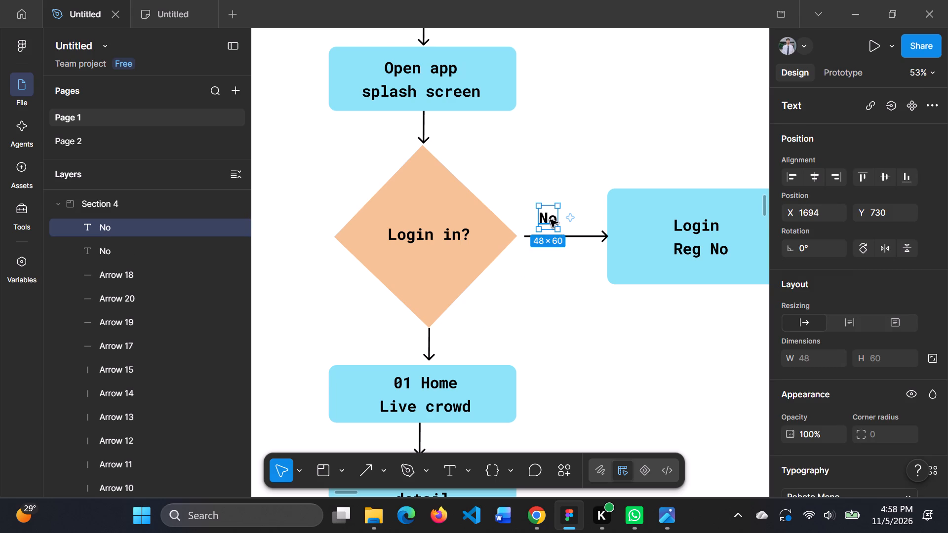
drag(549, 217, 453, 338)
double_click(453, 338)
key(BackSpace)
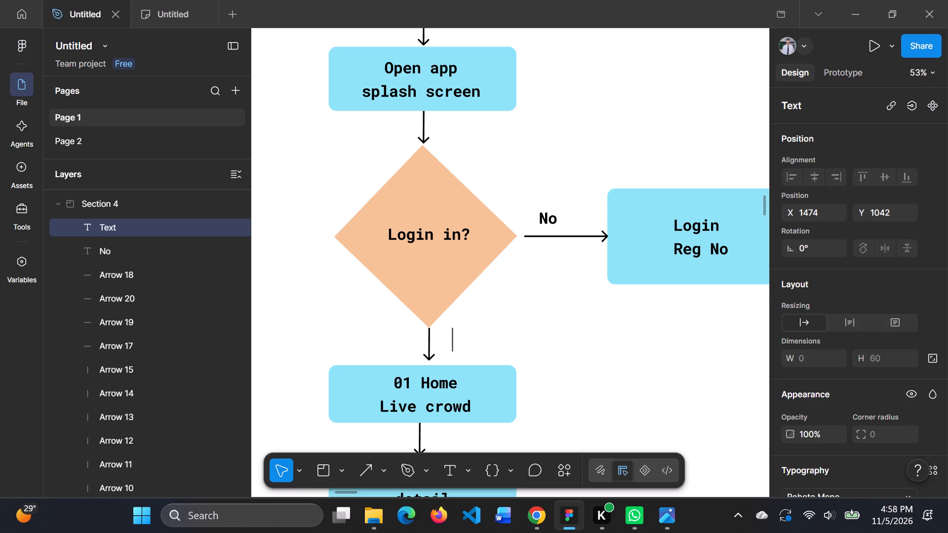
click(557, 339)
Following the reference flowchart, add a "Tap a Canteen" label beside the arrow from "01 Home" to "02 Canteen detail", at about X 1414, Y 1300.
scroll(557, 339, right, 2)
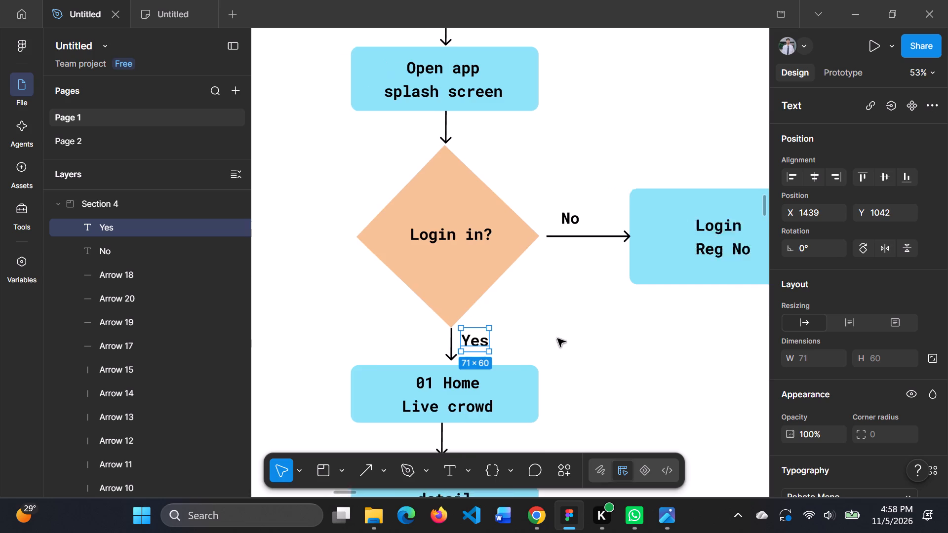
scroll(557, 339, right, 7)
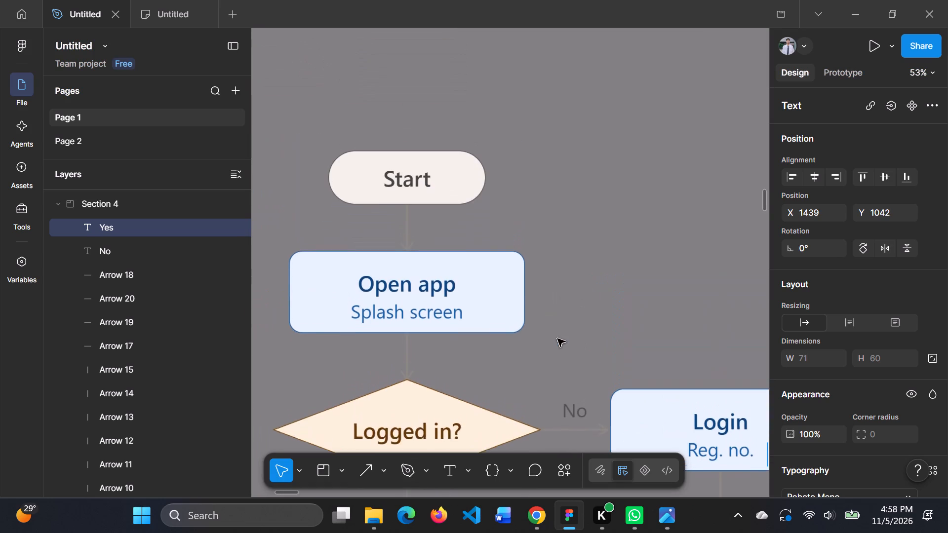
scroll(557, 339, down, 3)
scroll(557, 339, left, 1)
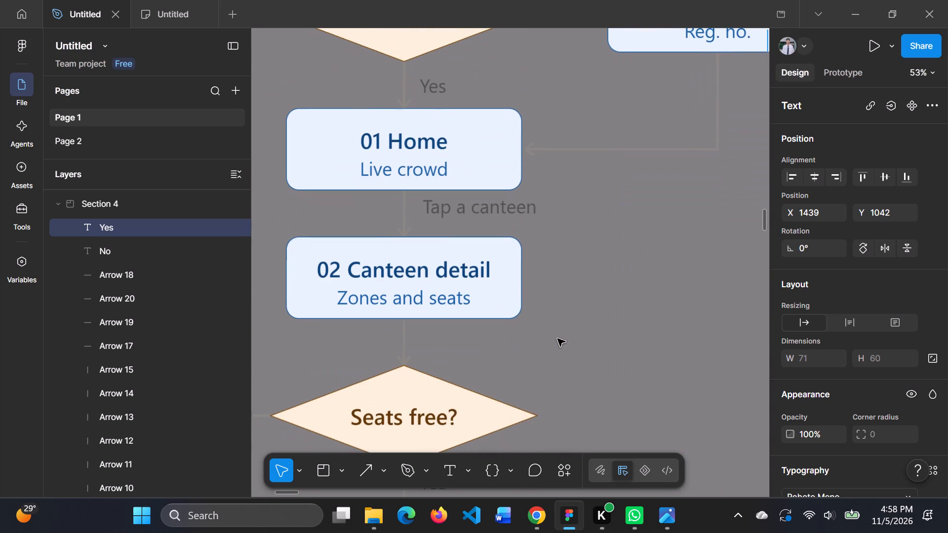
scroll(557, 339, left, 8)
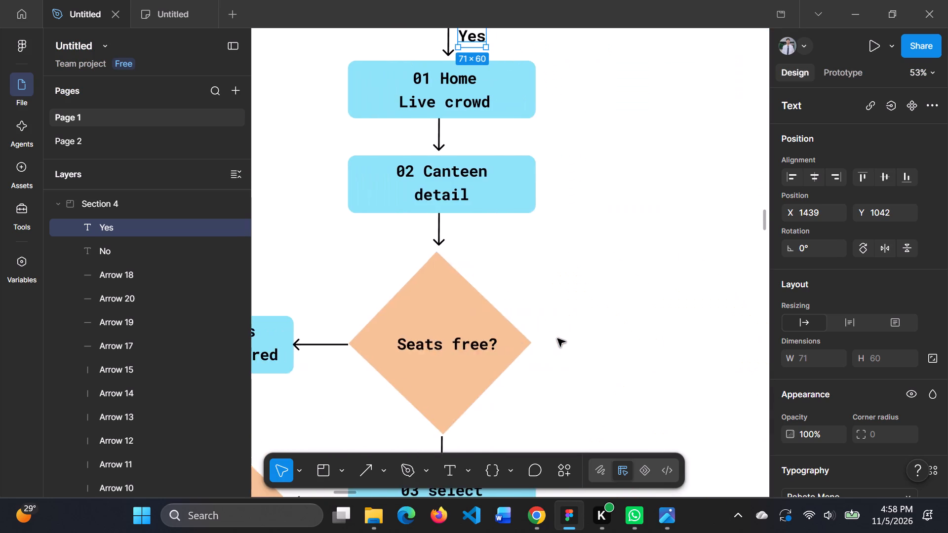
scroll(557, 339, up, 1)
click(513, 194)
key(ctrl+v)
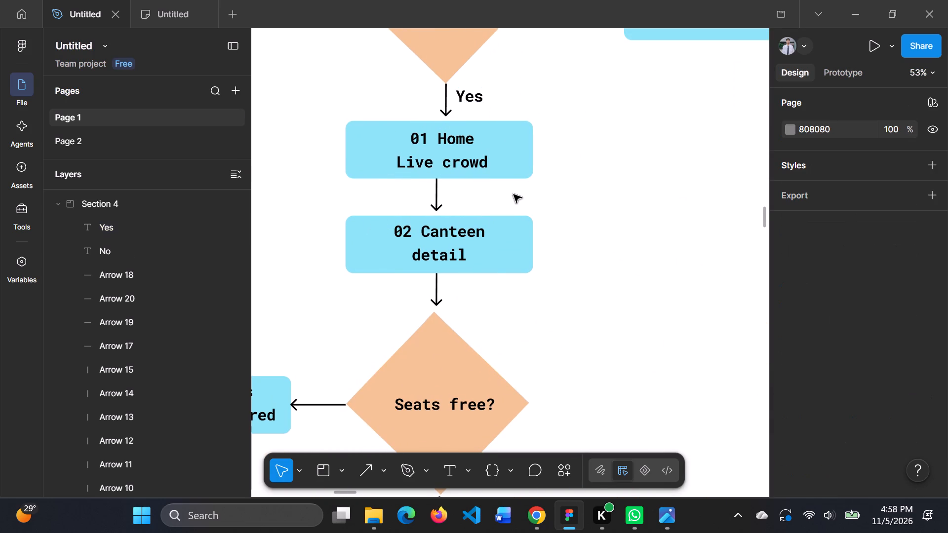
drag(511, 261, 491, 204)
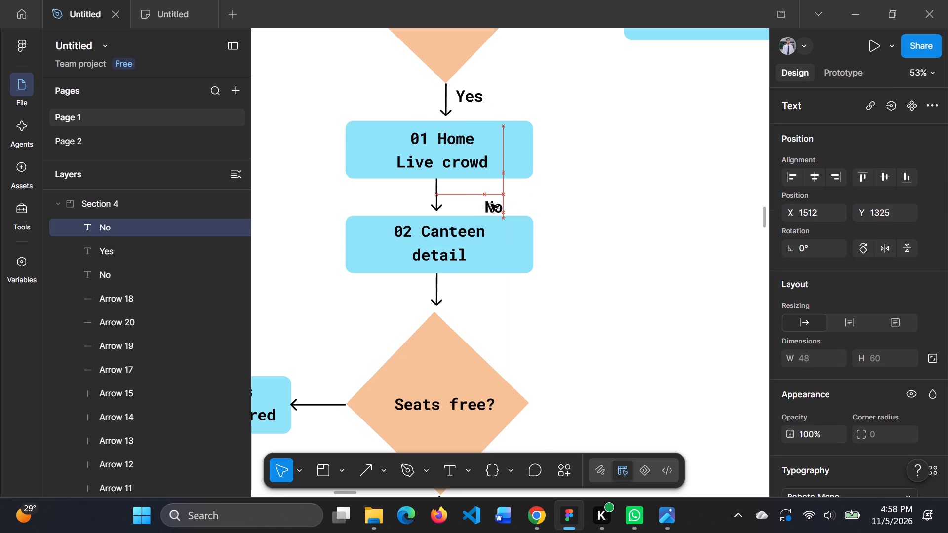
drag(491, 204, 473, 193)
double_click(474, 193)
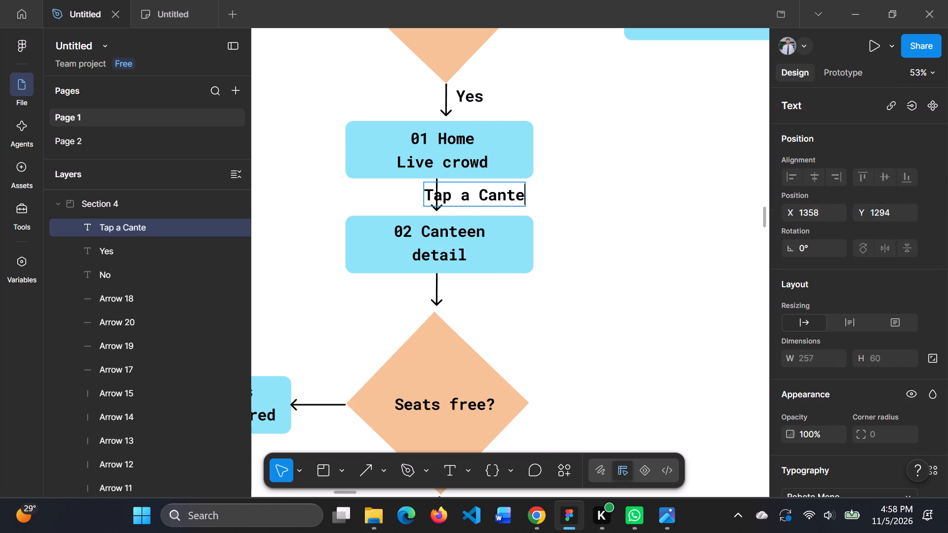
click(622, 200)
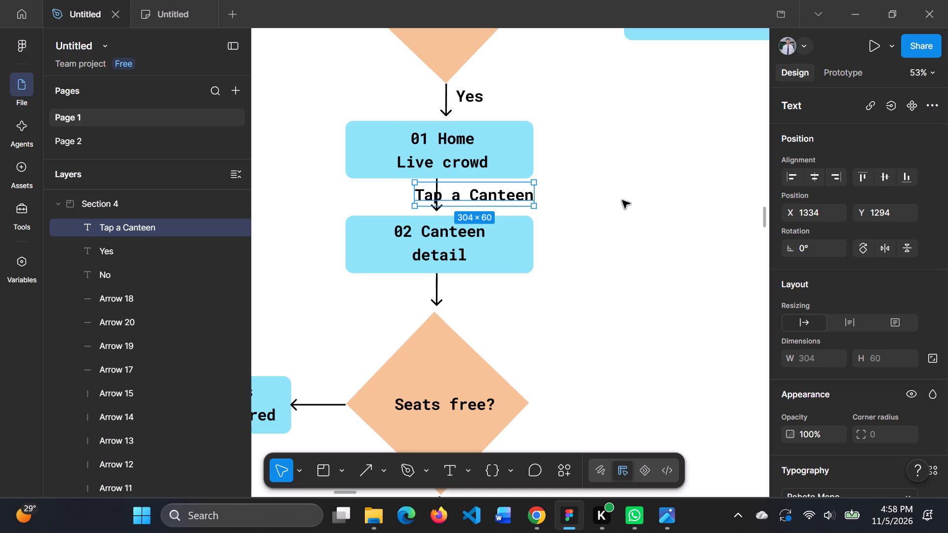
drag(511, 194, 545, 197)
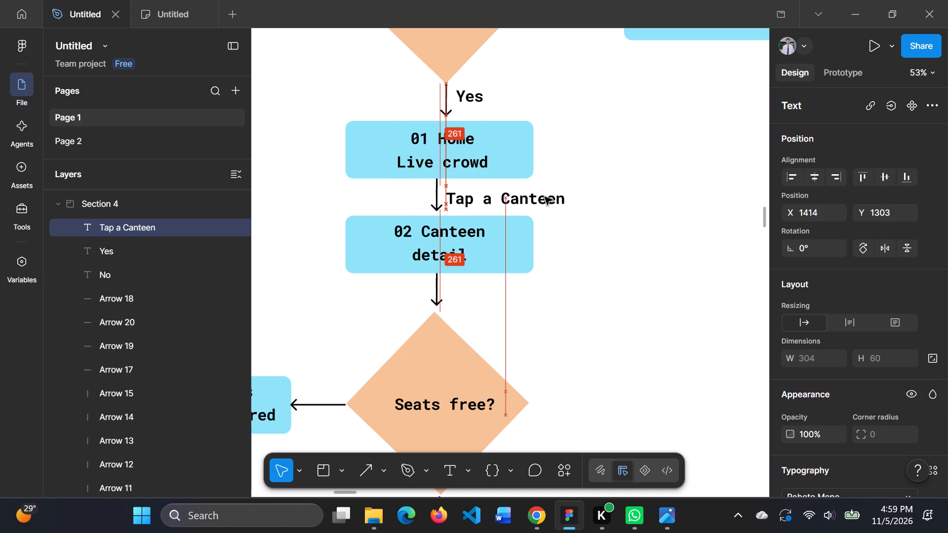
drag(545, 197, 545, 196)
click(626, 254)
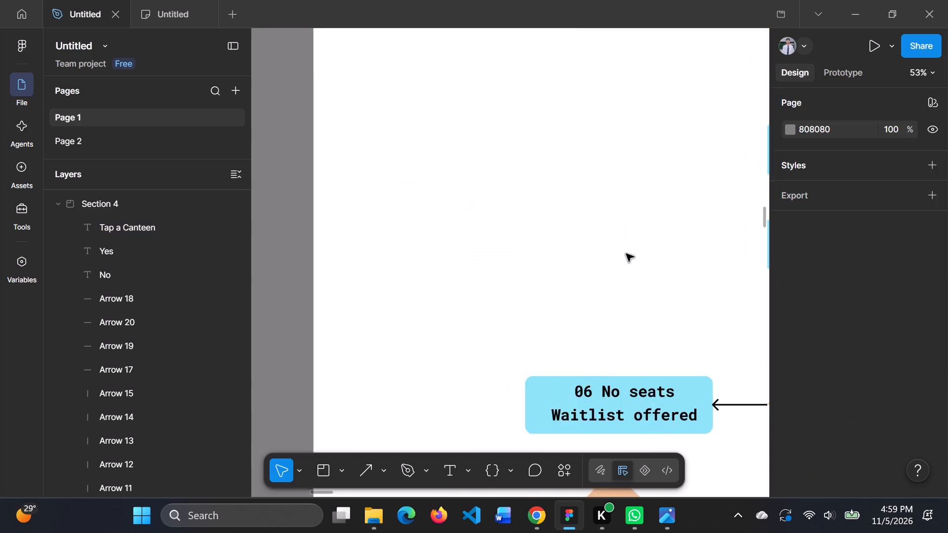
Check the reference labels around "Seats free?" and place a copied "No" label above the arrow to "06 No seats".
scroll(626, 254, right, 3)
scroll(626, 254, down, 3)
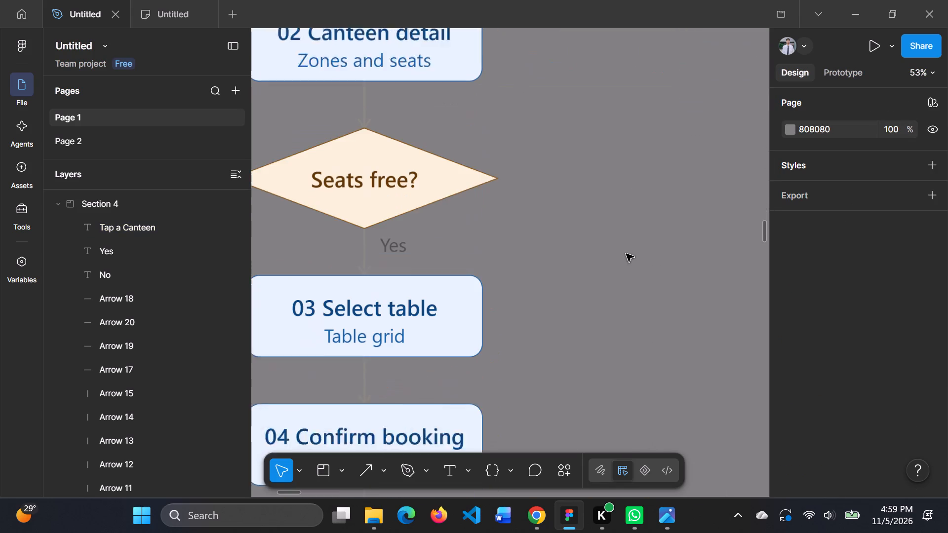
scroll(626, 254, down, 1)
scroll(626, 254, right, 1)
scroll(626, 254, left, 5)
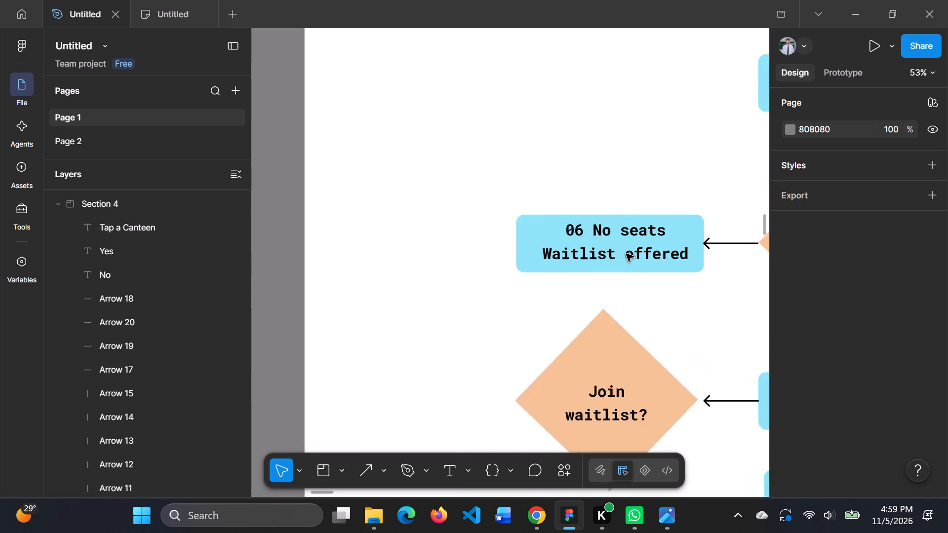
scroll(626, 254, left, 4)
scroll(626, 254, down, 1)
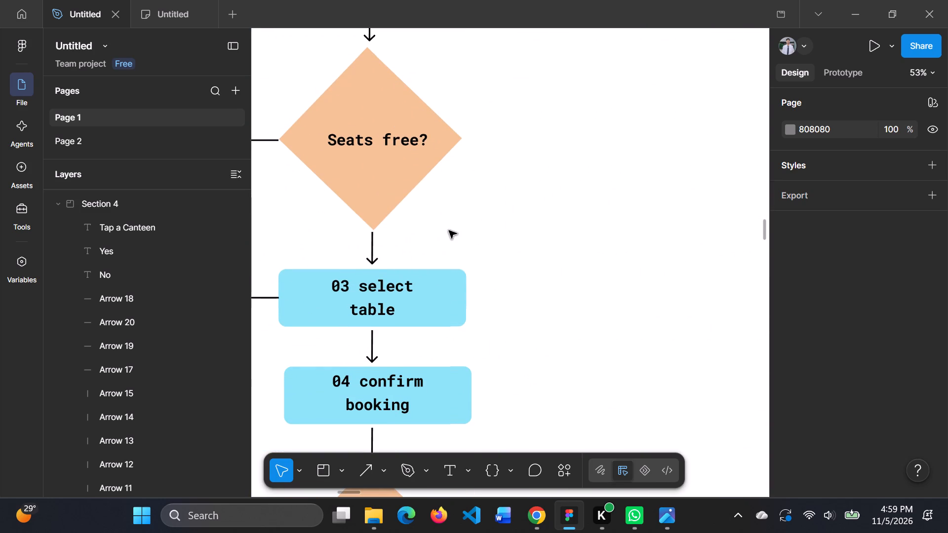
click(449, 230)
key(ctrl+v)
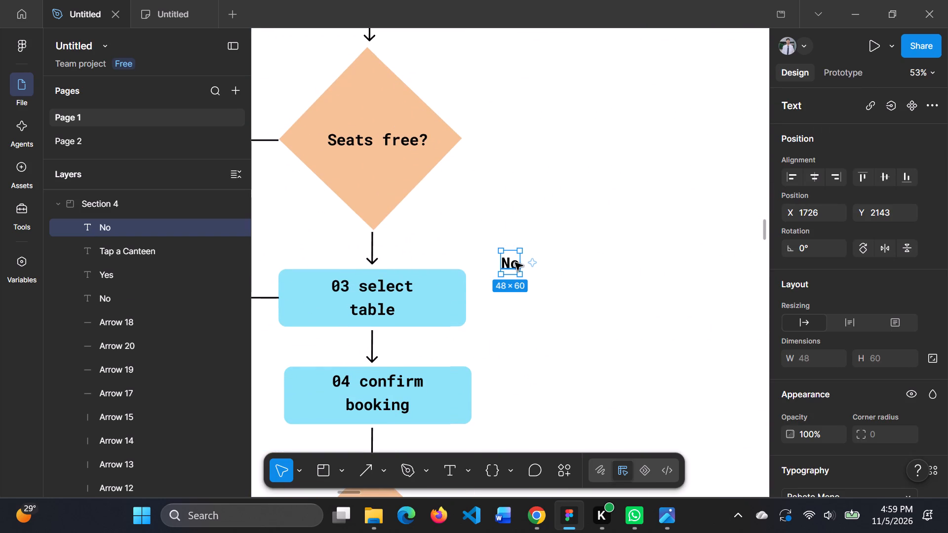
drag(513, 269, 263, 128)
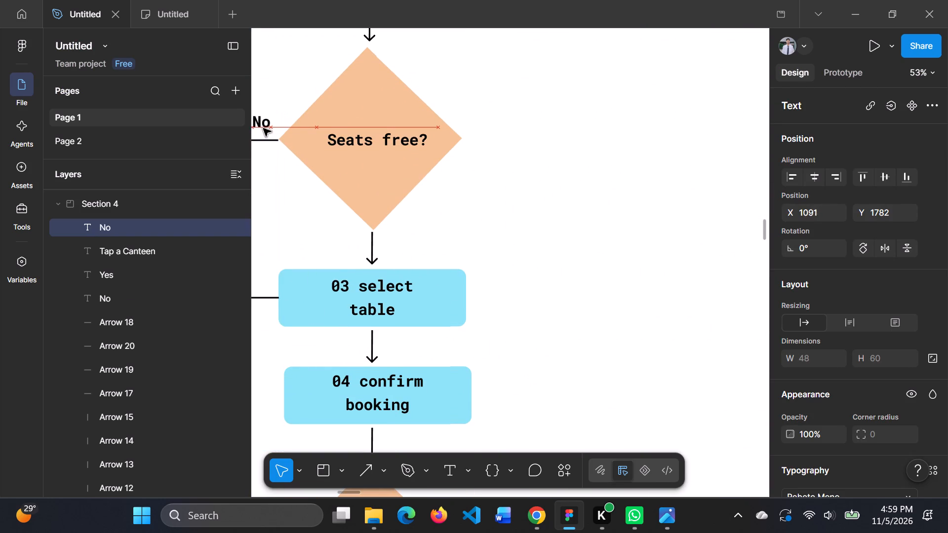
drag(263, 128, 262, 130)
click(459, 195)
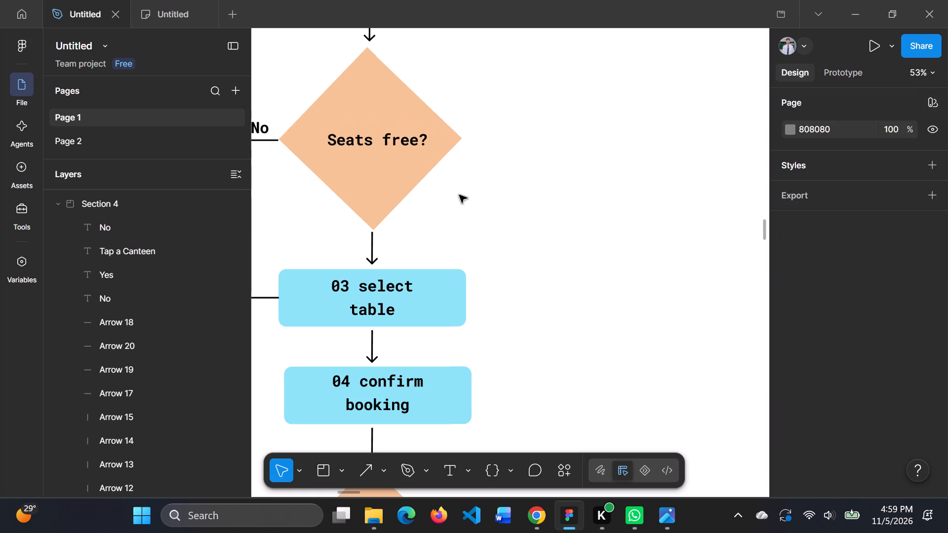
Add a "Yes" label beside the arrow from "Seats free?" to "03 select table", at about X 1430, Y 2106.
click(469, 227)
key(ctrl+v)
drag(511, 264, 421, 245)
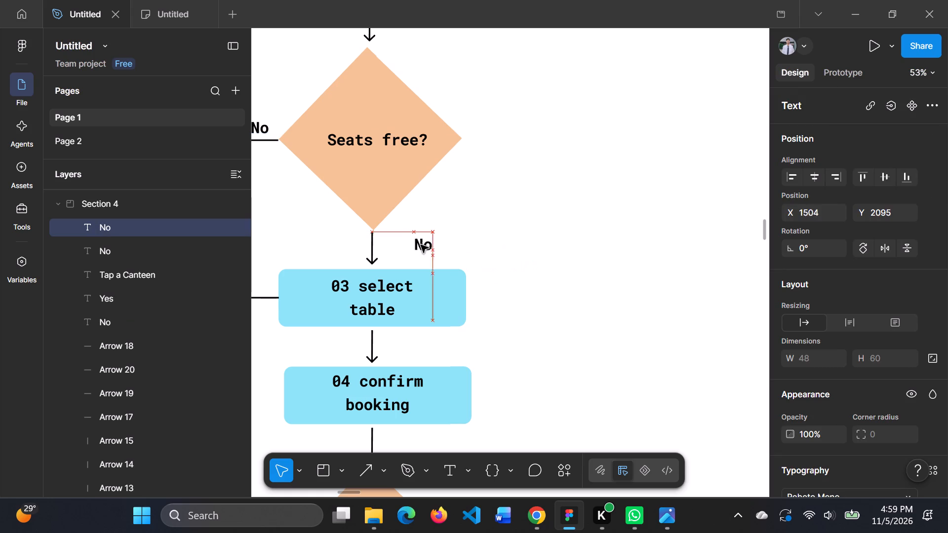
drag(421, 245, 399, 247)
double_click(401, 247)
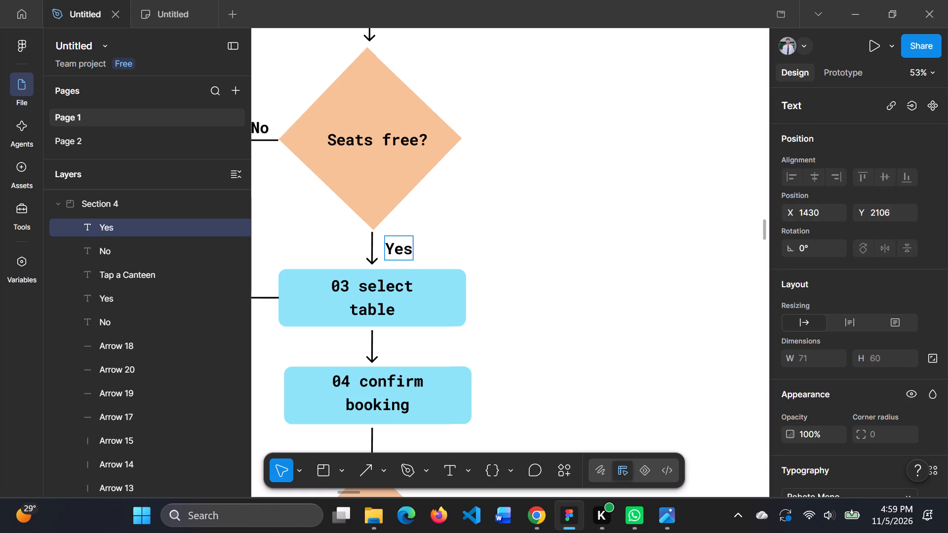
click(521, 265)
Examine the arrows and branch labels around "Join waitlist?" in the reference flowchart.
scroll(521, 265, right, 9)
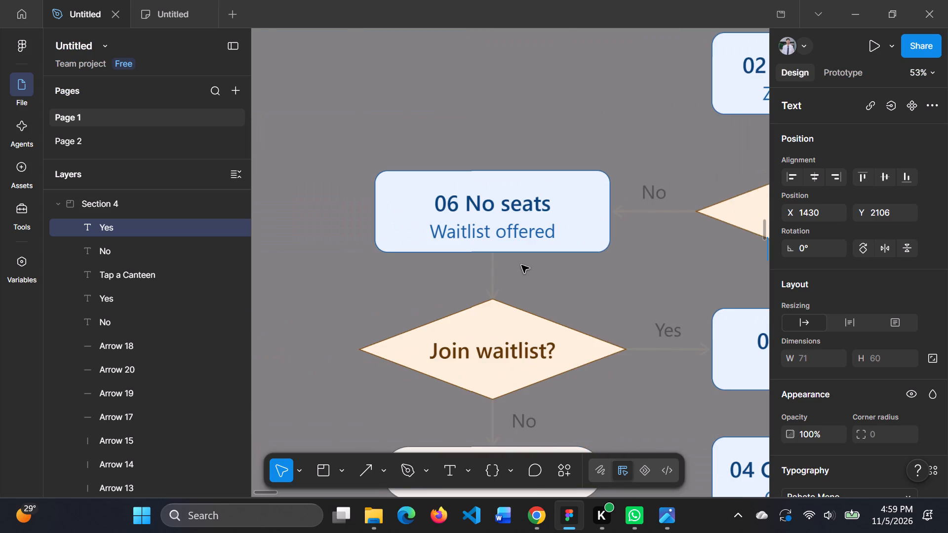
scroll(521, 265, left, 2)
scroll(521, 265, down, 1)
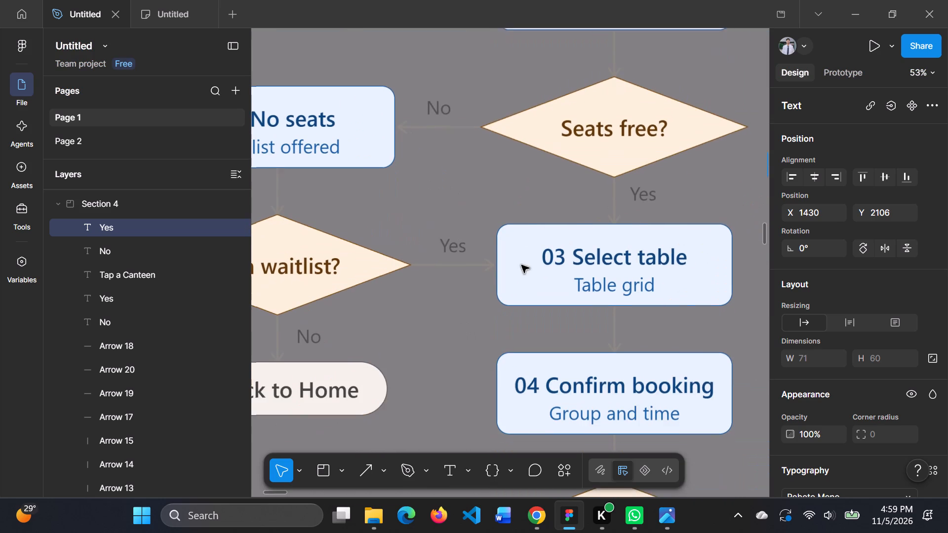
scroll(521, 265, right, 1)
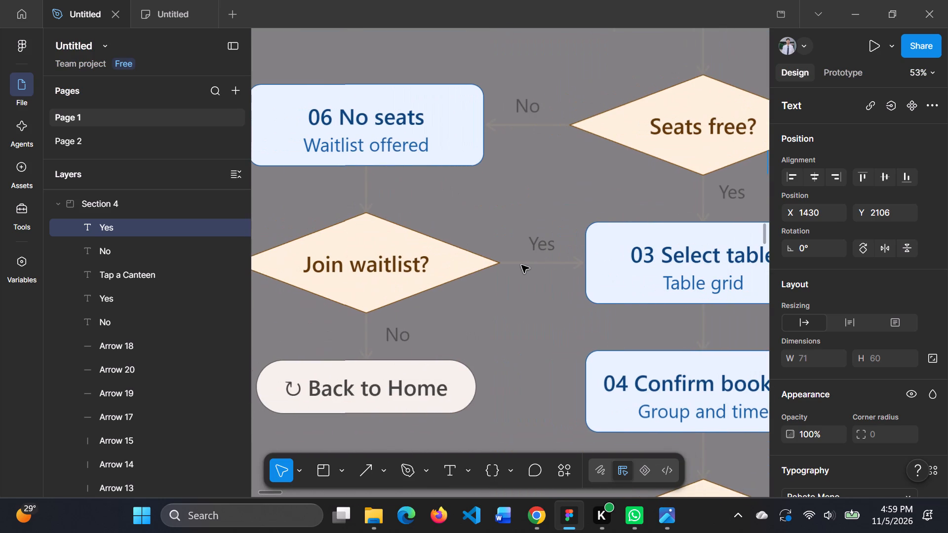
scroll(562, 280, down, 1)
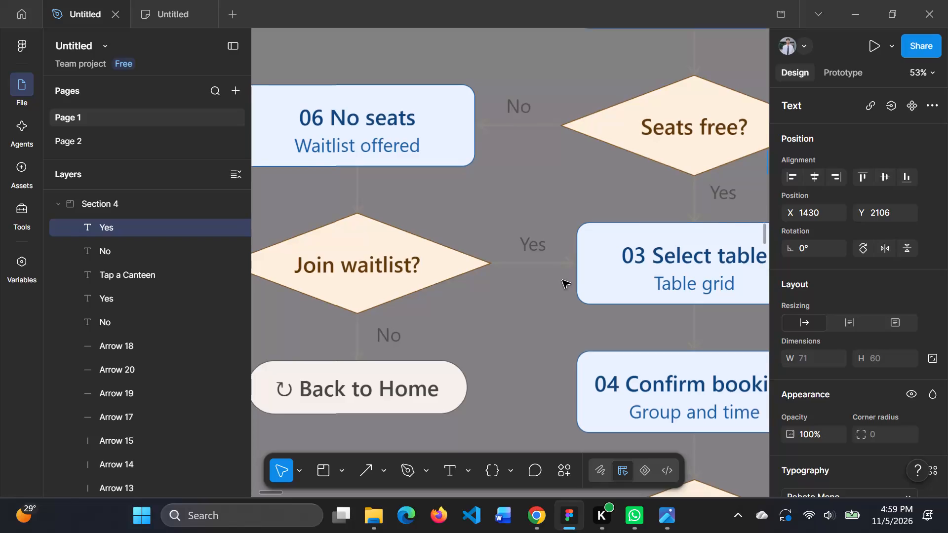
scroll(562, 280, right, 1)
scroll(562, 280, up, 1)
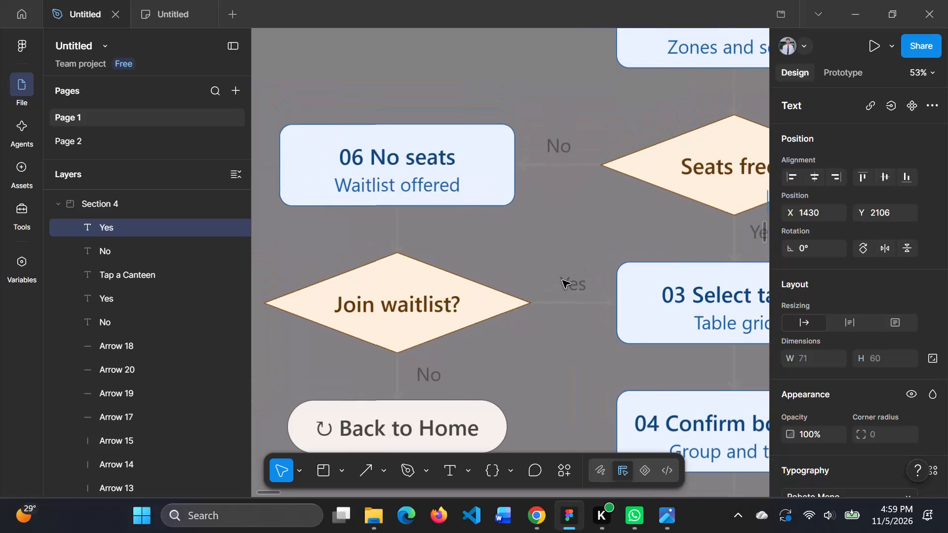
scroll(562, 280, right, 1)
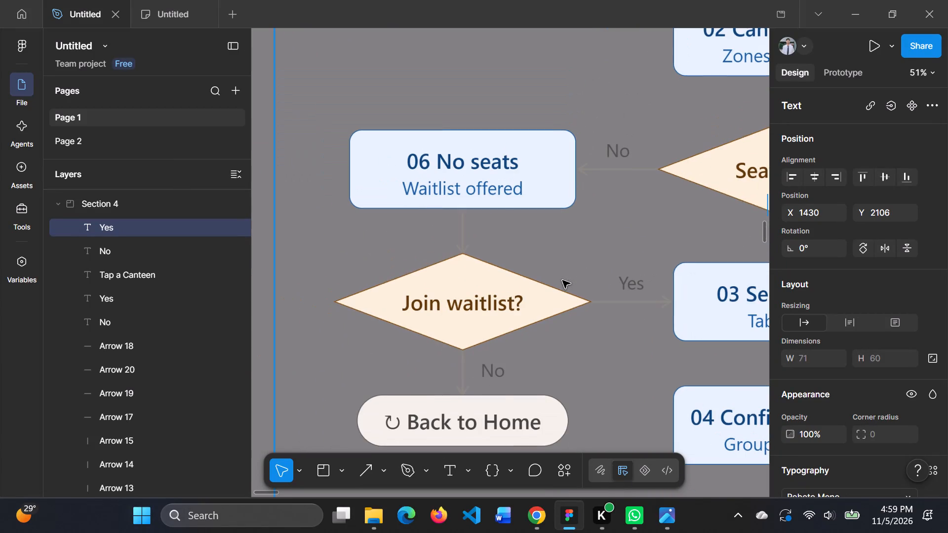
Duplicate the arrow below "Seats free?" between "06 No seats" and "Join waitlist?", at about X 770, Y 1935.
scroll(562, 280, left, 8)
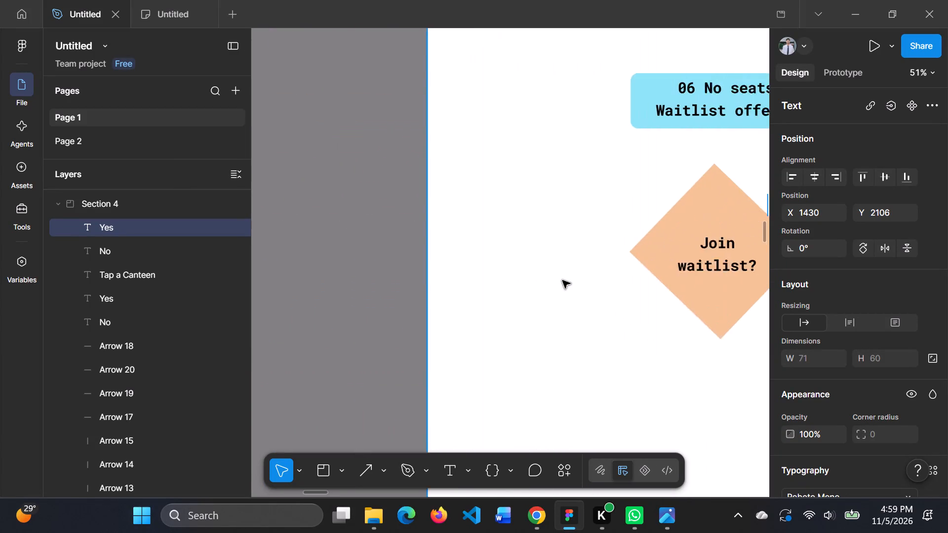
scroll(562, 280, left, 2)
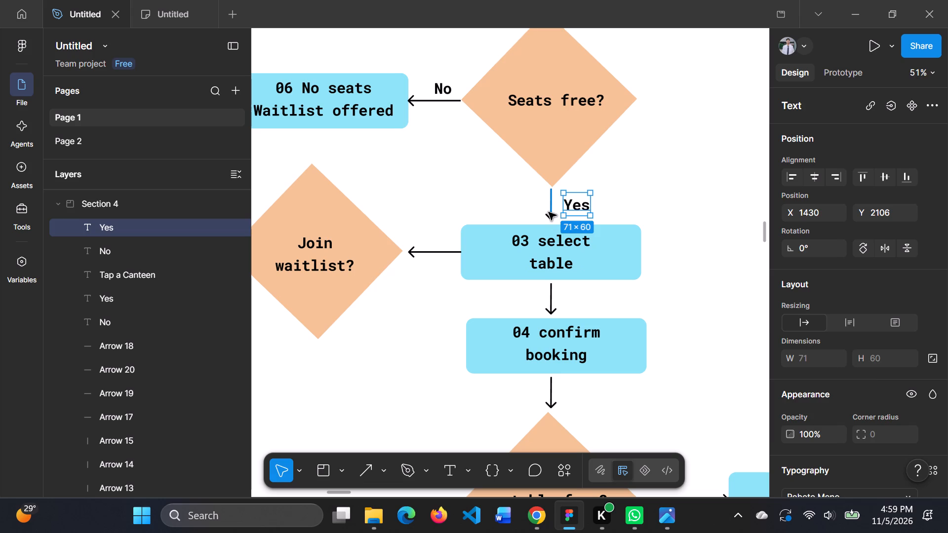
click(549, 212)
key(ctrl+c)
click(374, 172)
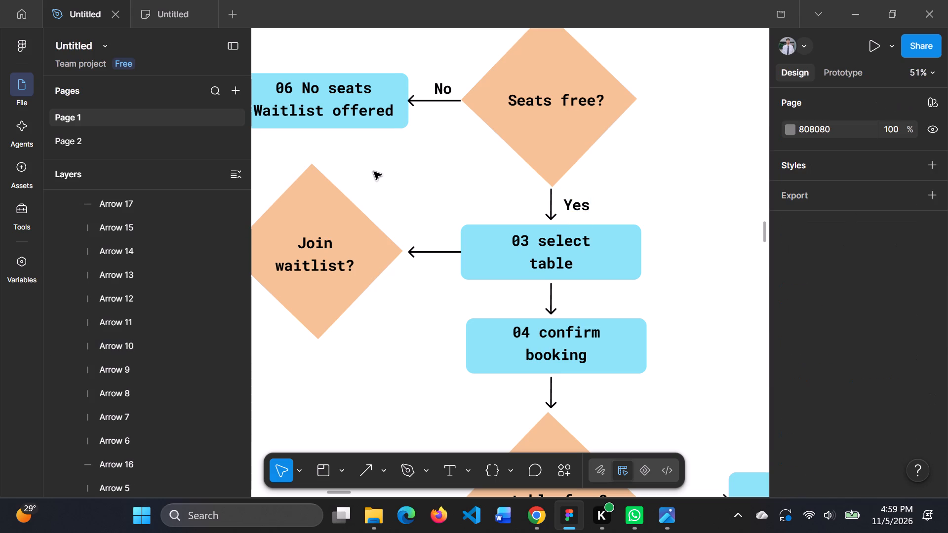
key(ctrl+v)
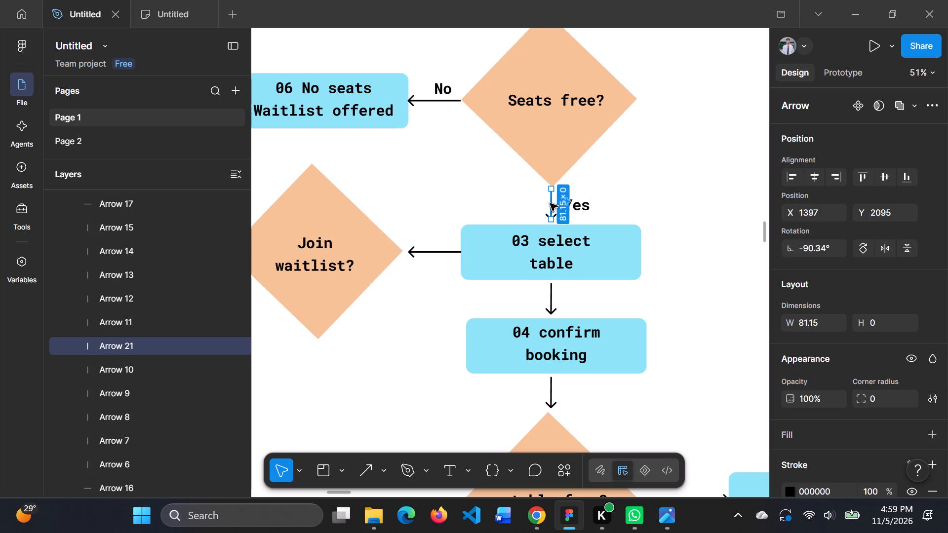
drag(551, 203, 308, 145)
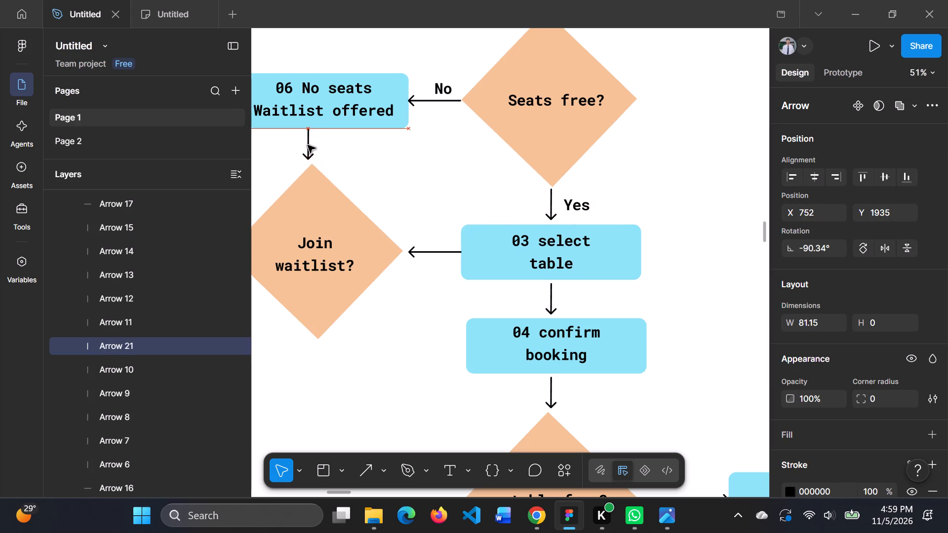
drag(308, 145, 312, 144)
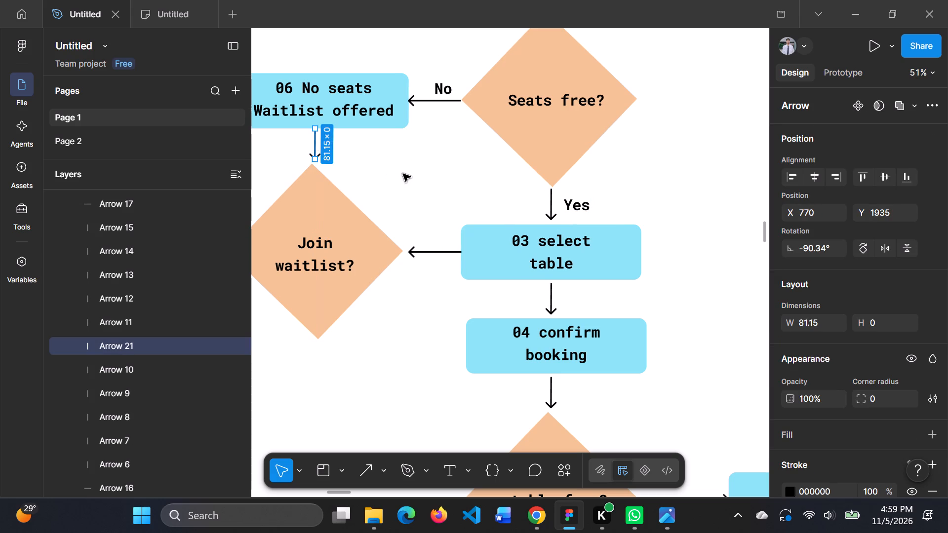
click(403, 174)
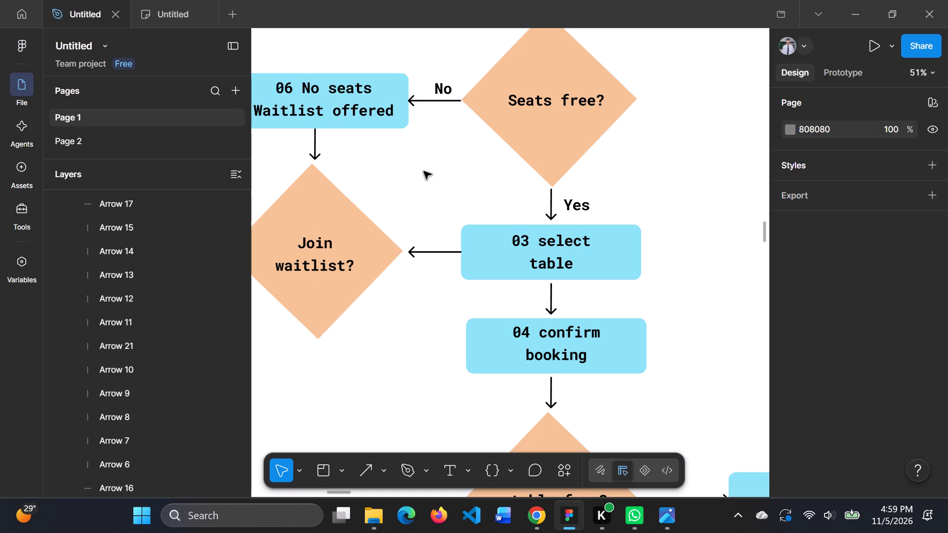
Rotate the arrow between "Join waitlist?" and "03 select table" 180° so it points horizontally towards "03 select table".
scroll(383, 188, right, 6)
scroll(383, 188, left, 1)
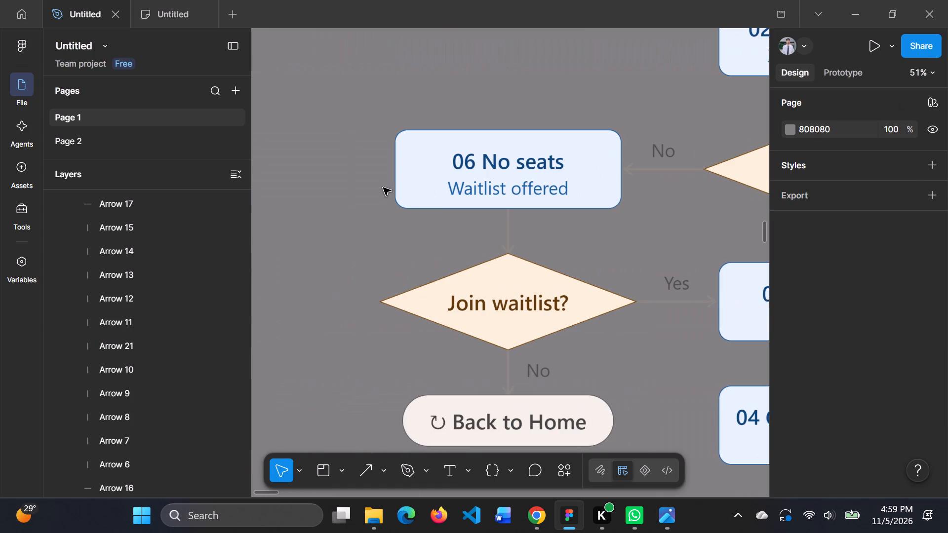
scroll(383, 188, left, 1)
scroll(631, 233, left, 8)
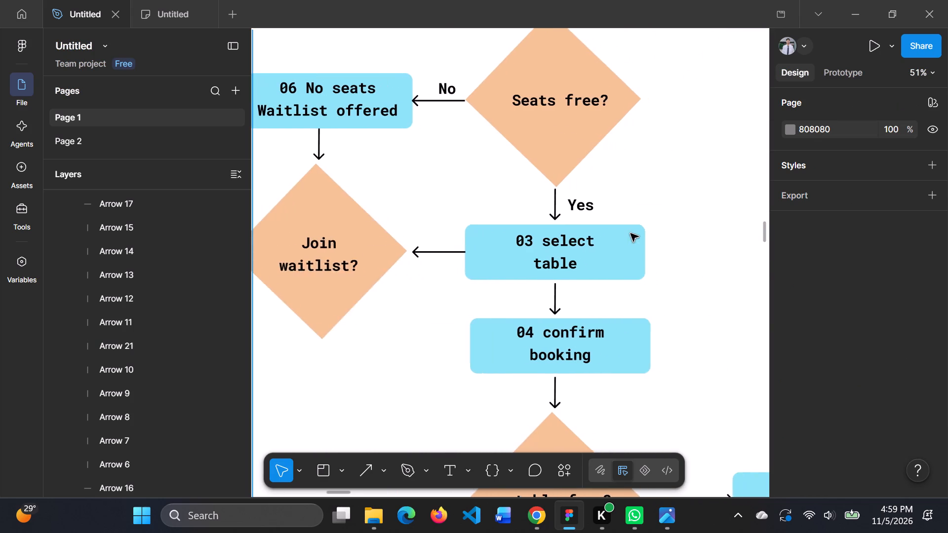
scroll(631, 233, right, 1)
click(469, 255)
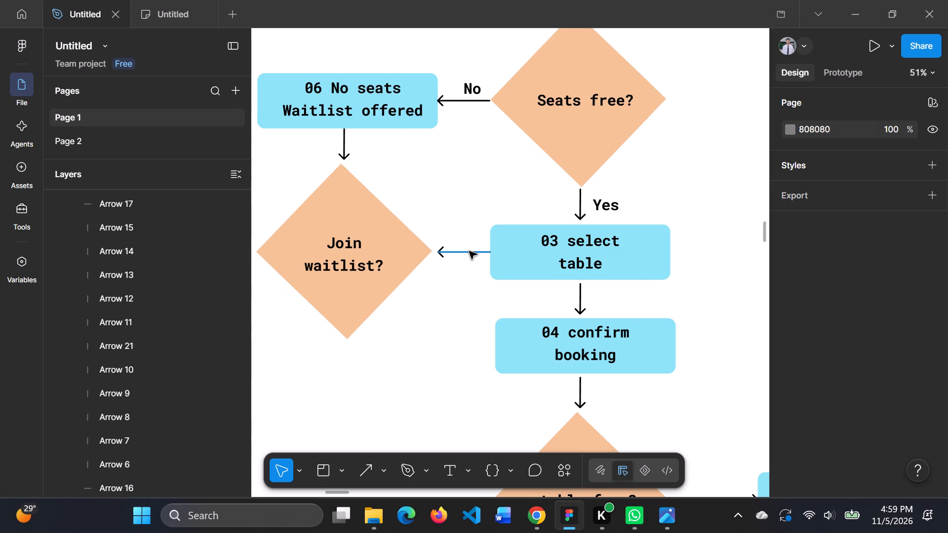
click(469, 251)
drag(497, 251, 411, 267)
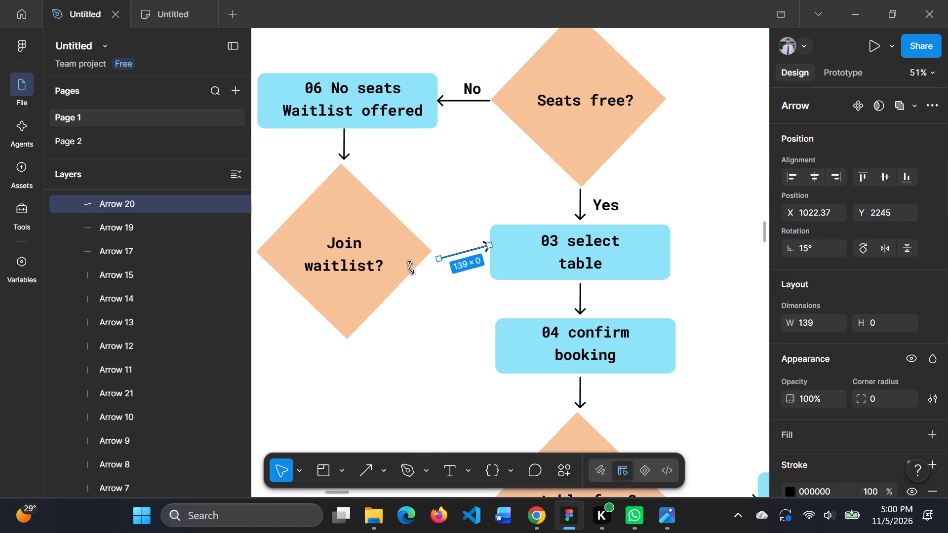
drag(411, 267, 411, 249)
click(449, 323)
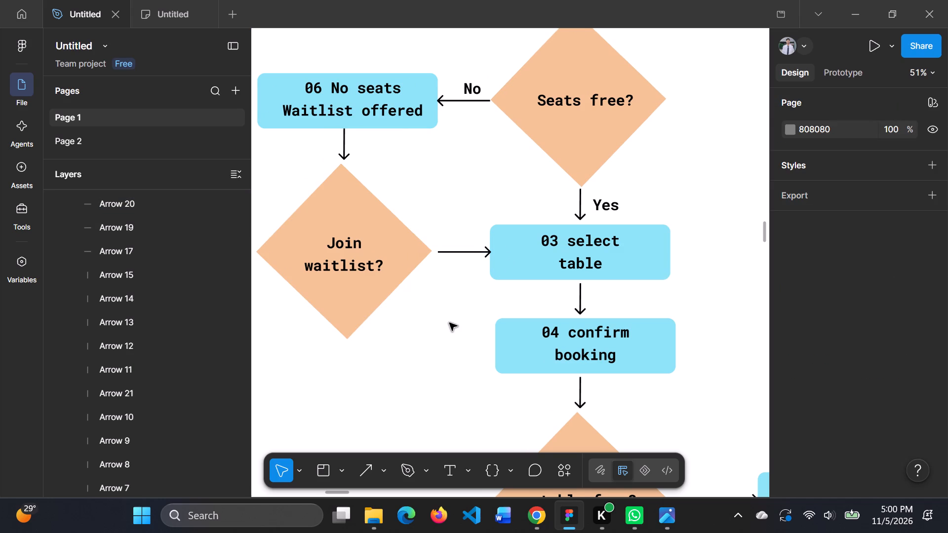
Place a copy of the "Yes" label above the arrow from "Join waitlist?" to "03 select table", at about X 1064, Y 2190.
scroll(449, 323, right, 5)
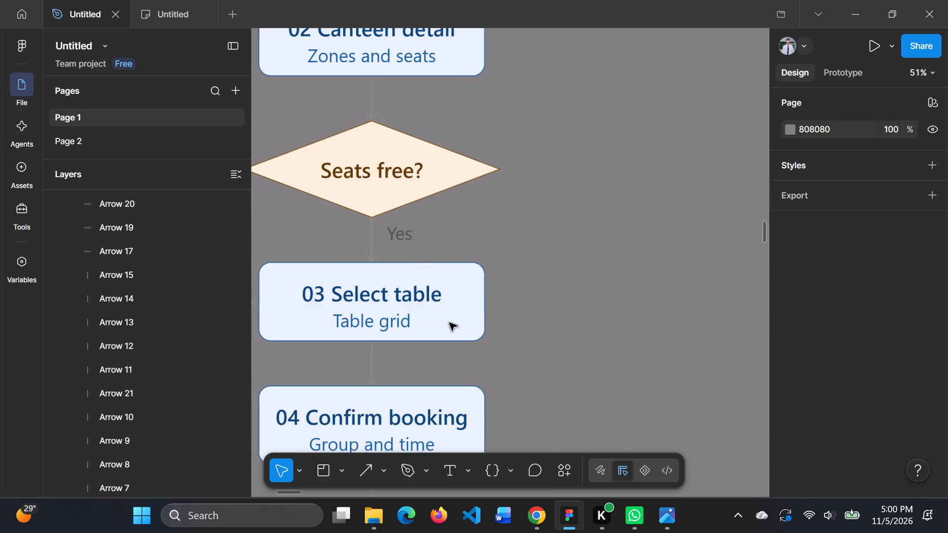
scroll(449, 323, right, 1)
scroll(449, 323, left, 2)
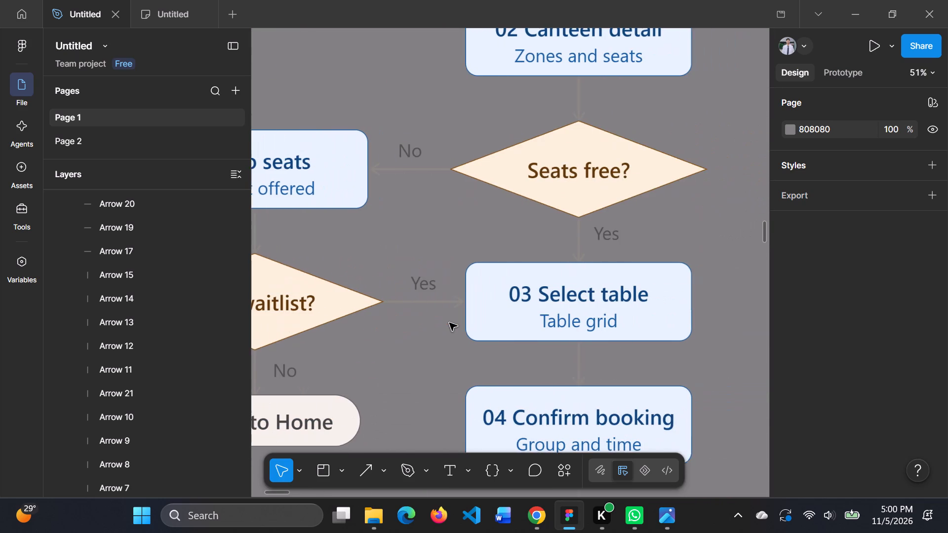
scroll(449, 323, left, 1)
scroll(711, 312, left, 4)
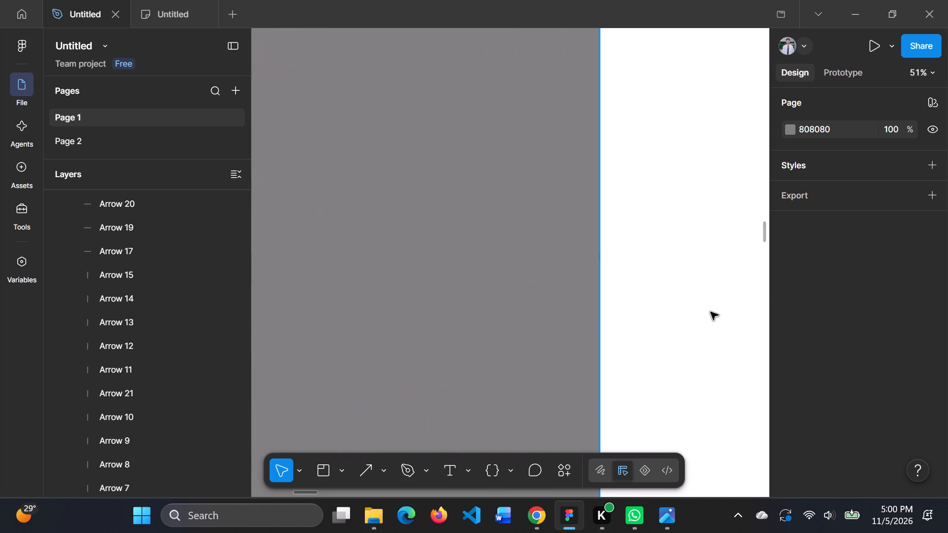
scroll(711, 312, left, 2)
click(589, 208)
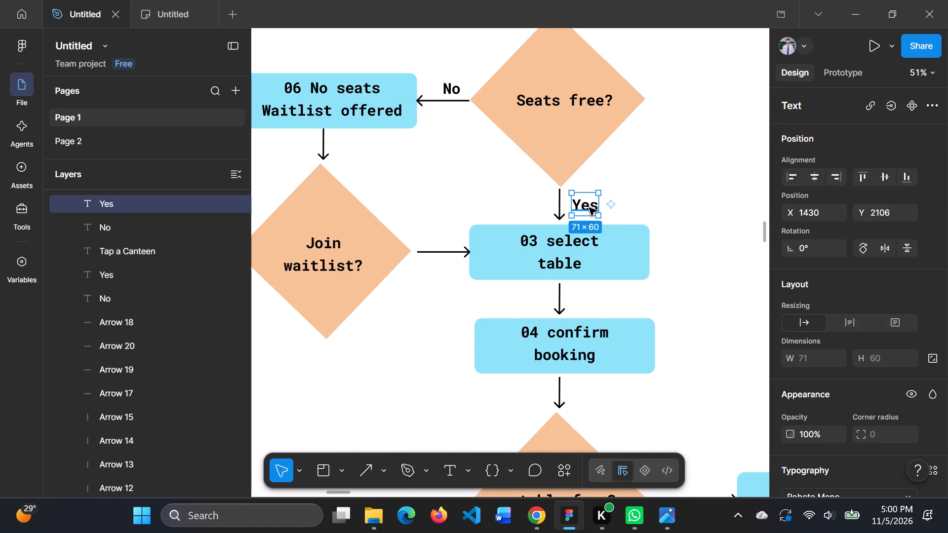
key(ctrl+c)
key(ctrl+v)
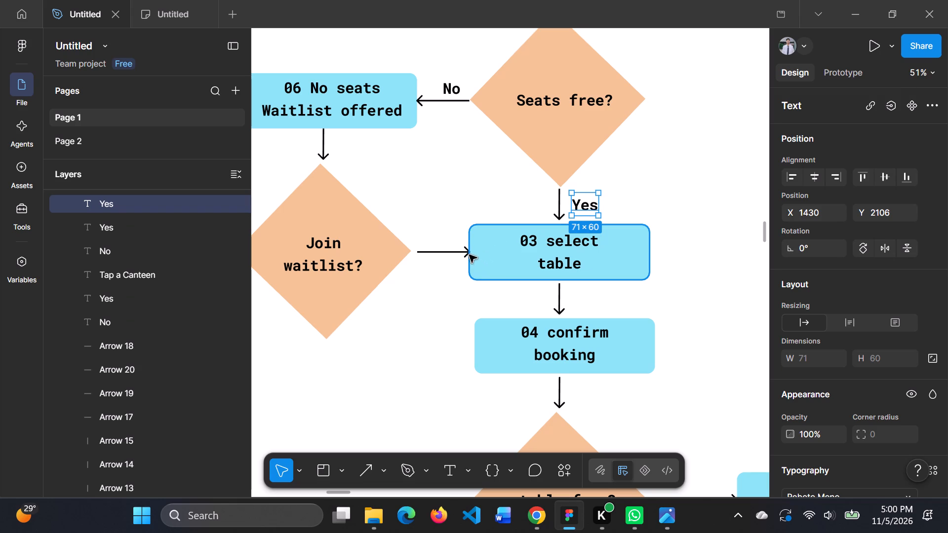
drag(589, 206, 449, 238)
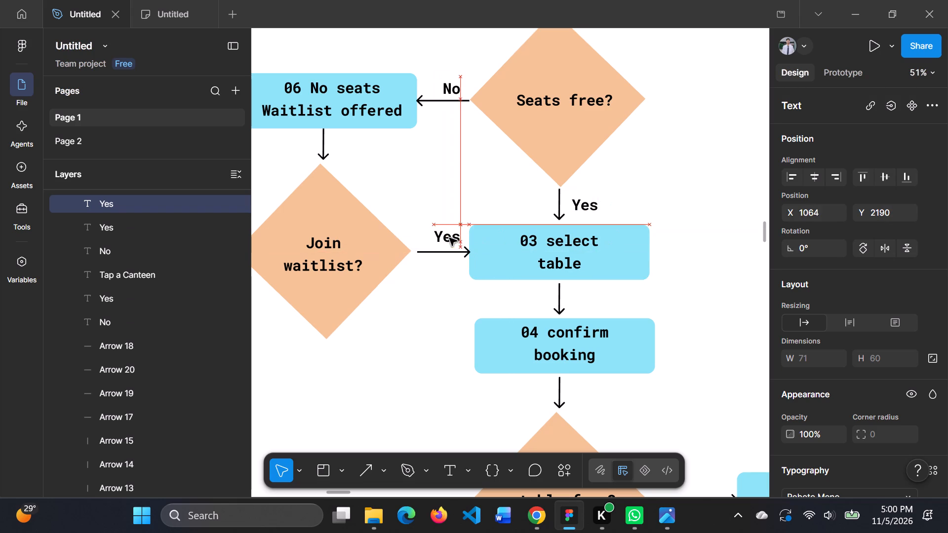
drag(449, 238, 448, 237)
click(693, 252)
Following the reference, place a copied "Yes" label beside the arrow from "table free?" down to "05 Booking success".
scroll(693, 252, right, 6)
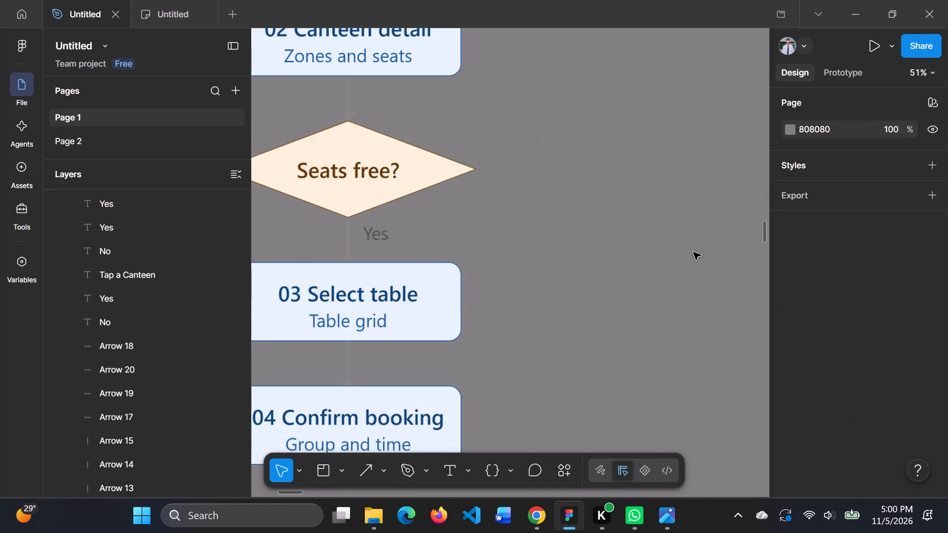
scroll(693, 252, right, 2)
scroll(693, 252, down, 2)
scroll(693, 252, left, 3)
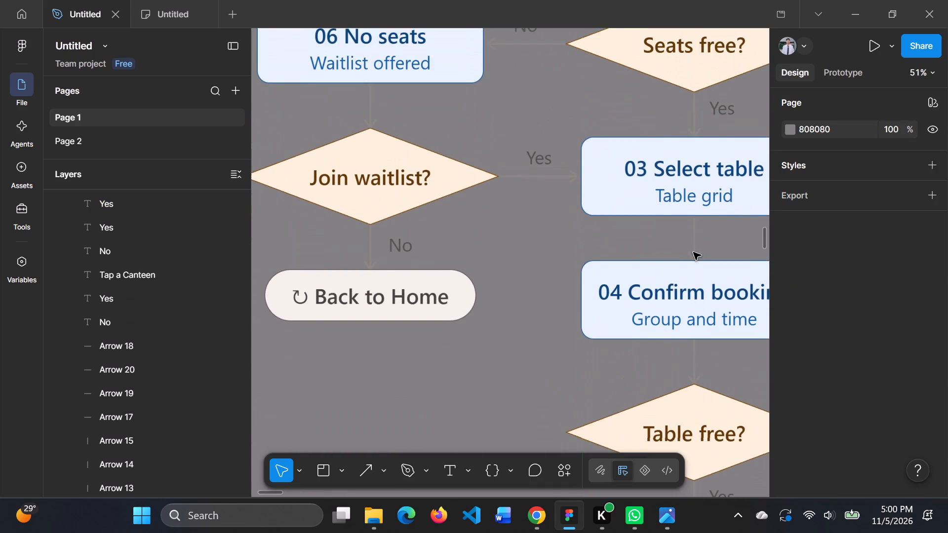
scroll(693, 252, left, 5)
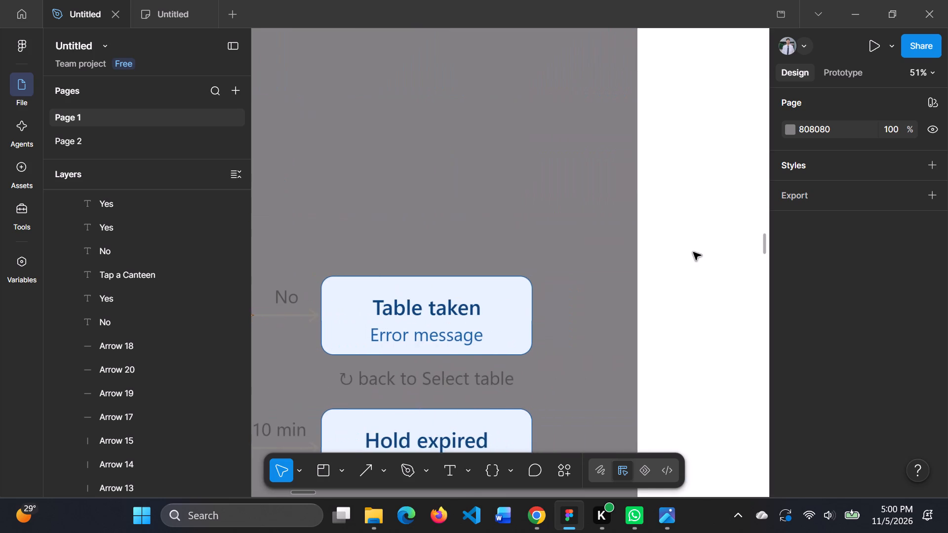
scroll(693, 252, left, 5)
scroll(693, 252, right, 8)
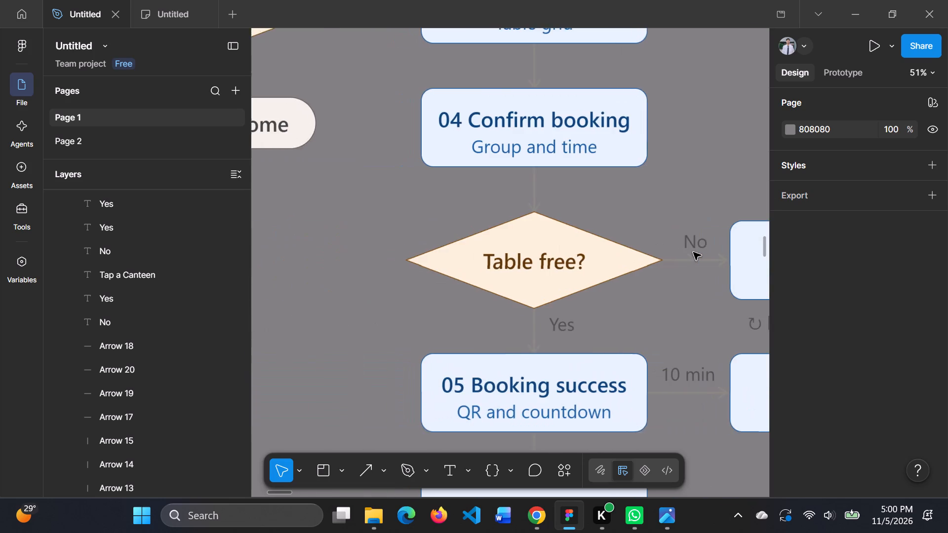
scroll(693, 252, left, 6)
scroll(693, 252, right, 1)
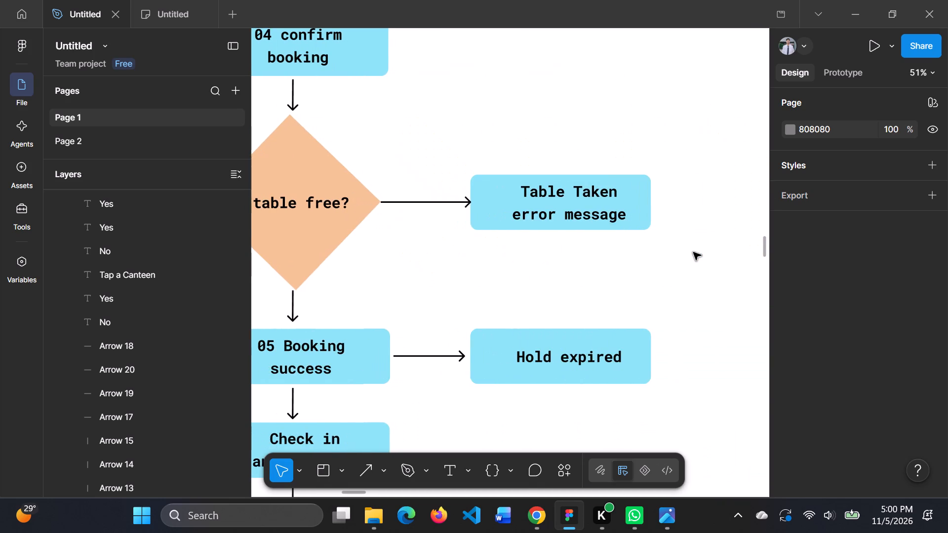
scroll(764, 252, right, 1)
key(ctrl+v)
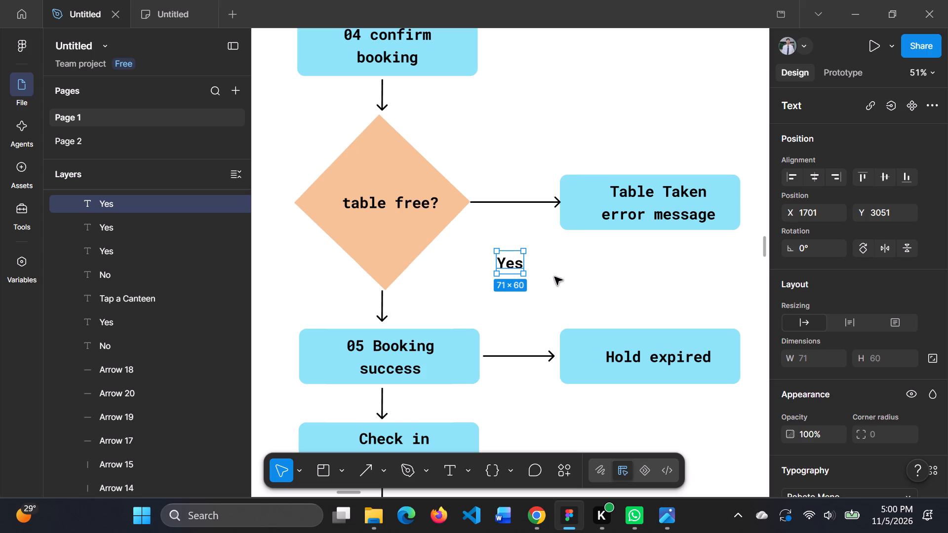
drag(513, 266, 417, 306)
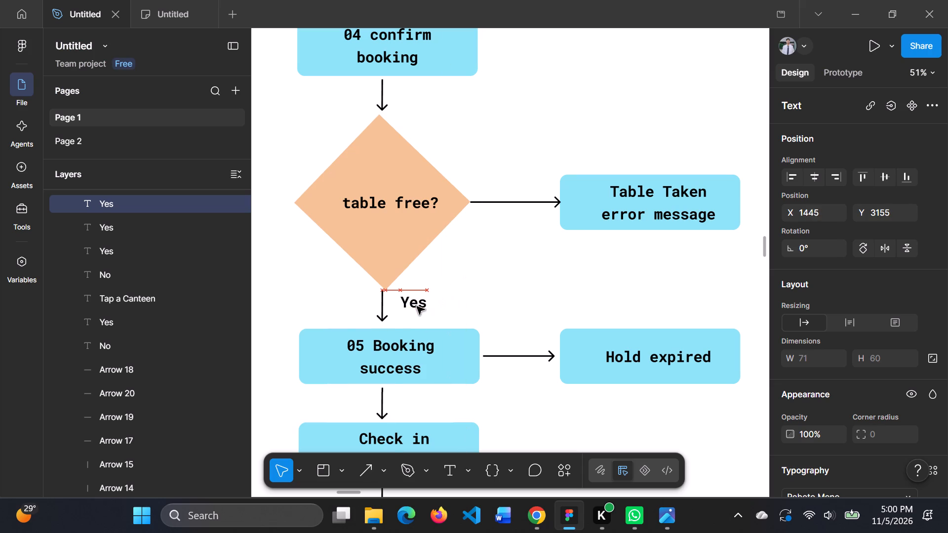
drag(417, 306, 413, 310)
click(543, 285)
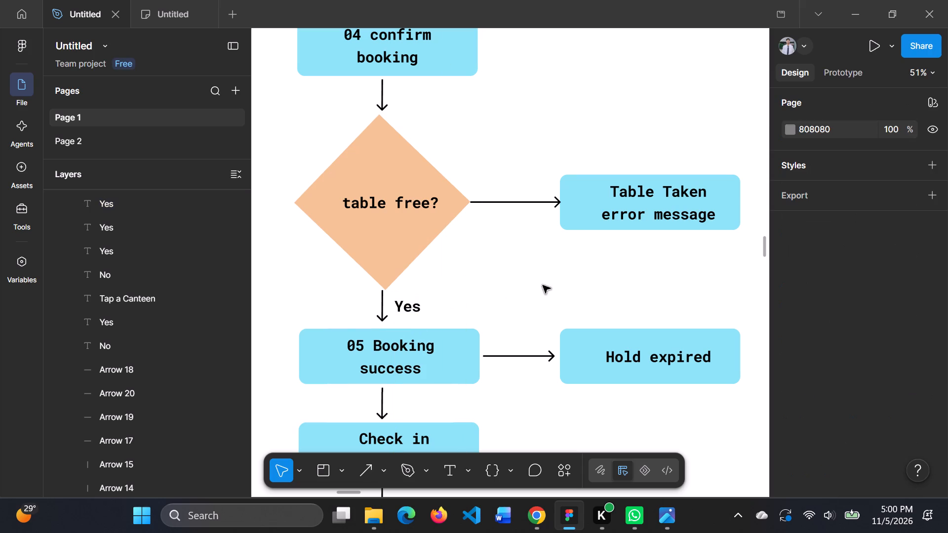
Add a "No" label above the arrow from "table free?" to "Table Taken", at about X 1690, Y 2845.
key(ctrl+v)
drag(509, 262, 504, 217)
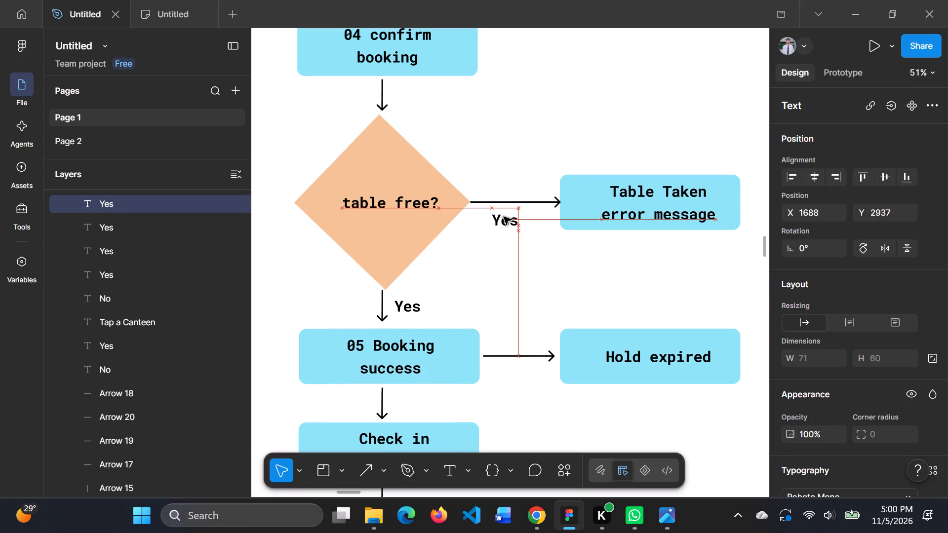
drag(504, 217, 498, 184)
double_click(503, 184)
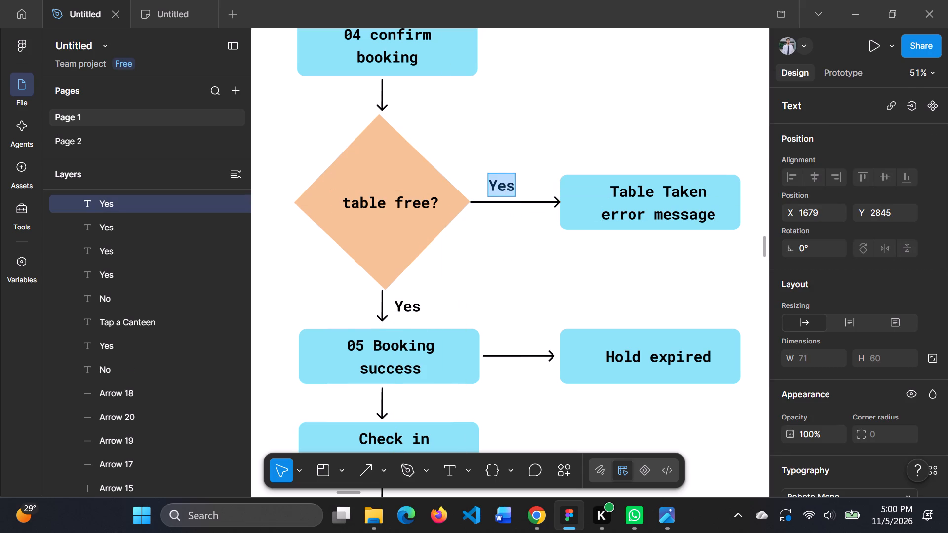
key(BackSpace)
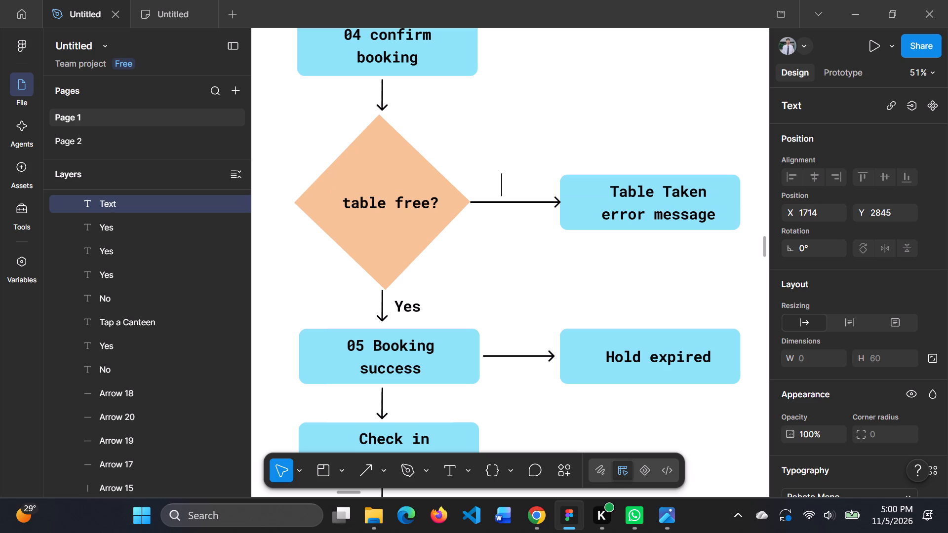
click(513, 276)
Following the reference, add a "10 Min" label above the arrow from "05 Booking success" to "Hold expired", at about Y 3270.
scroll(513, 276, right, 1)
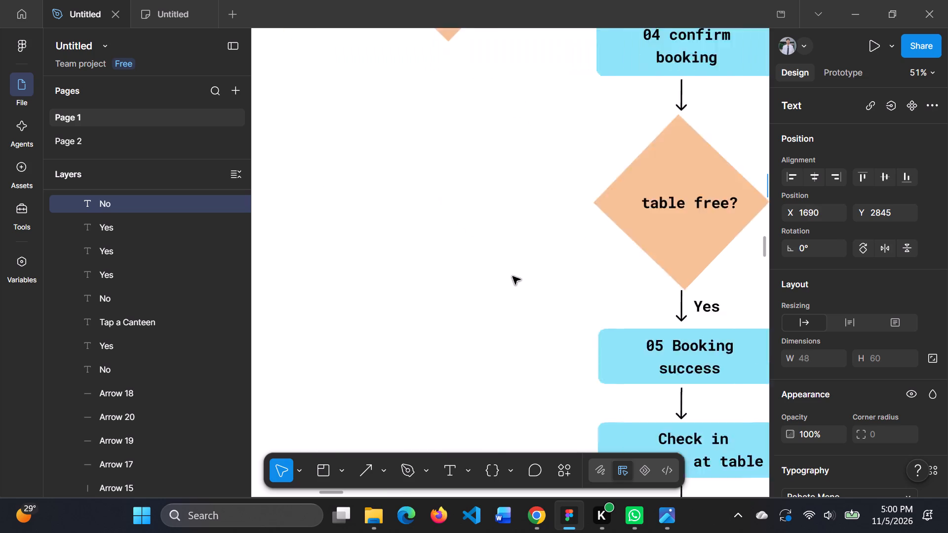
scroll(513, 276, right, 6)
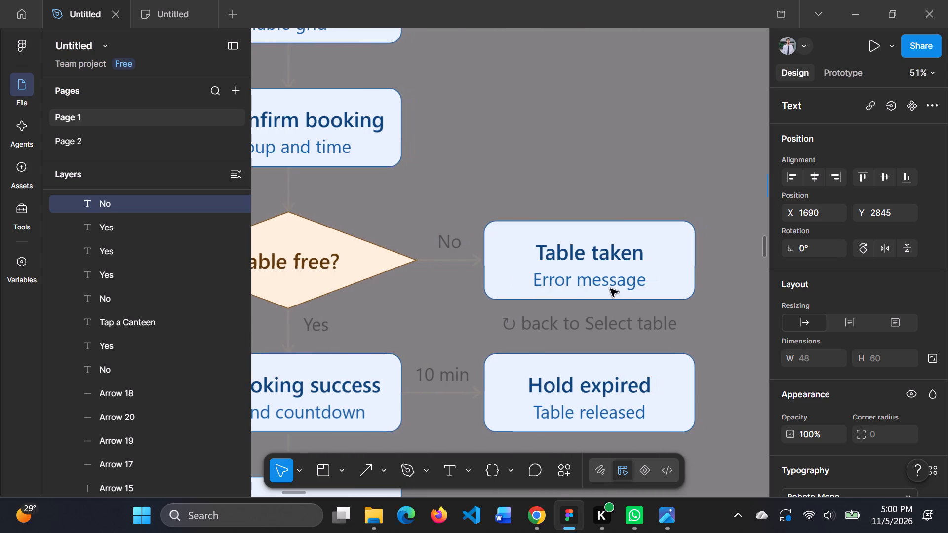
scroll(610, 289, down, 1)
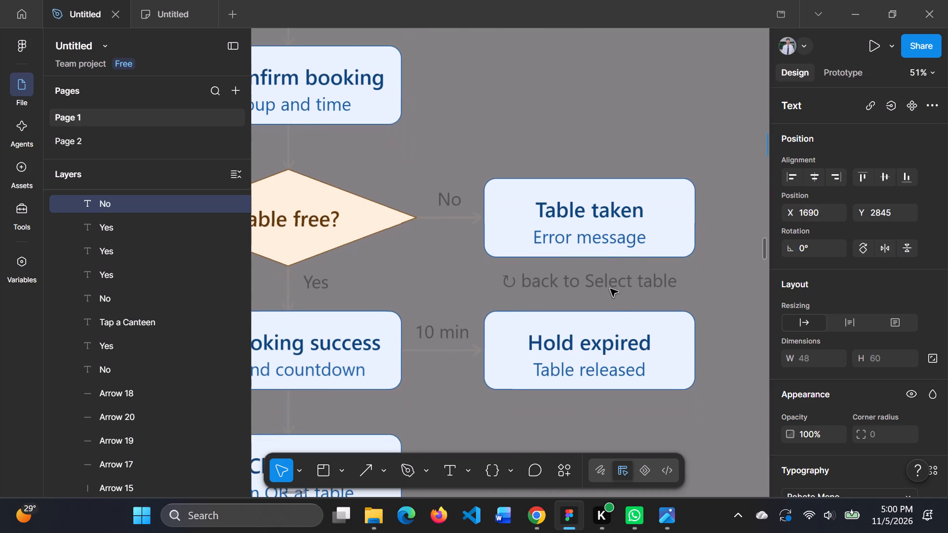
scroll(610, 289, down, 1)
scroll(610, 289, right, 1)
scroll(610, 289, left, 4)
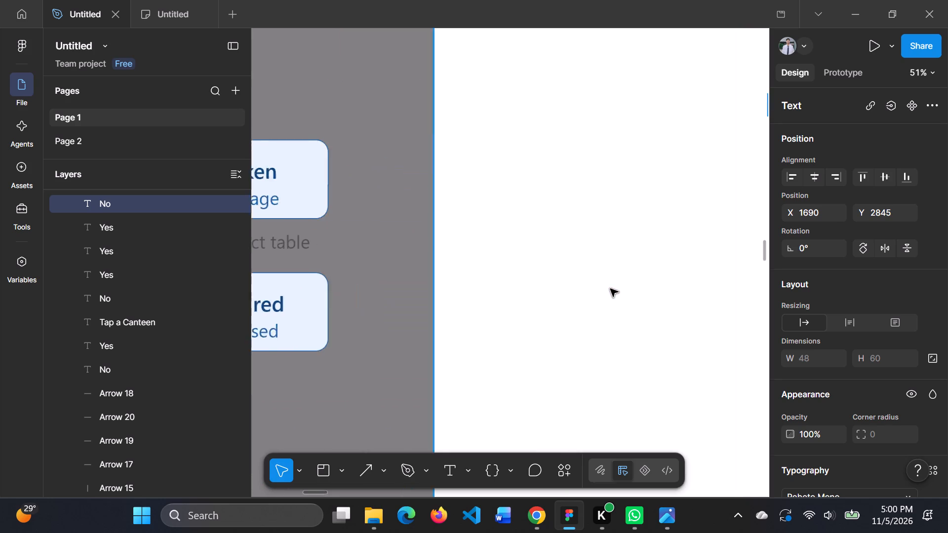
scroll(610, 289, left, 3)
scroll(610, 289, right, 2)
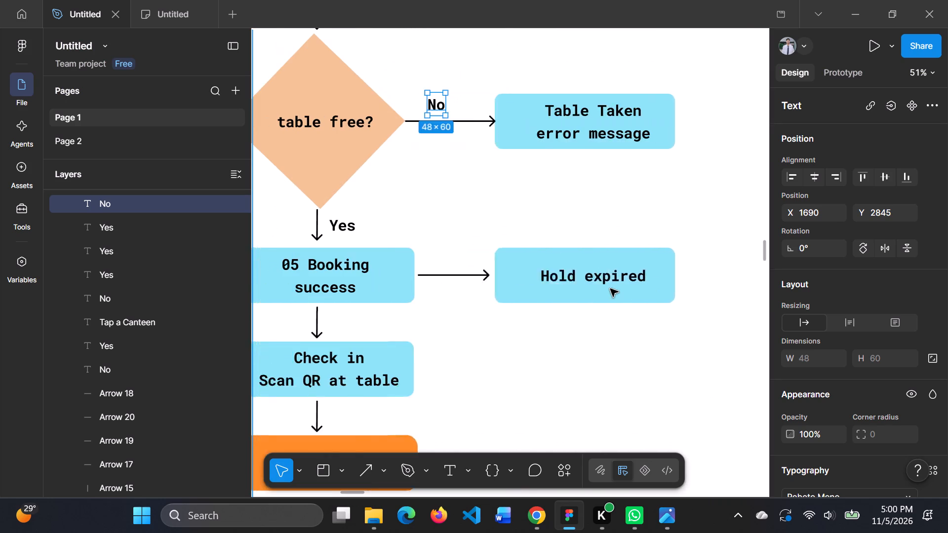
scroll(610, 289, right, 1)
click(603, 314)
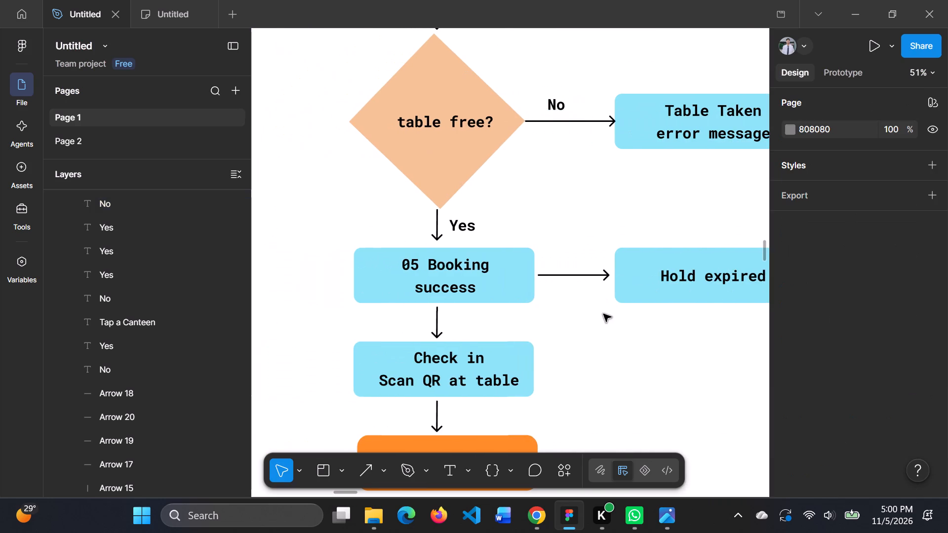
key(ctrl+v)
drag(507, 265, 563, 265)
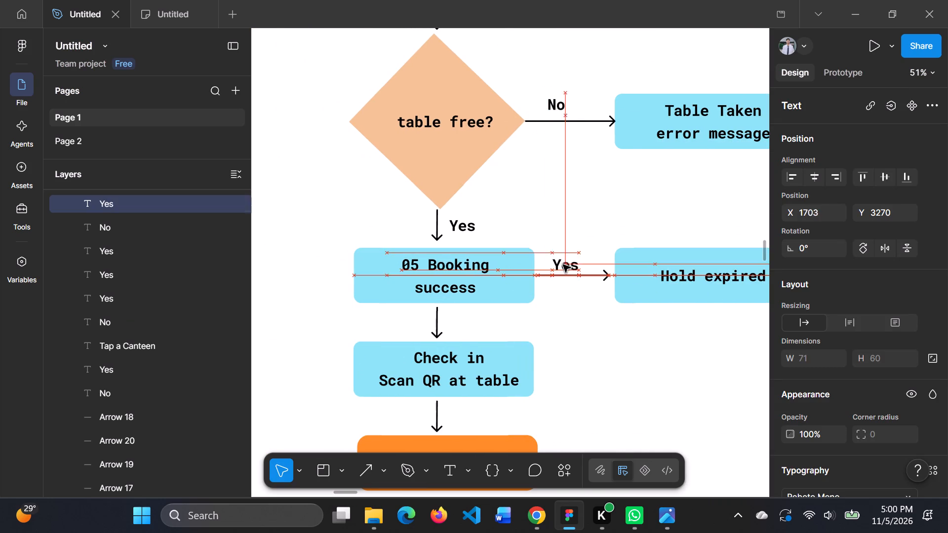
drag(563, 265, 564, 265)
double_click(564, 265)
key(BackSpace)
text(10)
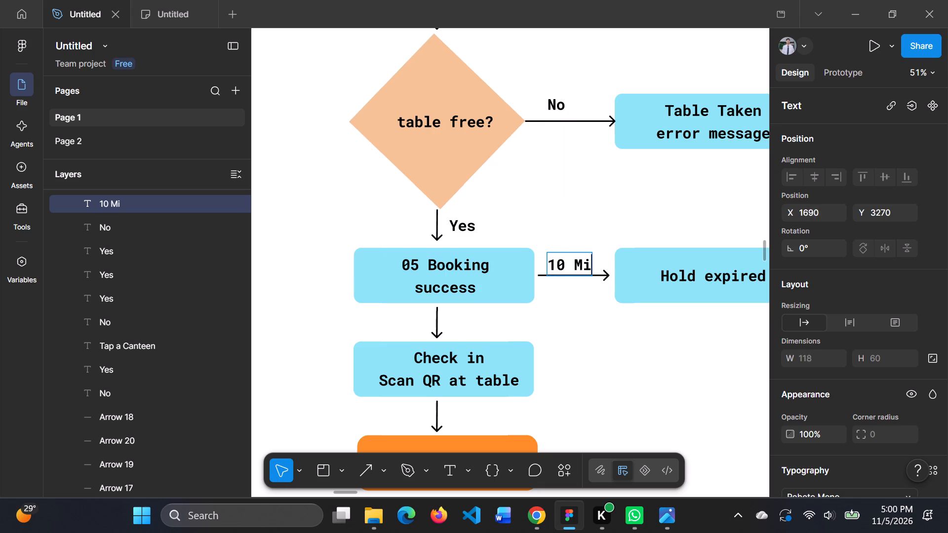
click(593, 323)
click(599, 331)
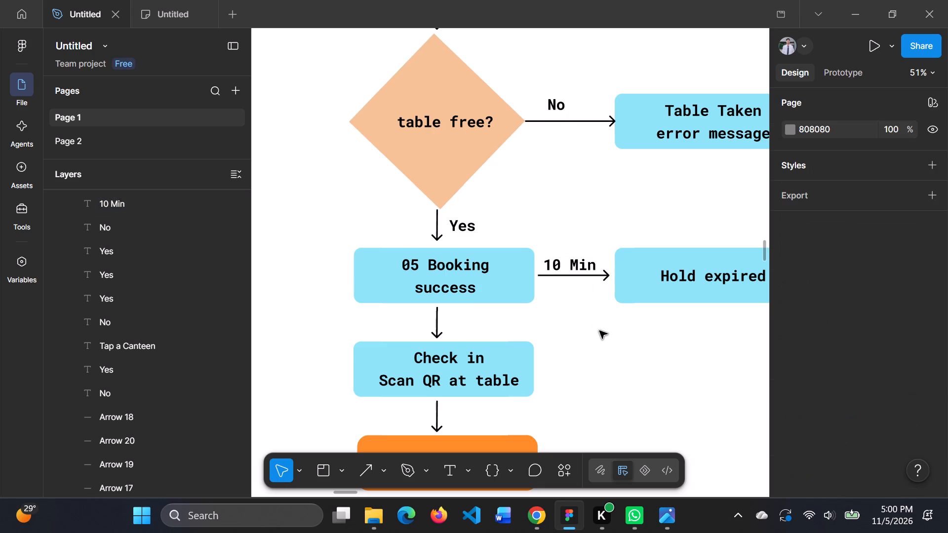
Following the reference, add a "Back to select Table" label below the "Table Taken error message" box, at about X 1881, Y 3010.
scroll(599, 331, right, 6)
scroll(599, 331, down, 1)
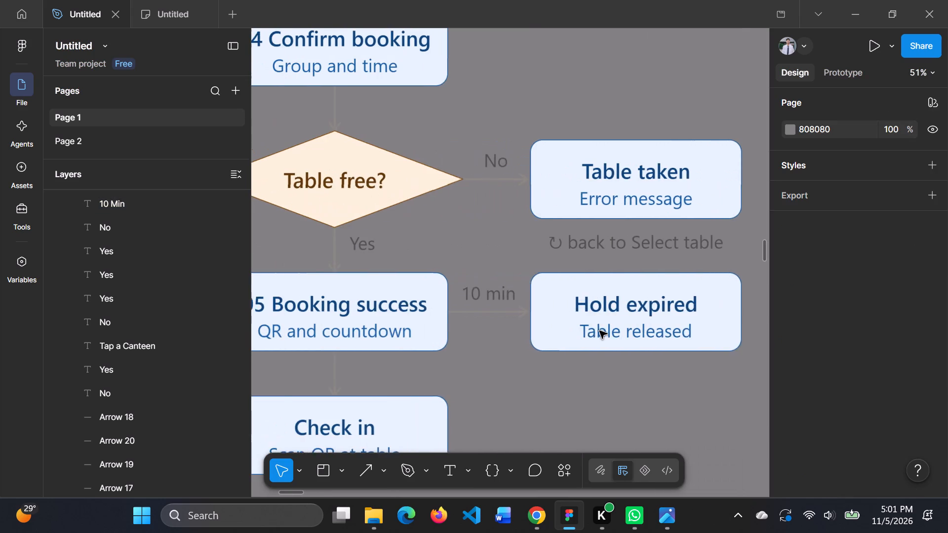
scroll(599, 331, down, 1)
scroll(599, 331, up, 1)
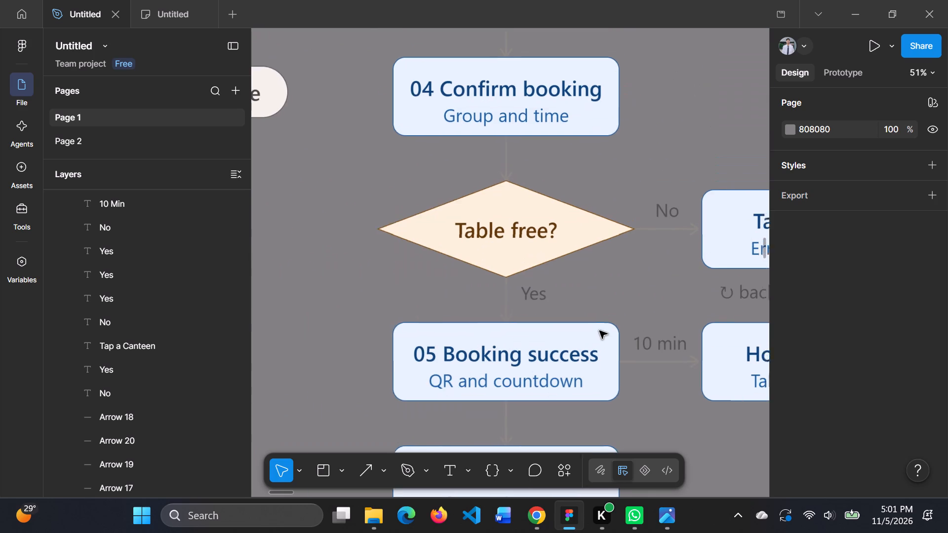
scroll(599, 331, up, 1)
scroll(599, 331, left, 3)
scroll(599, 331, right, 1)
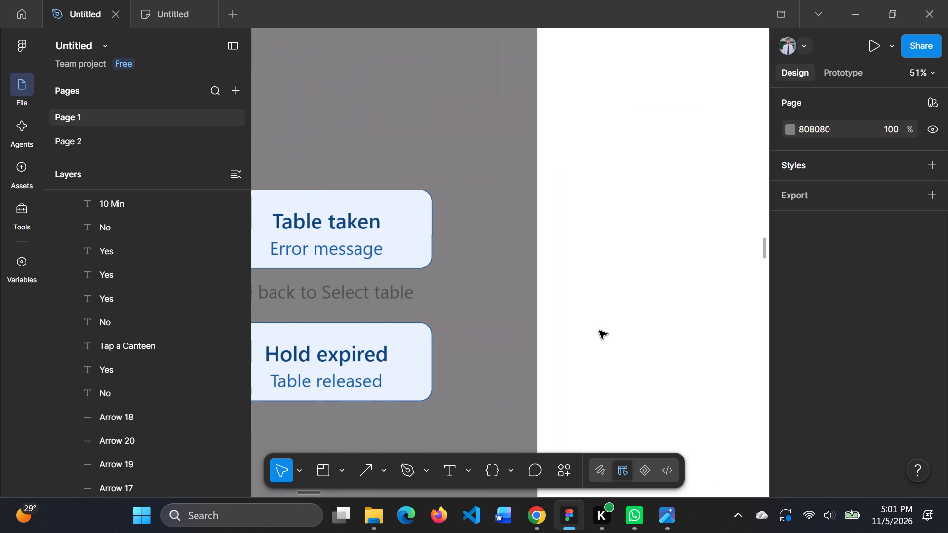
scroll(599, 331, left, 6)
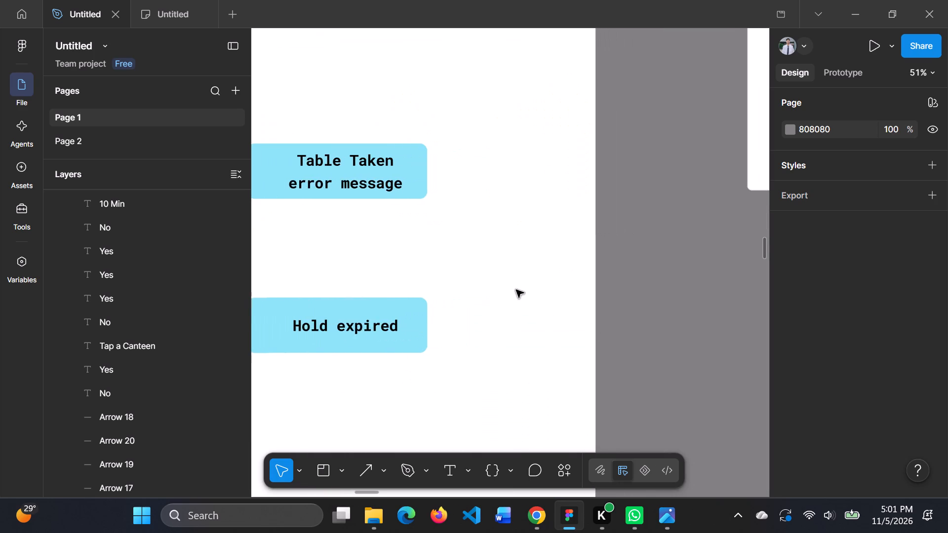
scroll(515, 289, right, 1)
click(506, 264)
key(ctrl+v)
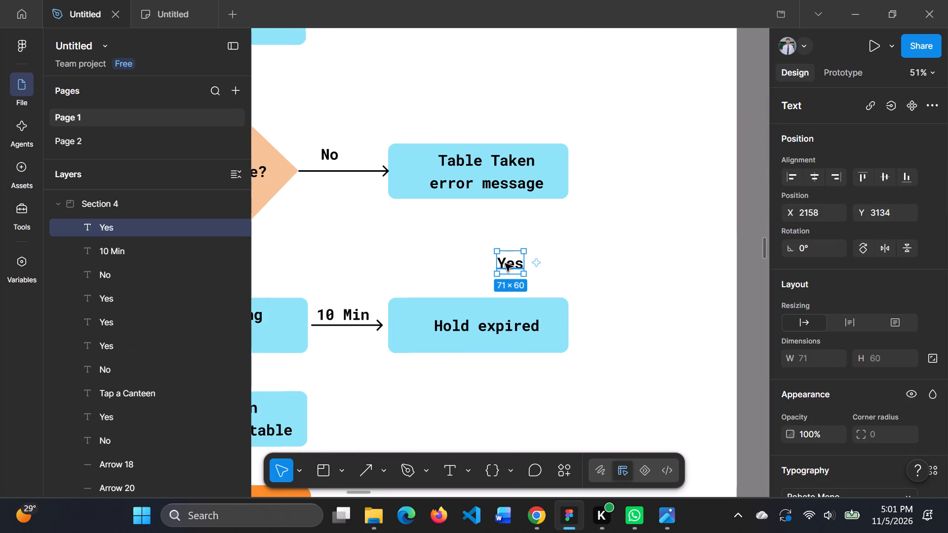
drag(509, 262, 485, 221)
double_click(485, 221)
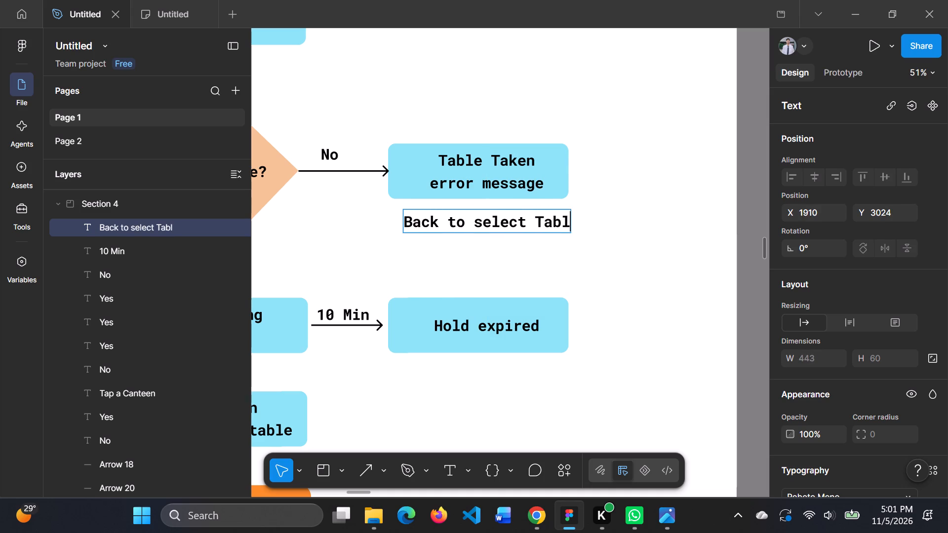
click(656, 234)
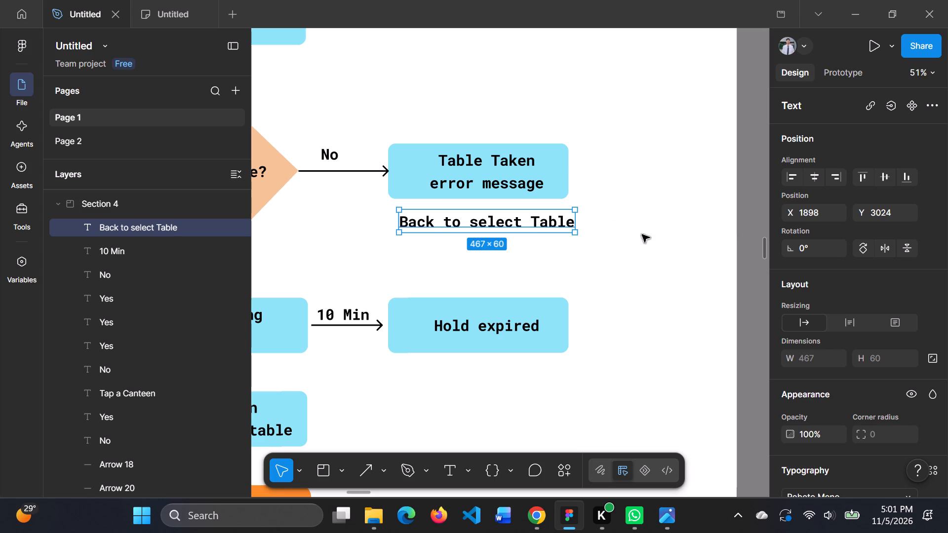
drag(535, 226, 522, 221)
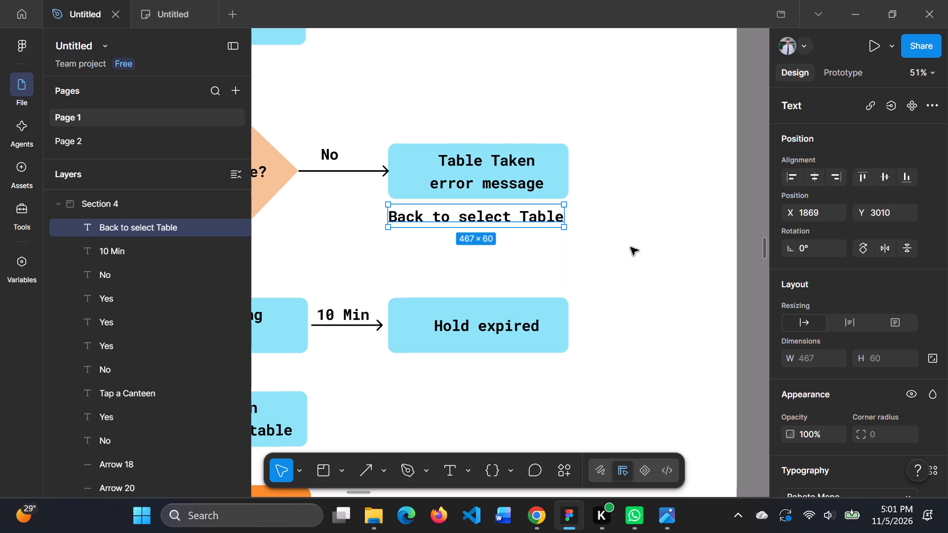
drag(542, 217, 549, 217)
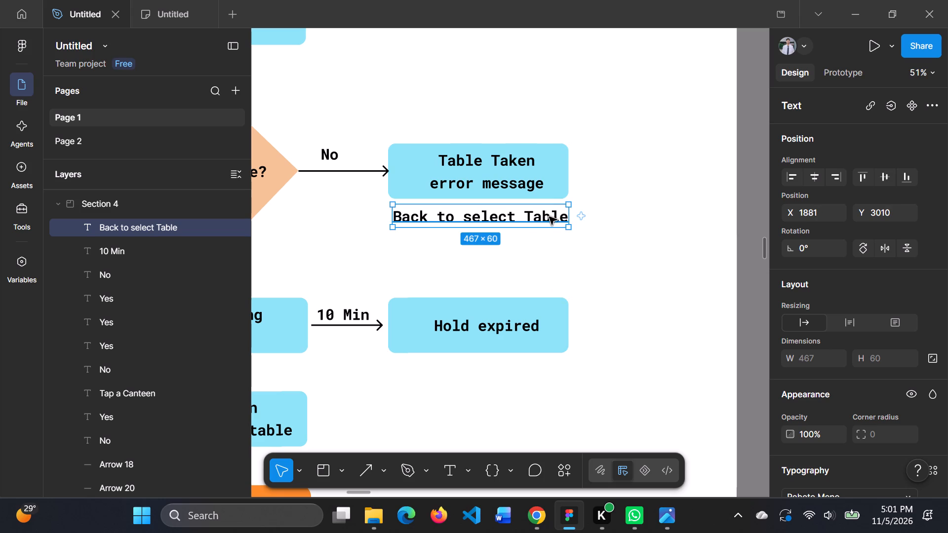
click(650, 276)
Compare the rebuilt flow in Section 4 with the reference diagram, checking for missing boxes and labels.
scroll(650, 276, right, 1)
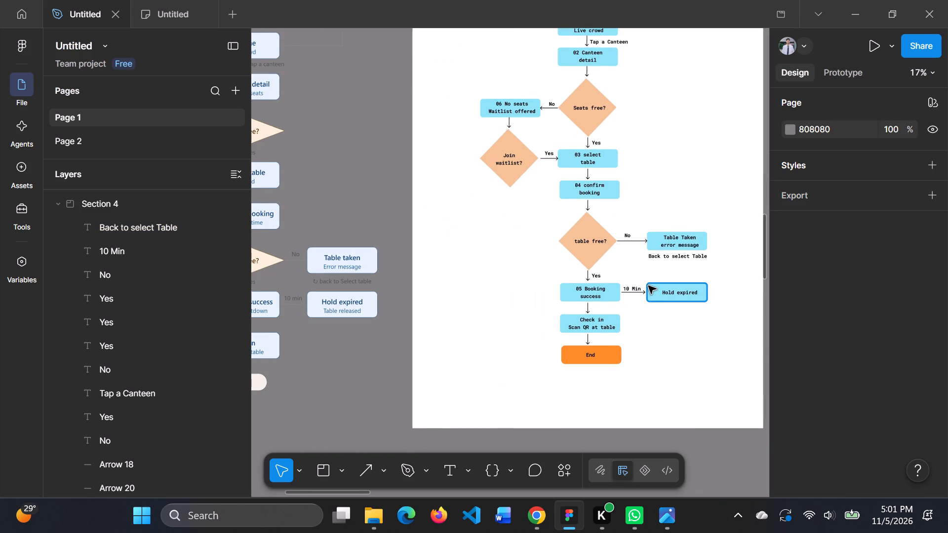
scroll(588, 293, right, 3)
scroll(588, 293, up, 2)
scroll(588, 293, right, 1)
scroll(588, 293, left, 2)
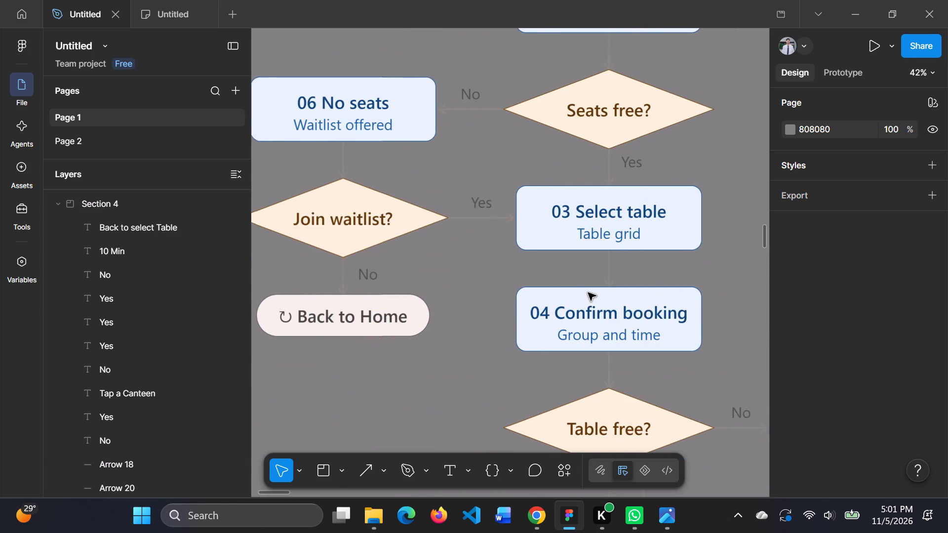
scroll(588, 293, left, 5)
scroll(588, 293, right, 3)
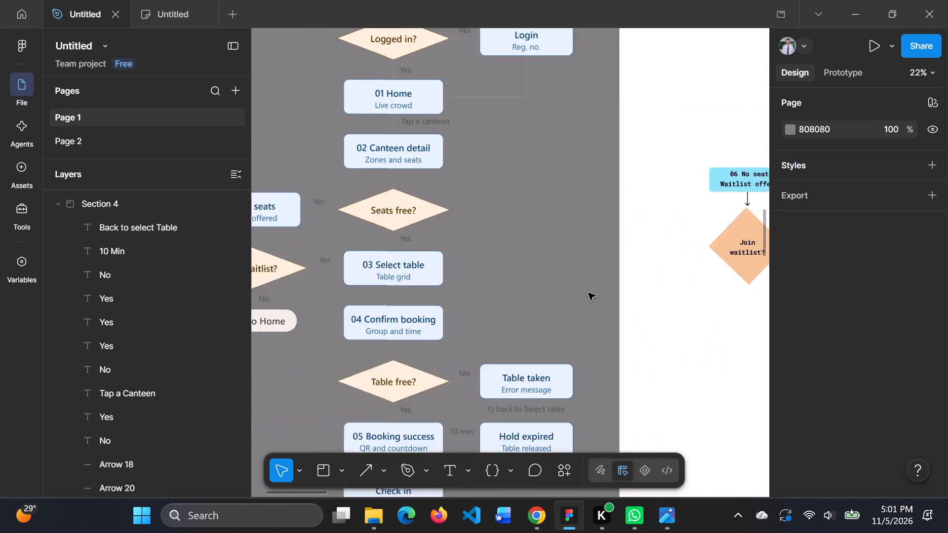
scroll(588, 293, up, 1)
scroll(588, 293, down, 1)
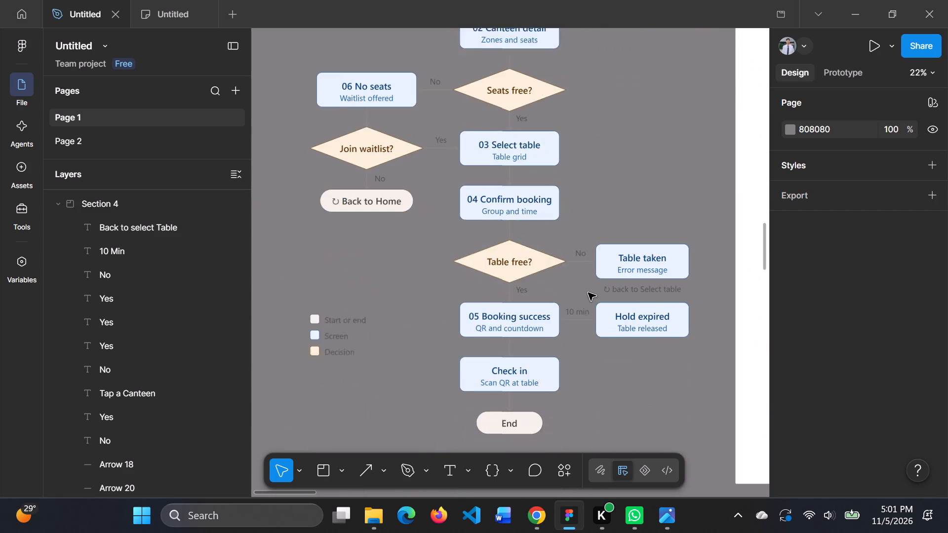
scroll(588, 293, down, 1)
scroll(588, 293, left, 2)
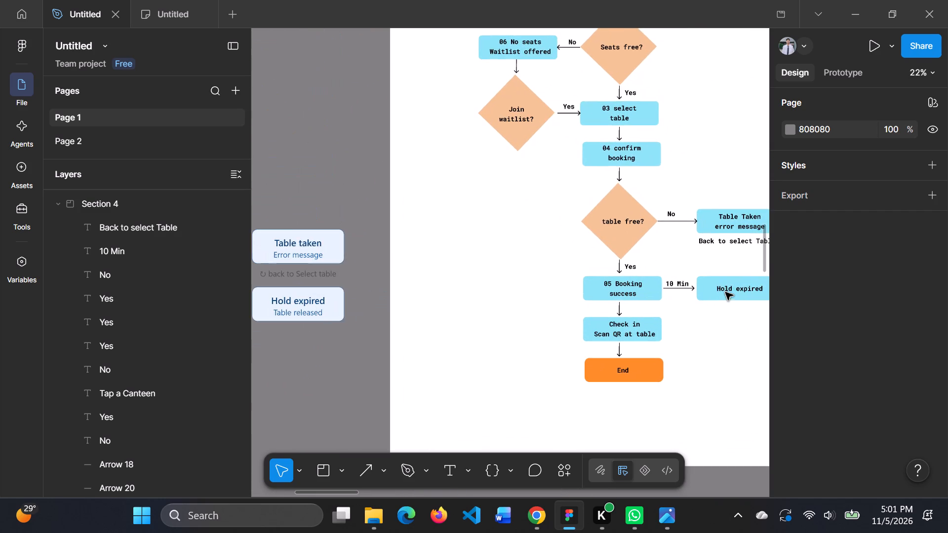
scroll(715, 310, right, 1)
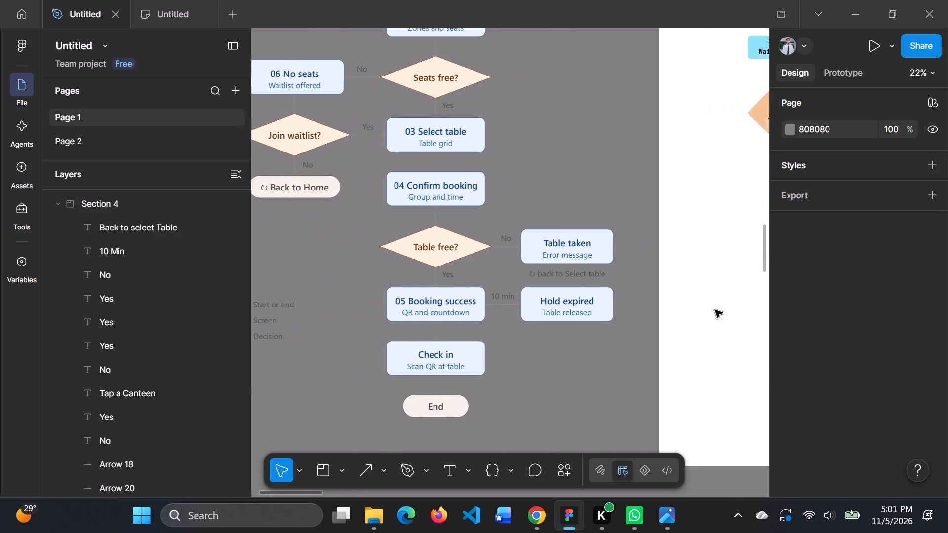
scroll(715, 310, right, 1)
scroll(644, 273, up, 1)
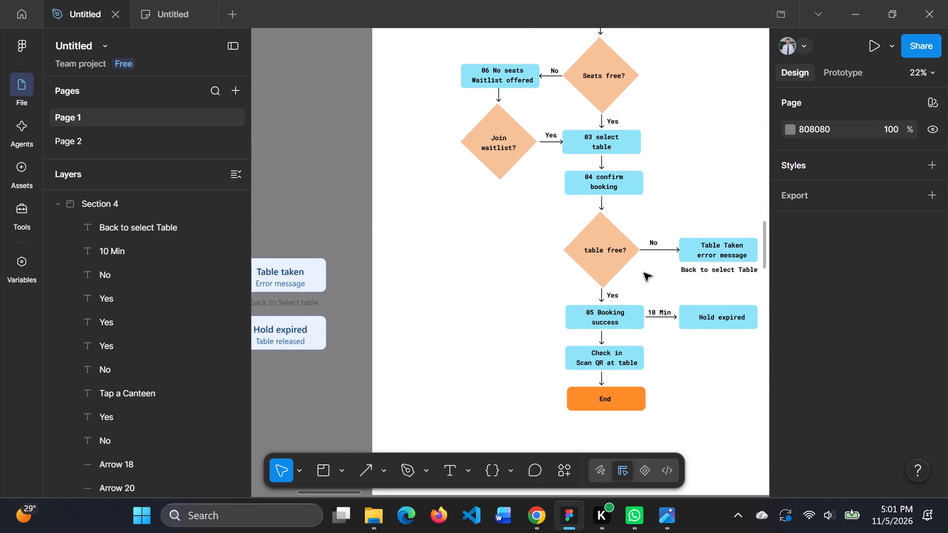
Place a copy of the "Check in Scan QR at table" box with its text below "Join waitlist?", aligned with the "06 No seats" box.
scroll(644, 273, left, 1)
drag(585, 347, 574, 365)
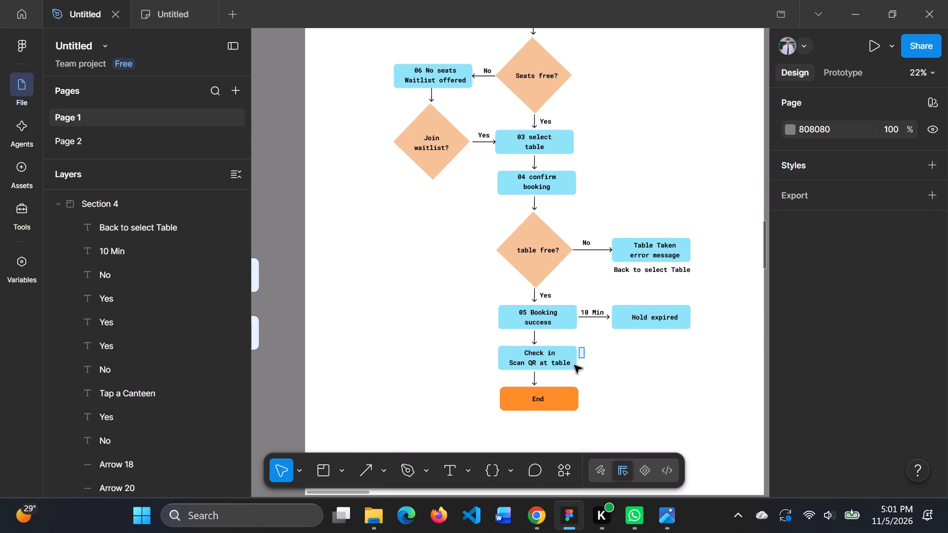
drag(574, 365, 493, 365)
key(ctrl+c)
click(425, 300)
scroll(425, 300, up, 1)
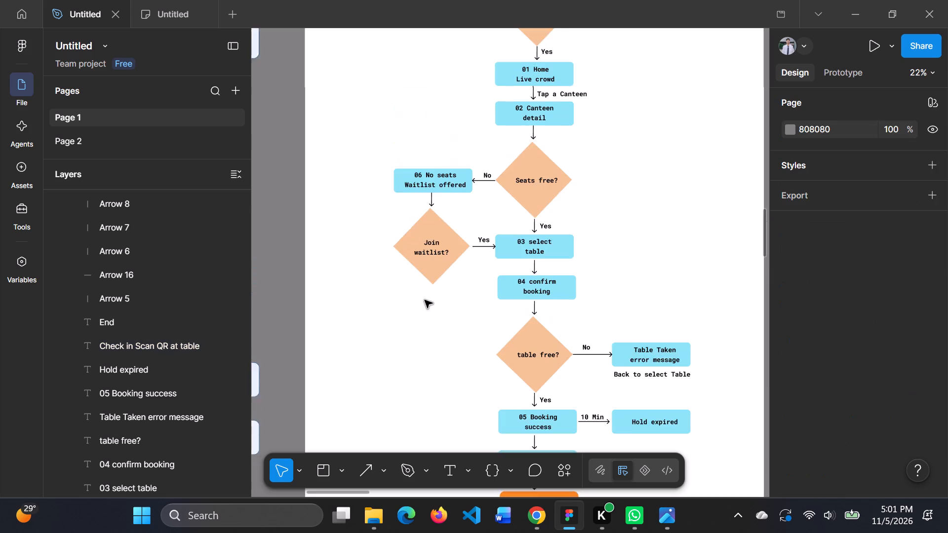
scroll(425, 300, up, 1)
click(447, 312)
key(ctrl+v)
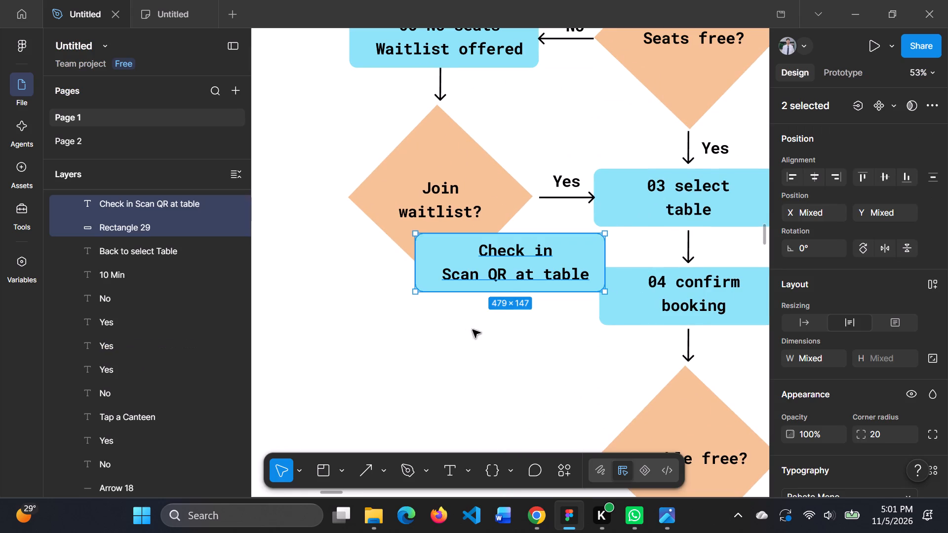
drag(525, 255, 464, 342)
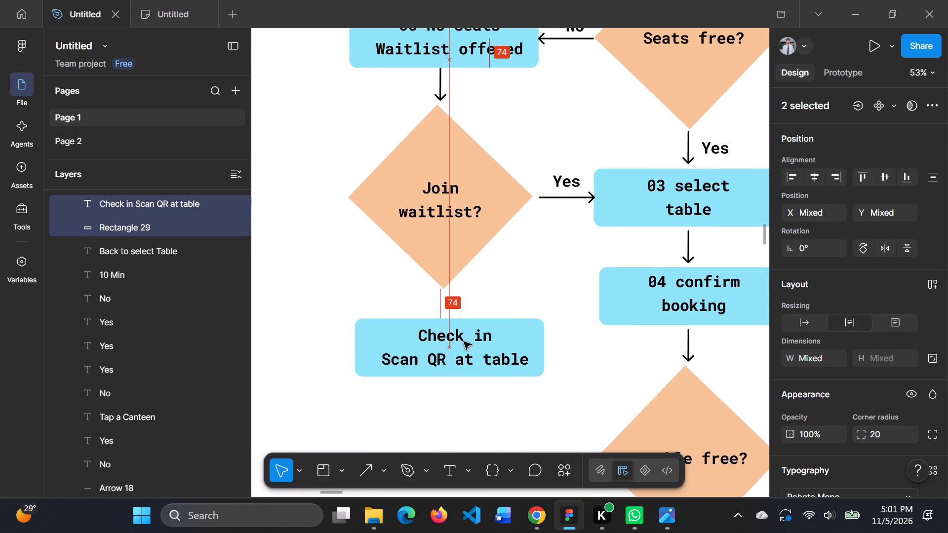
drag(464, 342, 454, 343)
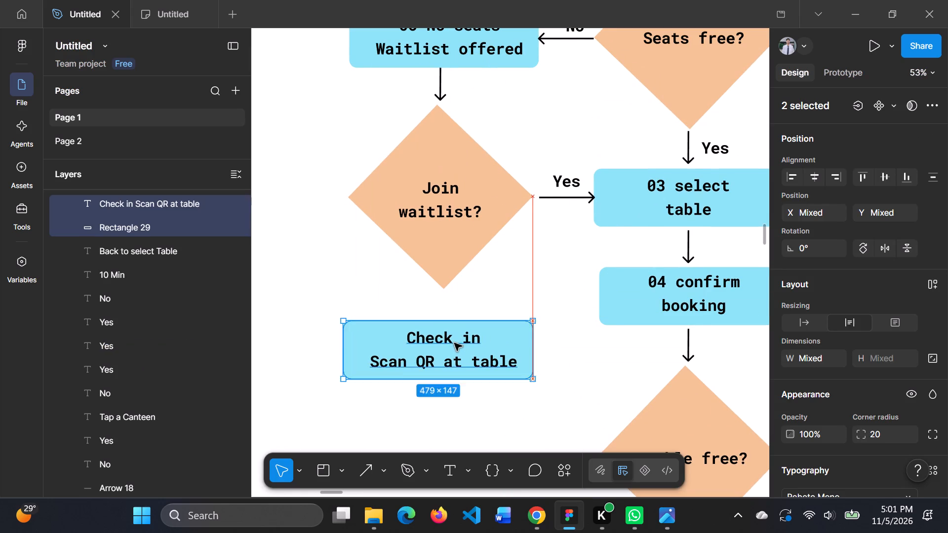
drag(454, 343, 456, 337)
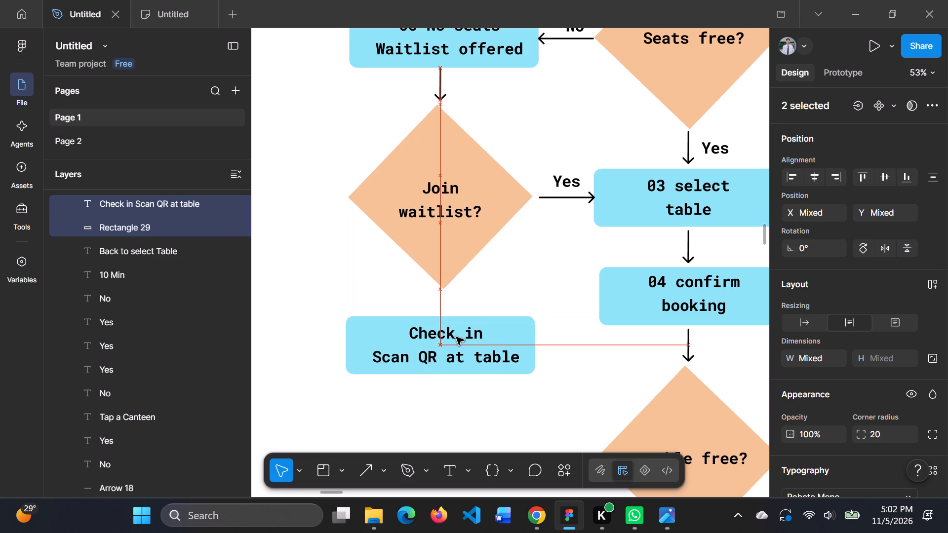
drag(456, 337, 460, 343)
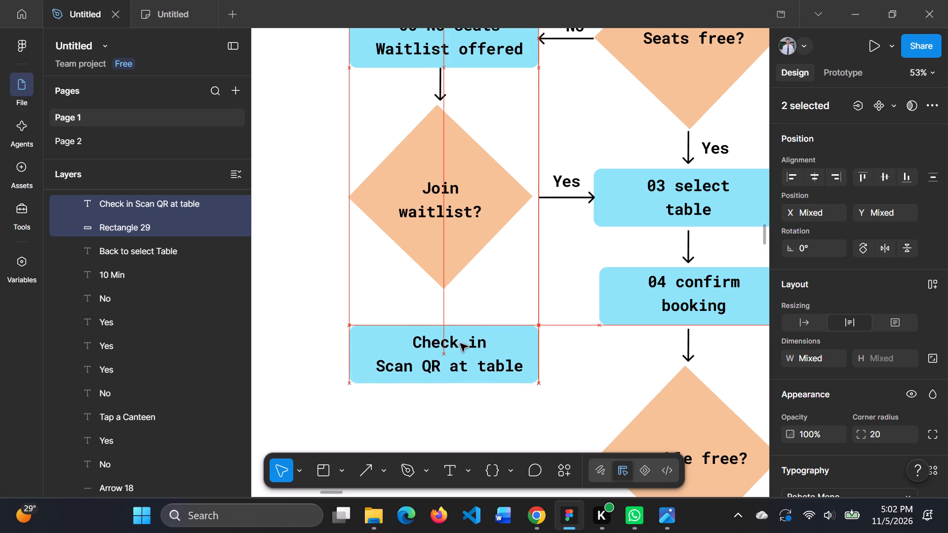
drag(460, 343, 459, 345)
Following the reference, replace the text in the copied box below "Join waitlist?" with "Back to Home".
triple_click(512, 368)
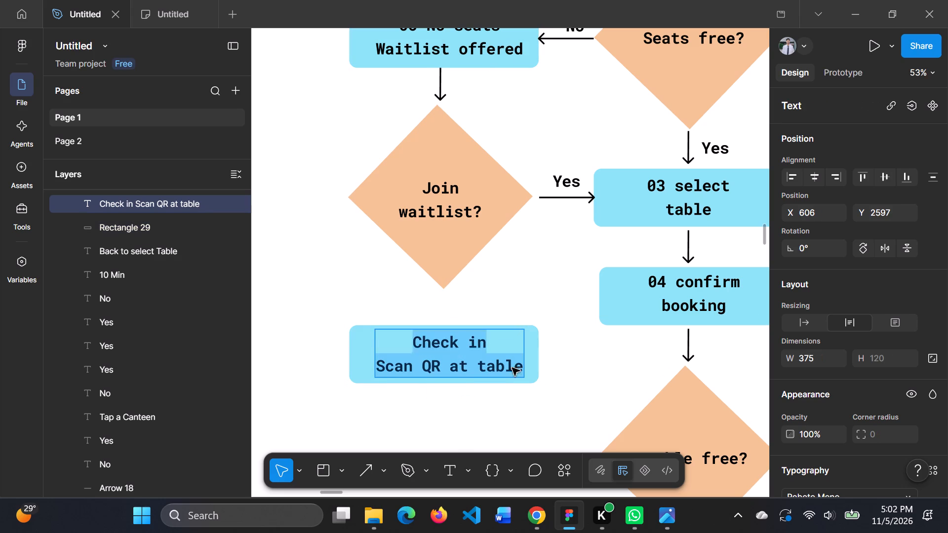
key(BackSpace)
key(BackSpace)
key(BackSpace)
key(BackSpace)
key(BackSpace)
key(BackSpace)
key(BackSpace)
key(BackSpace)
key(BackSpace)
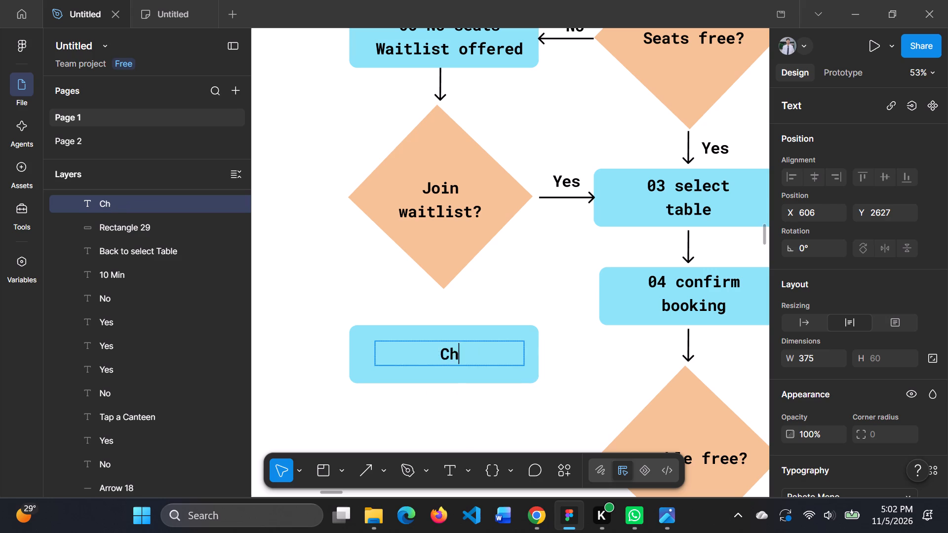
key(BackSpace)
scroll(512, 368, right, 3)
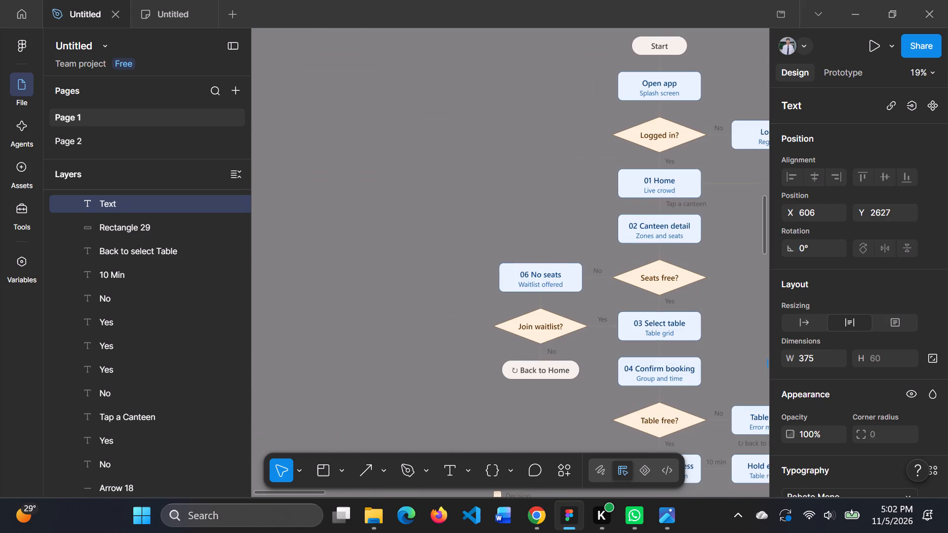
scroll(512, 368, left, 6)
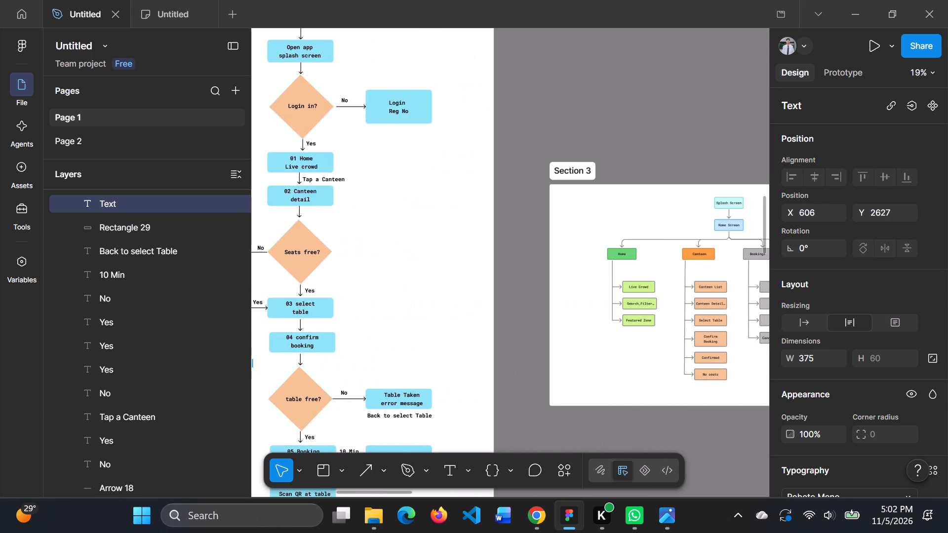
scroll(512, 368, right, 2)
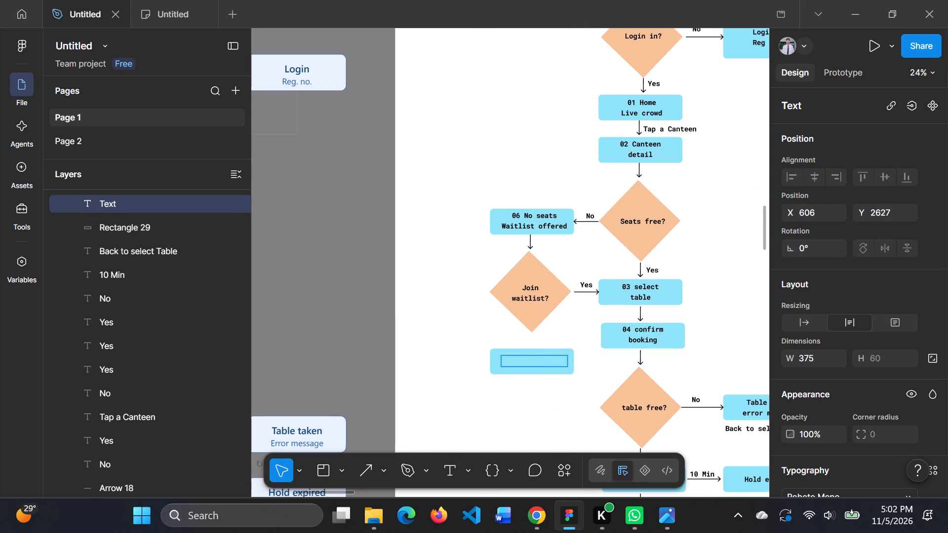
key(BackSpace)
key(BackSpace)
key(BackSpace)
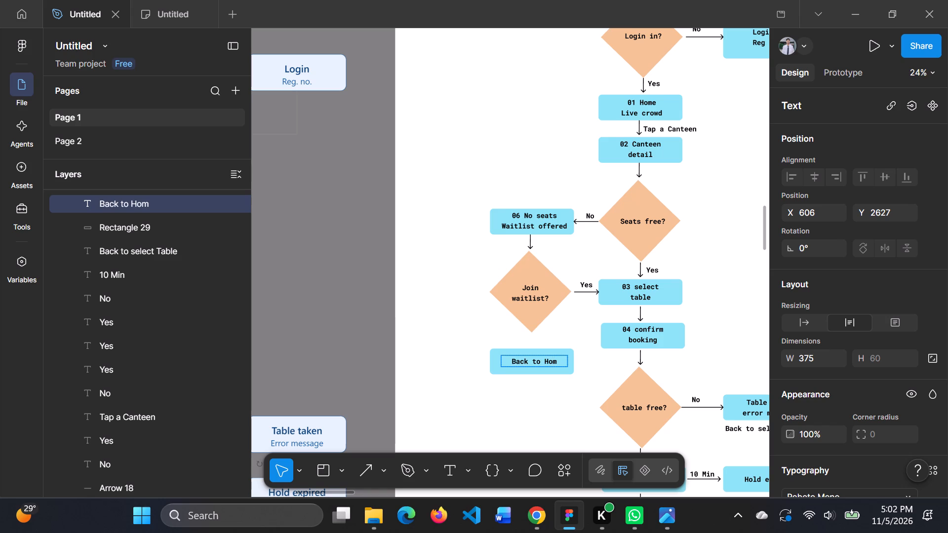
key(e)
click(506, 377)
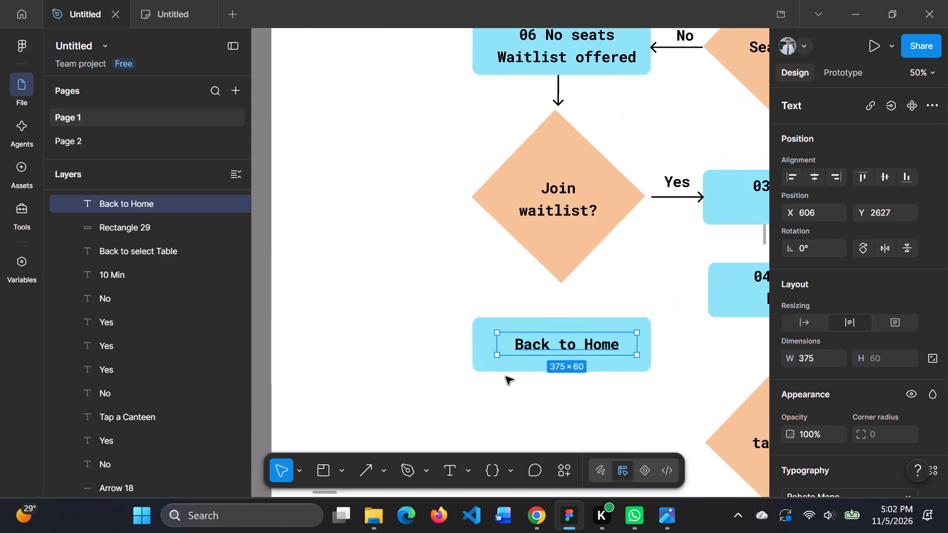
click(481, 408)
Place a copy of the arrow above "Join waitlist?" between that diamond and "Back to Home", at about X 779, Y 2499.
click(558, 101)
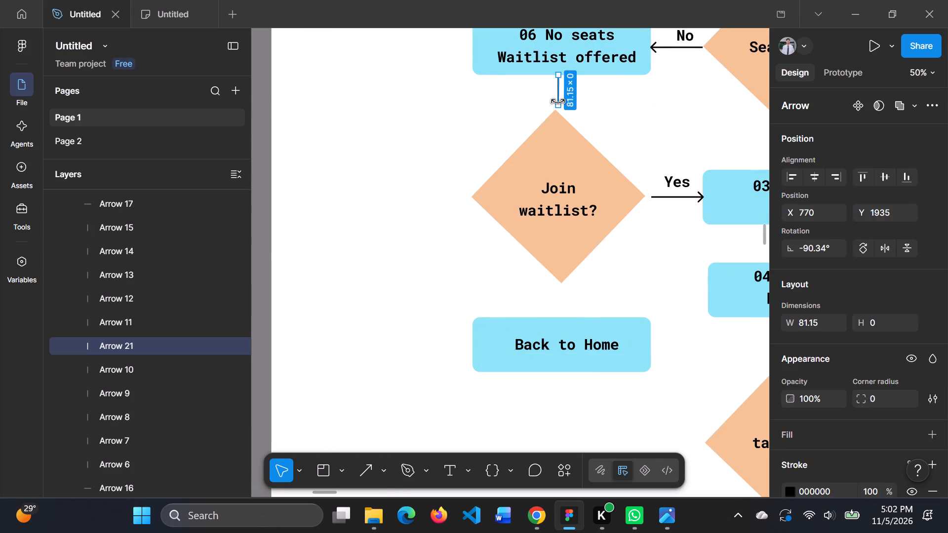
key(ctrl+c)
key(ctrl+v)
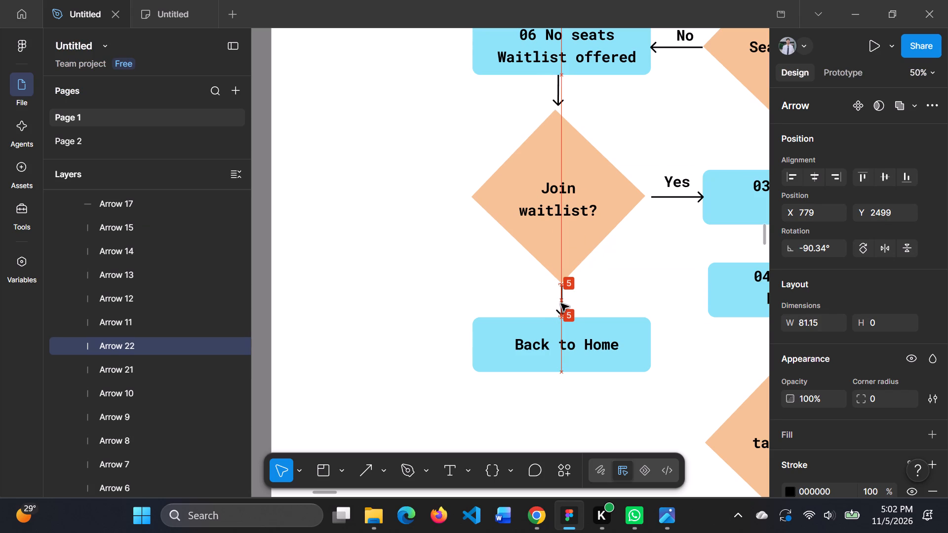
click(626, 291)
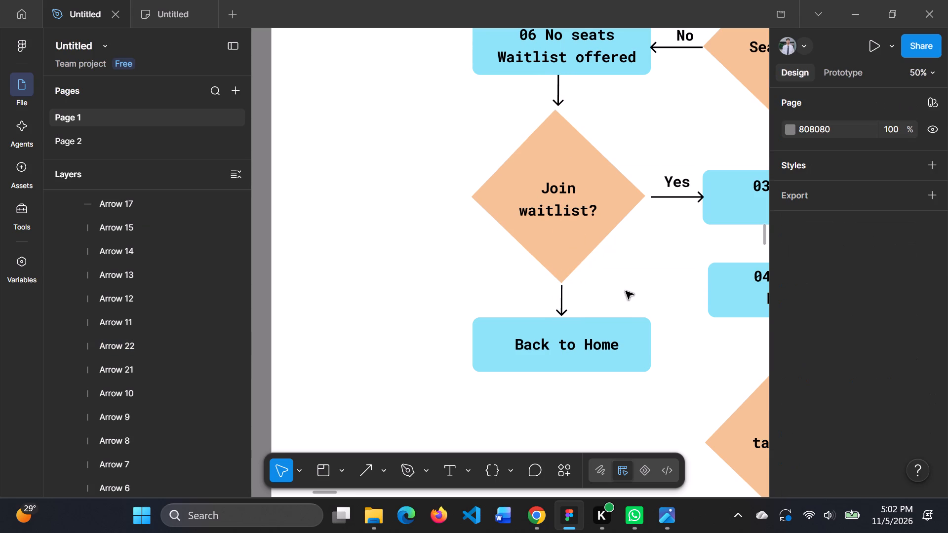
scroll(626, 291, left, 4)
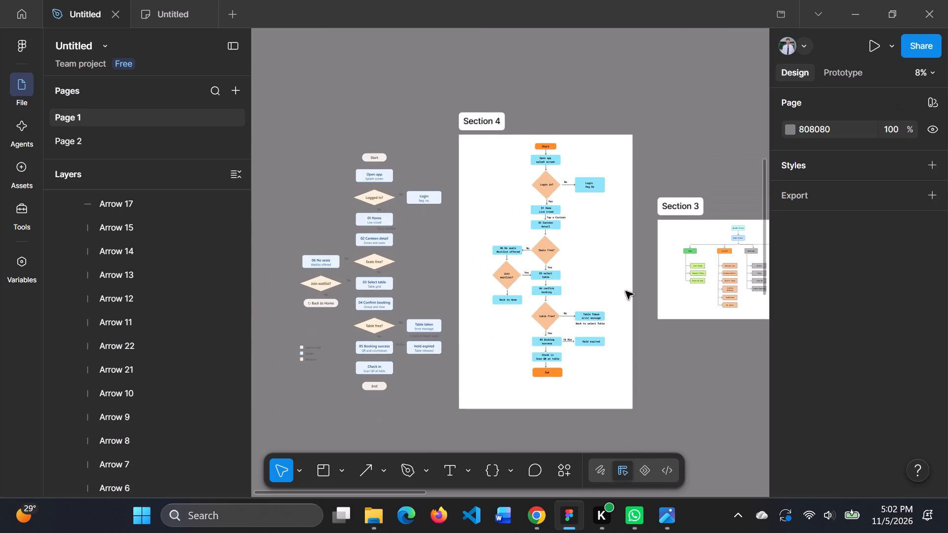
Add the title text "USER FLOW" in the upper-left corner of Section 4, with a text box about 353 × 134.
scroll(595, 258, up, 1)
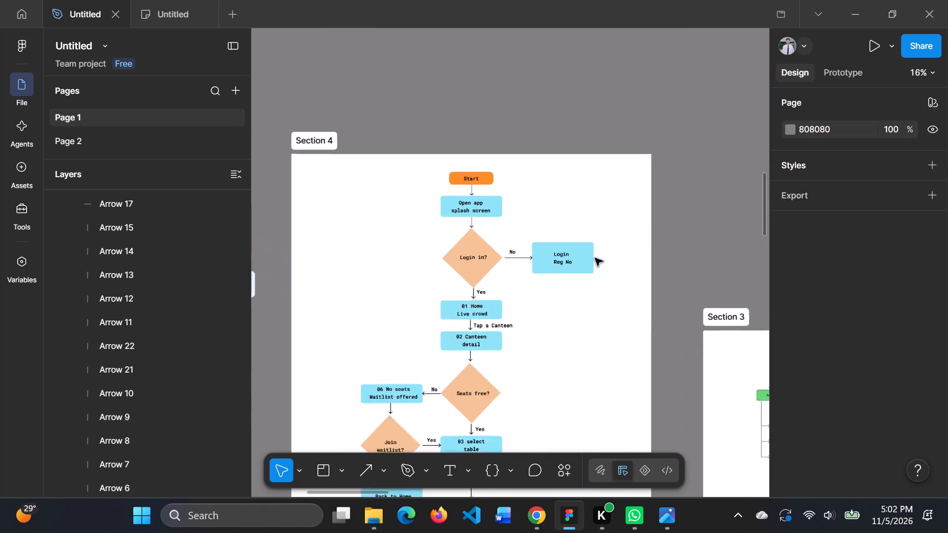
scroll(623, 288, right, 4)
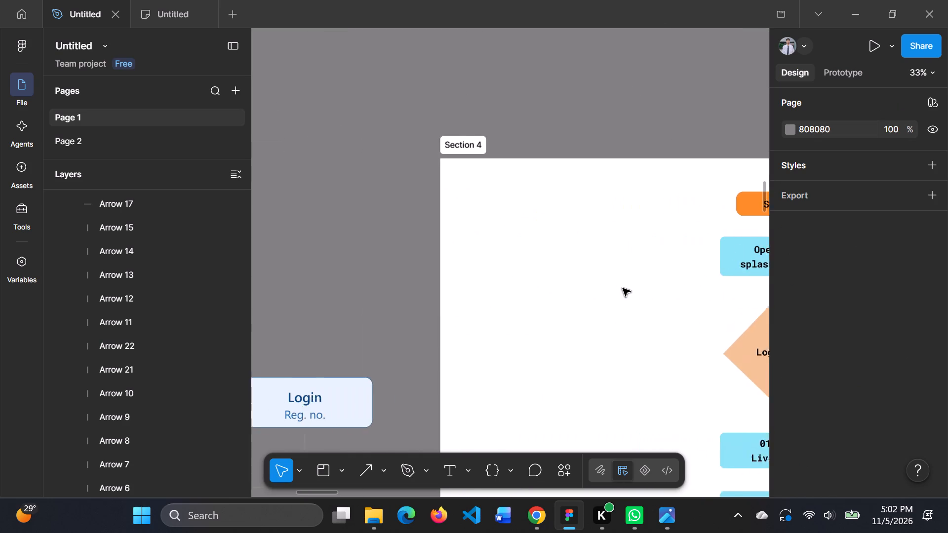
click(451, 463)
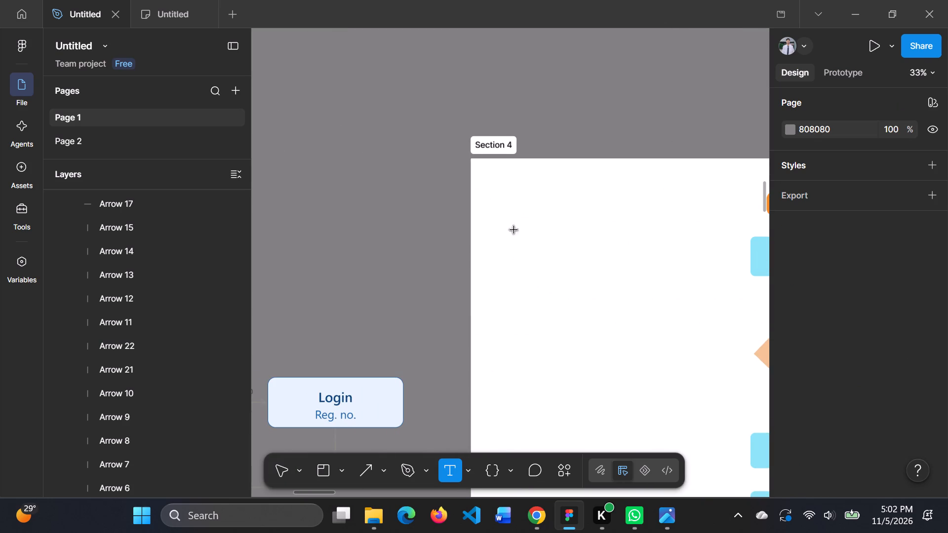
drag(497, 184, 618, 240)
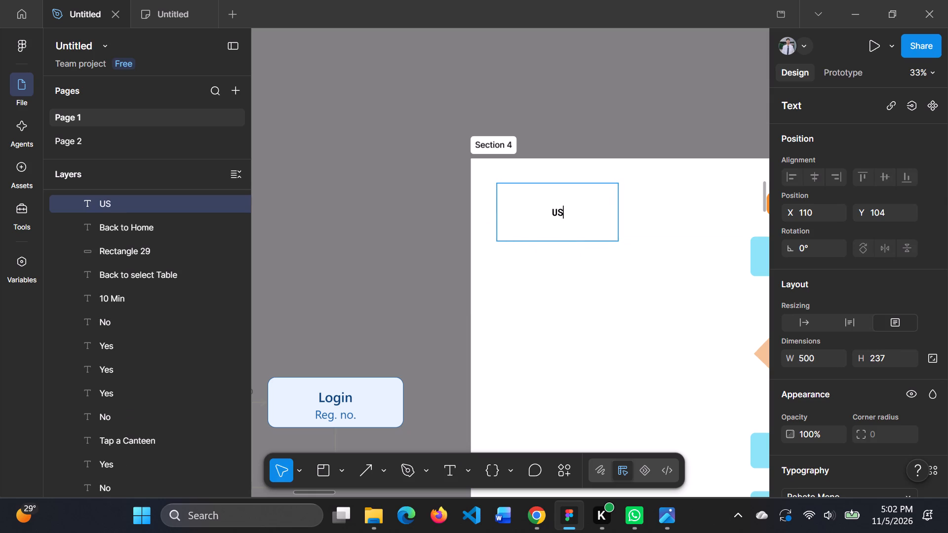
key(BackSpace)
text(FLOW)
click(616, 290)
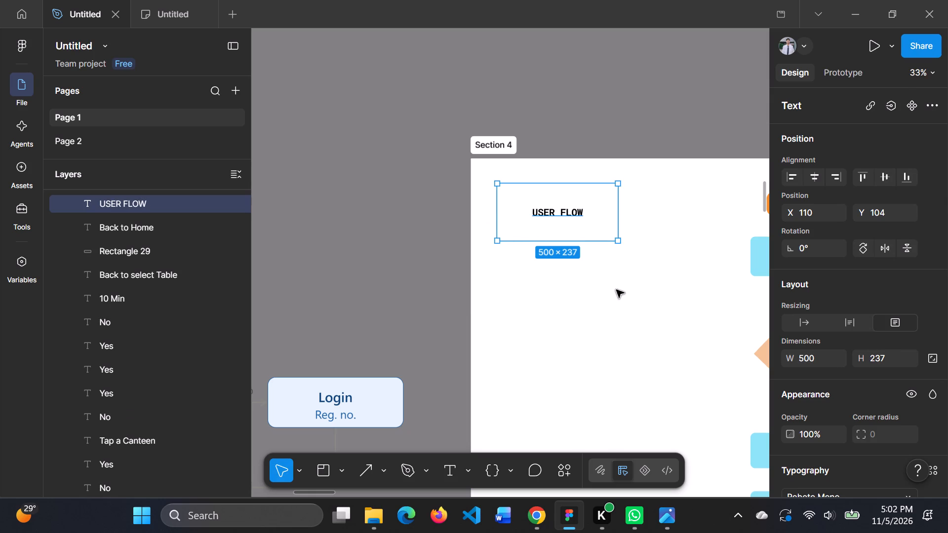
drag(616, 243, 582, 219)
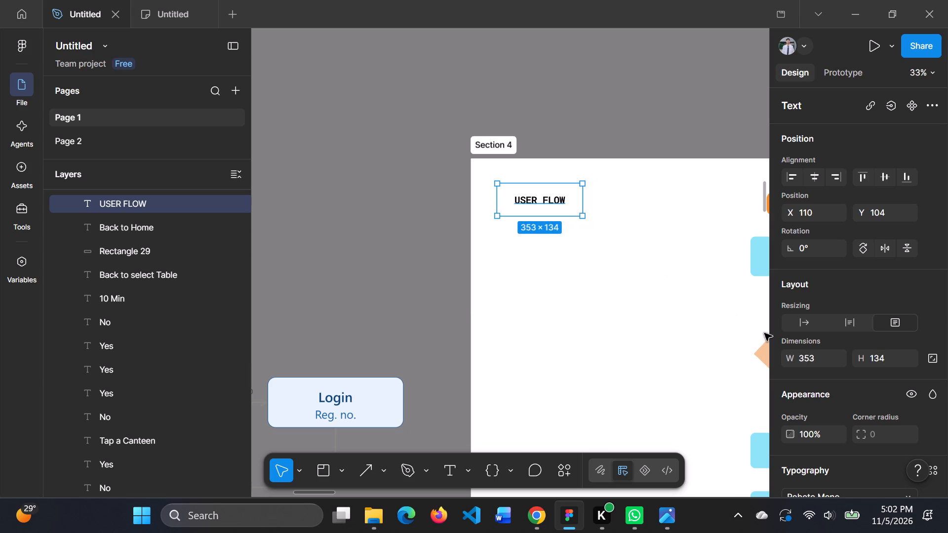
scroll(799, 353, left, 1)
click(635, 343)
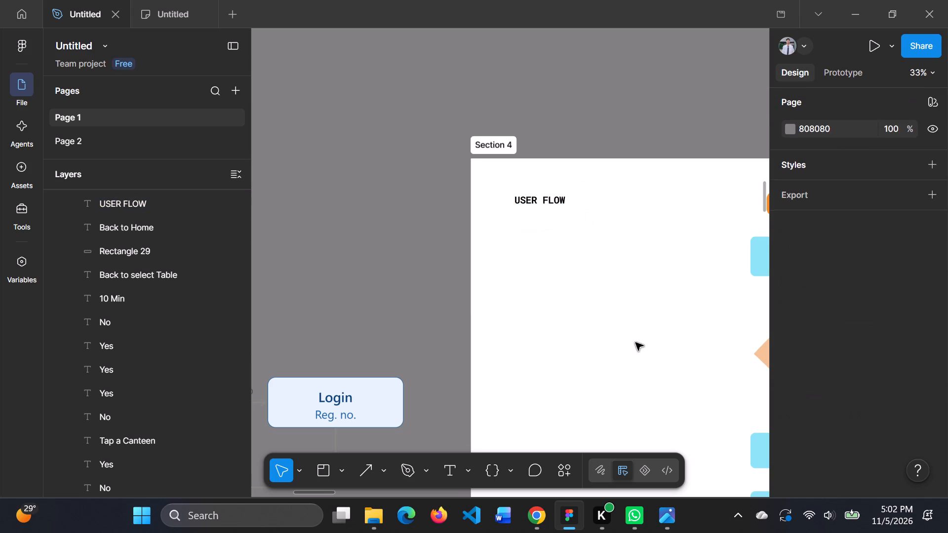
Delete the reference user flow diagram beside Section 4.
scroll(635, 343, left, 2)
scroll(533, 298, down, 1)
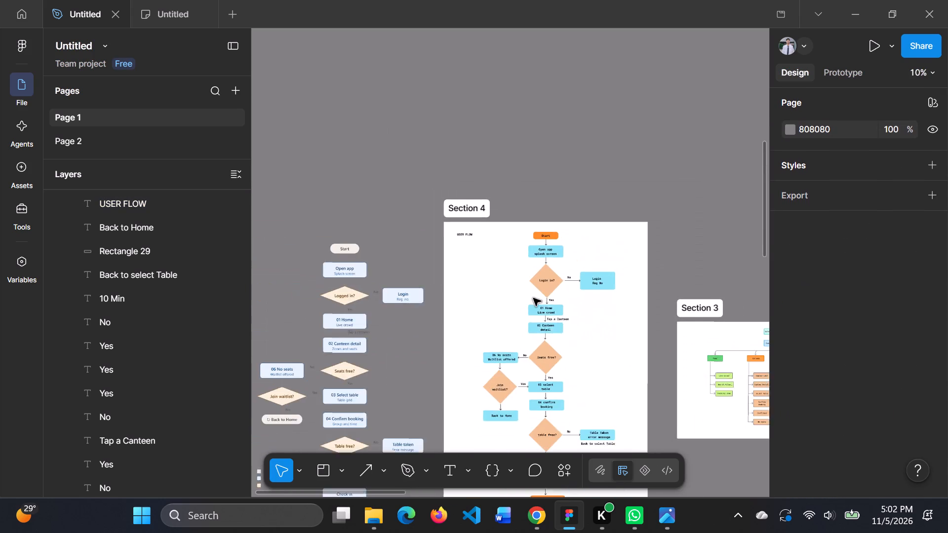
scroll(533, 298, down, 1)
click(396, 262)
key(Delete)
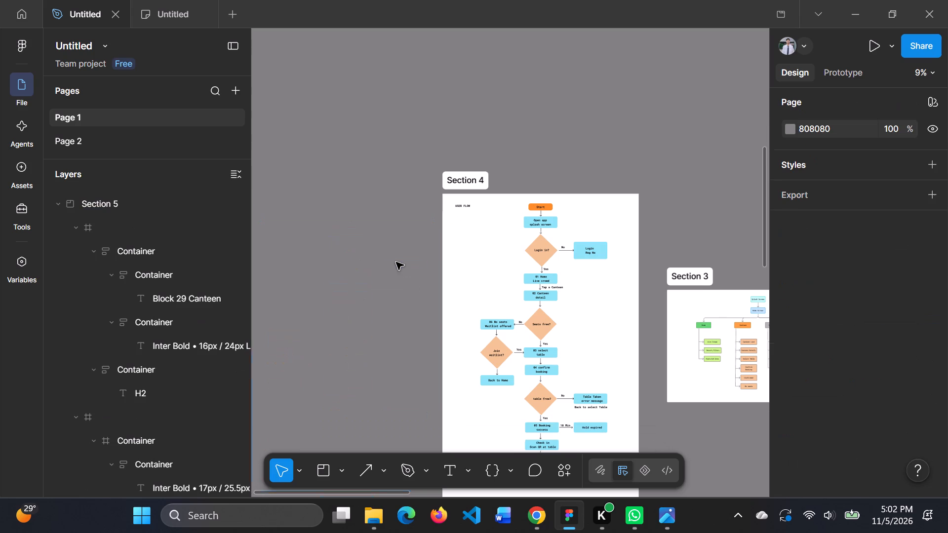
Copy the whole of Section 4 as a PNG image.
click(459, 263)
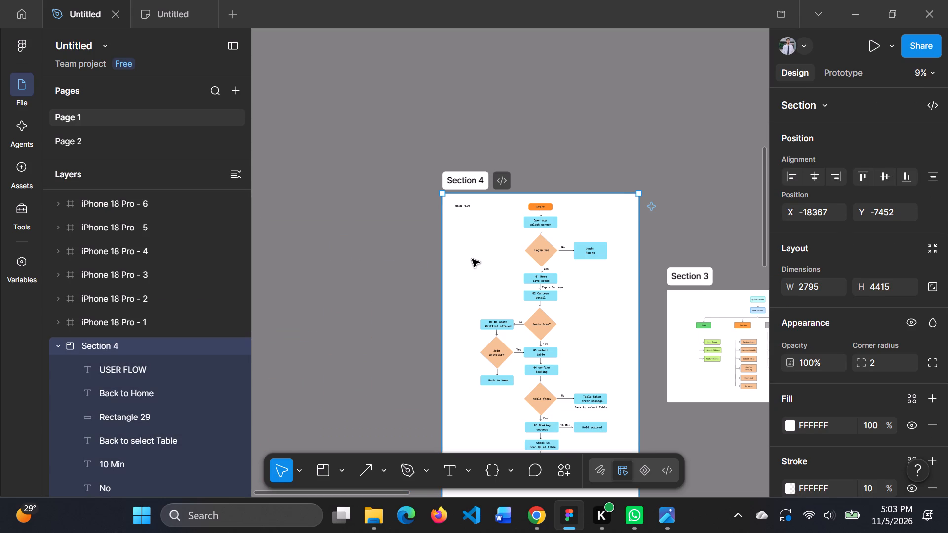
click(472, 259)
click(152, 346)
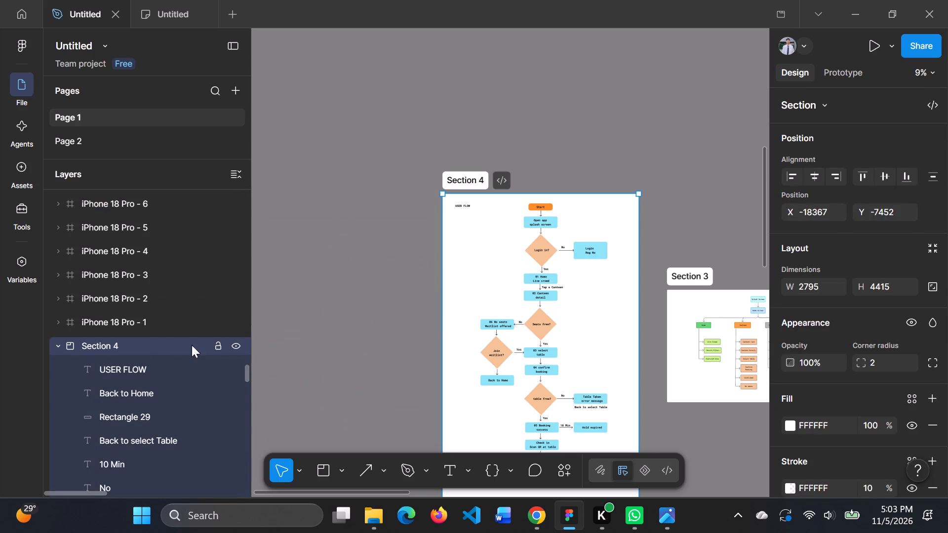
right_click(492, 272)
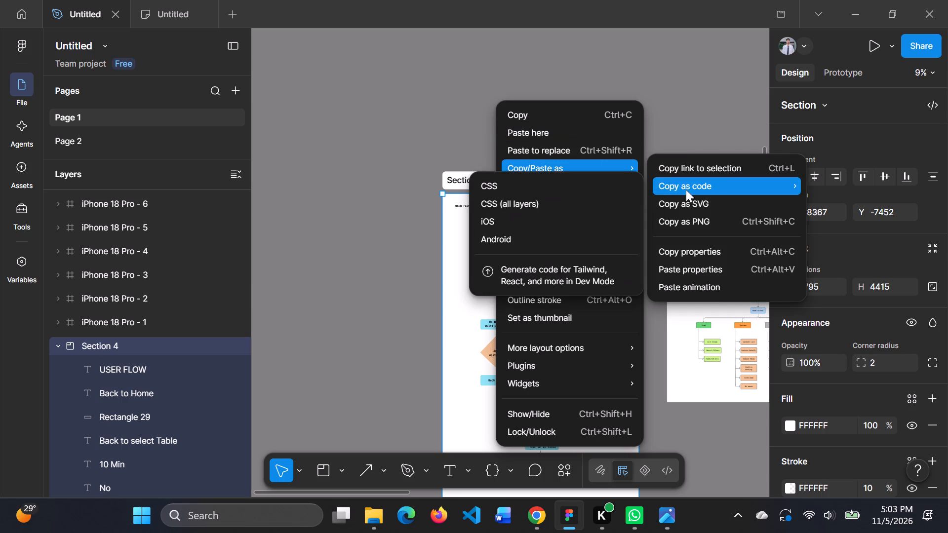
click(703, 221)
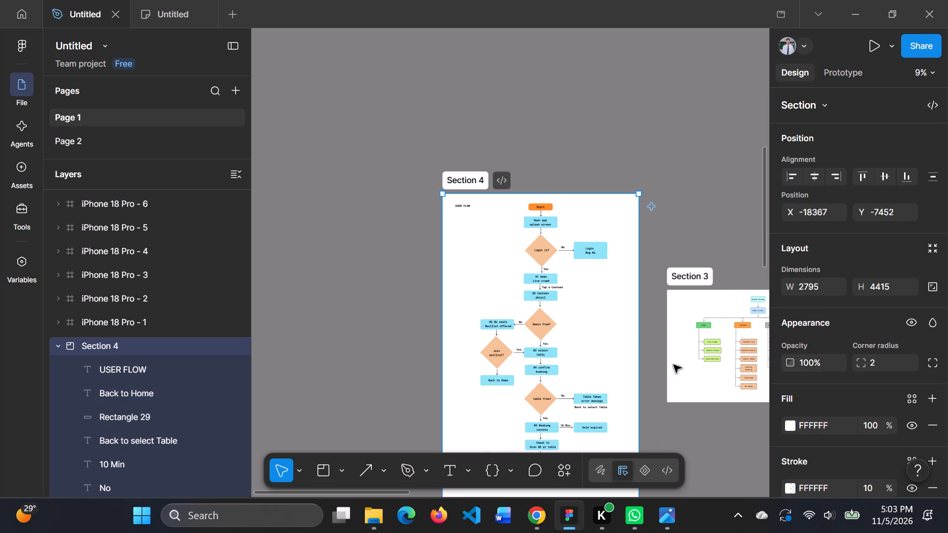
Switch to Word, create a blank document and paste the Section 4 user flow image into it.
click(517, 519)
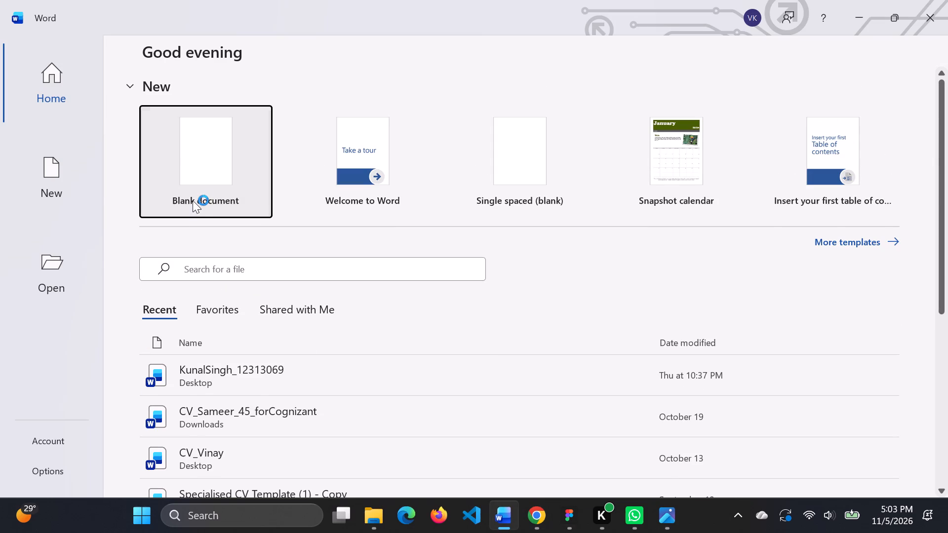
click(193, 200)
click(360, 259)
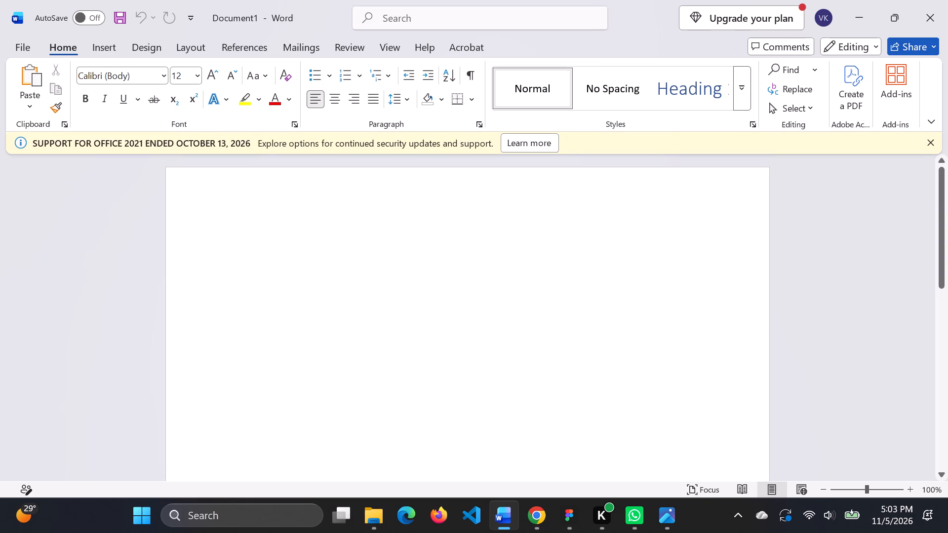
key(ctrl+v)
ctrl+click(360, 259)
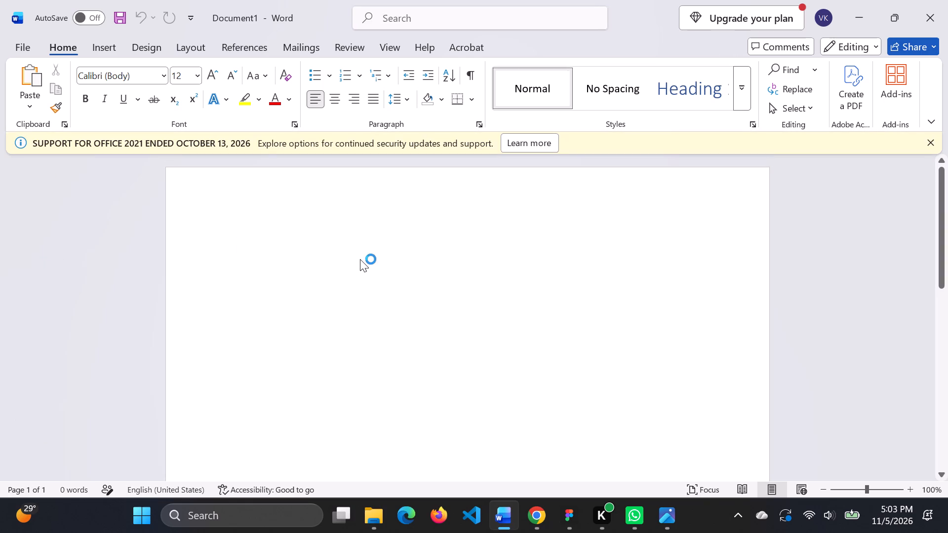
click(733, 315)
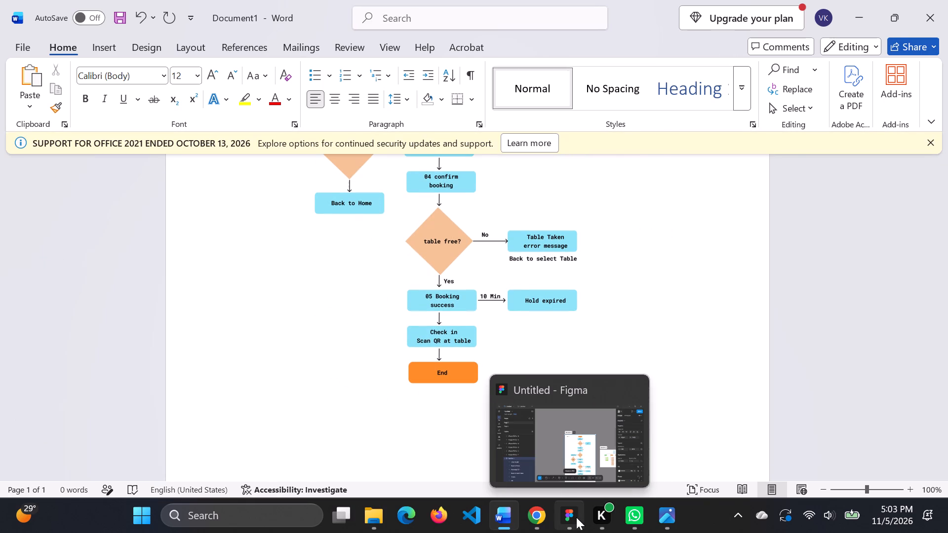
Switch back to Figma and copy Section 3, the screen hierarchy diagram, as a PNG image.
click(576, 445)
scroll(597, 346, left, 2)
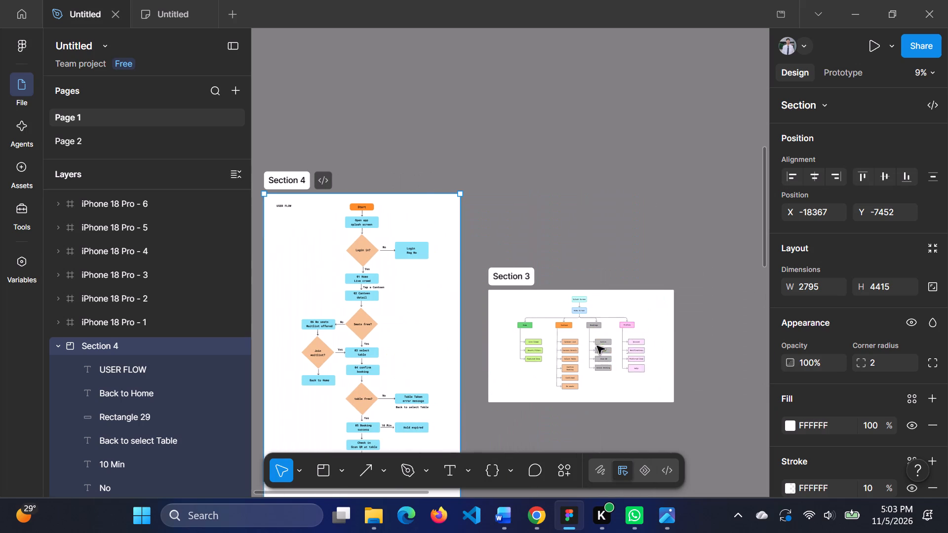
scroll(597, 346, left, 1)
click(621, 313)
right_click(621, 313)
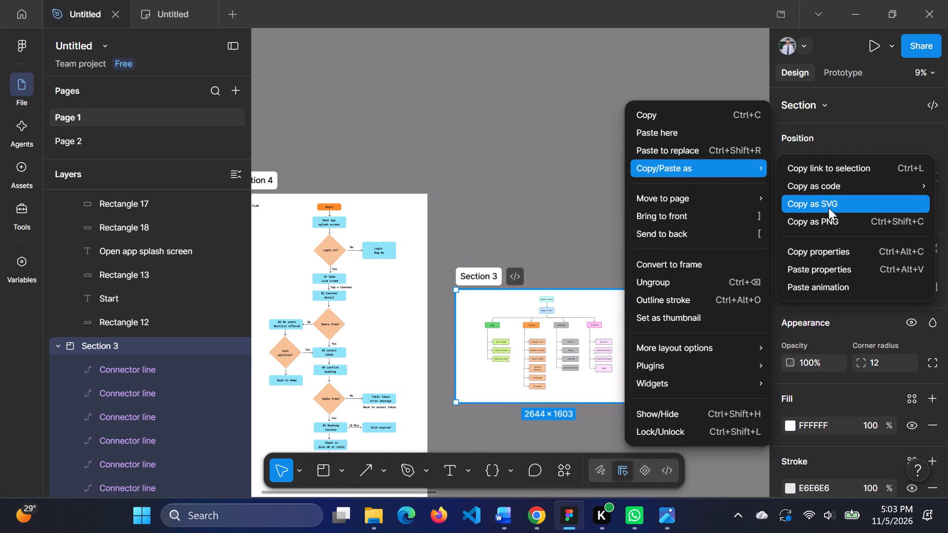
click(831, 222)
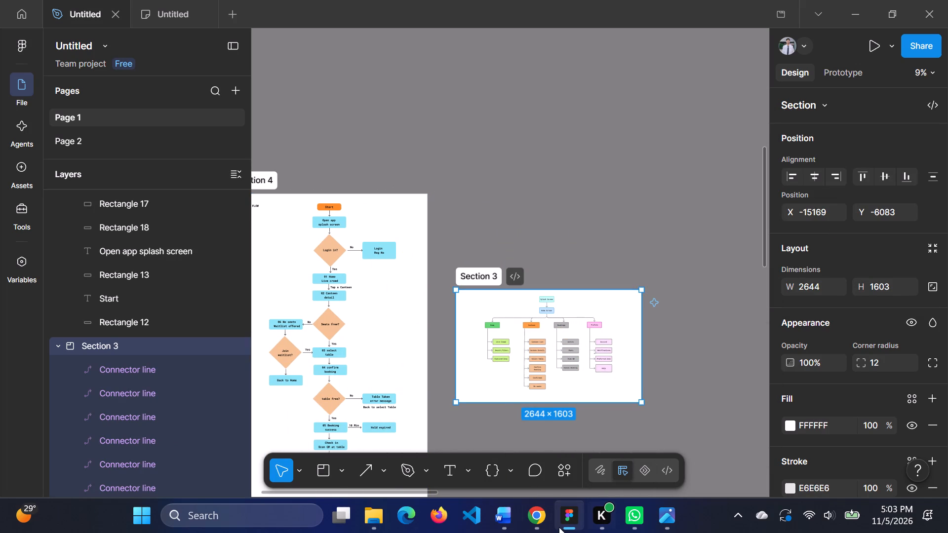
Switch to Word and paste the Section 3 image on a new line below the user flow diagram.
click(505, 519)
scroll(502, 399, down, 2)
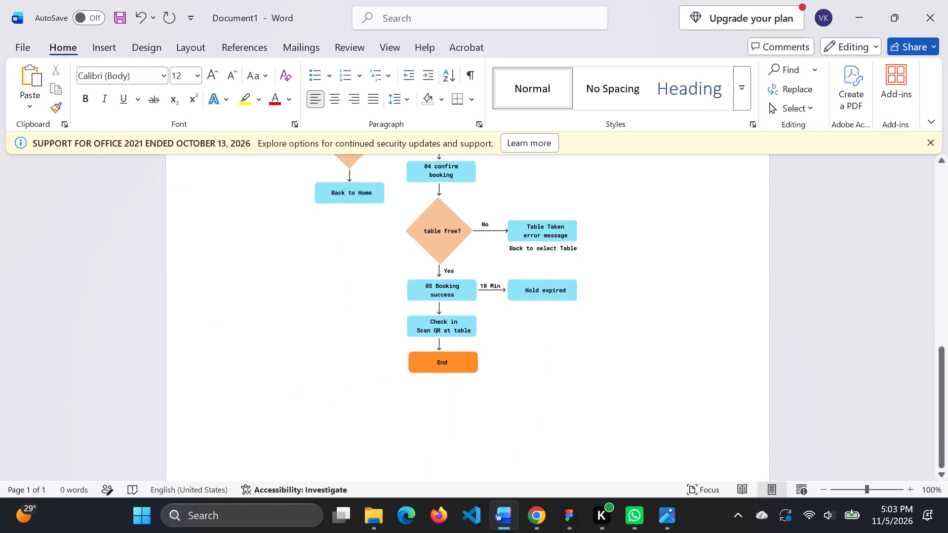
scroll(502, 399, down, 2)
click(487, 404)
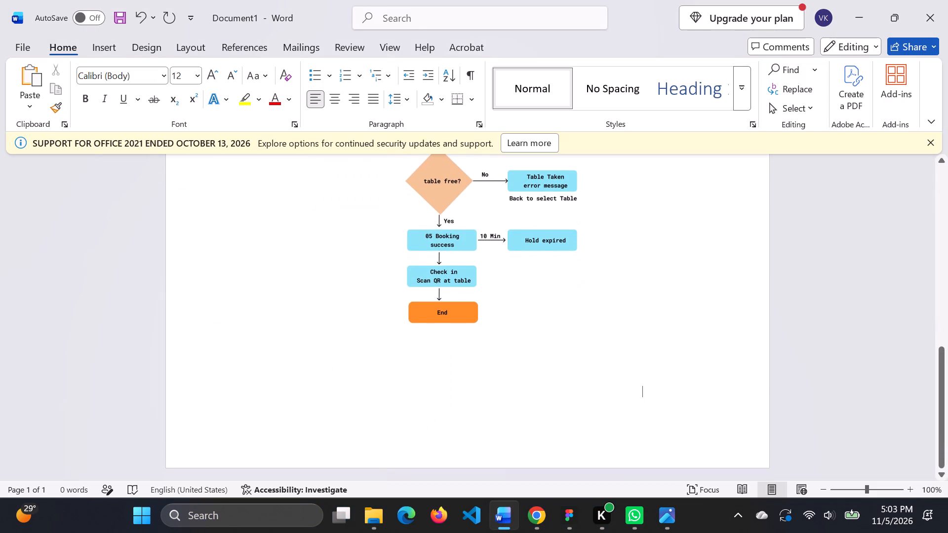
key(Return)
key(ctrl+v)
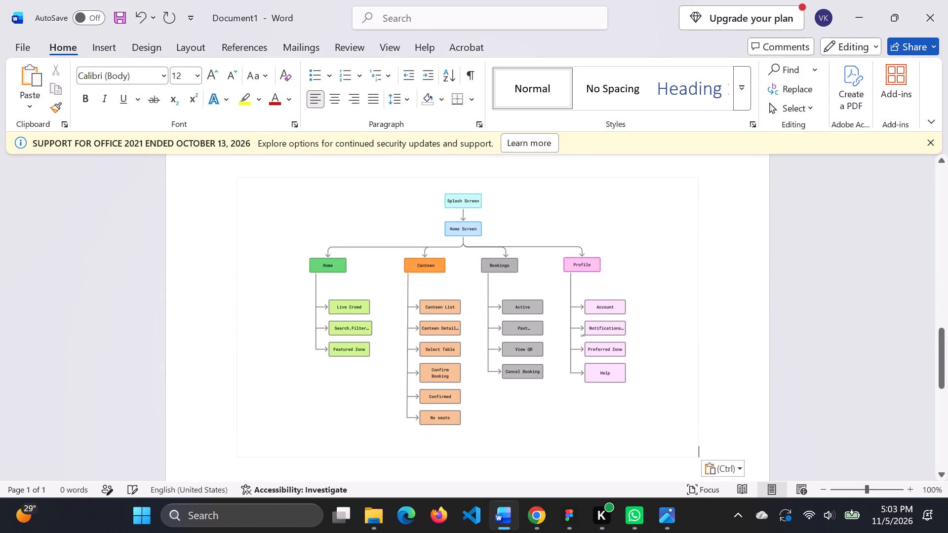
scroll(487, 404, down, 3)
click(487, 404)
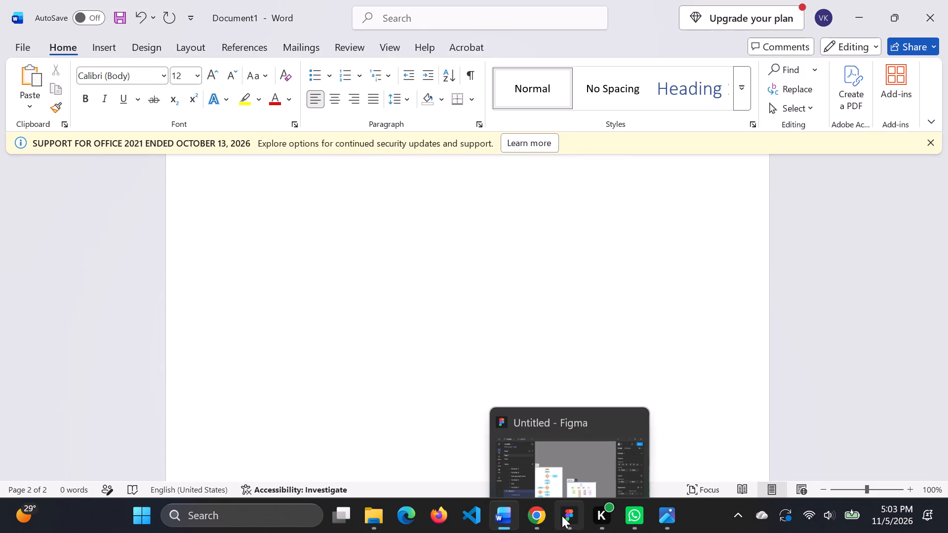
Switch back to Figma and copy the seven iPhone 18 Pro frames above Section 5 together as a PNG image.
click(597, 419)
scroll(639, 372, left, 4)
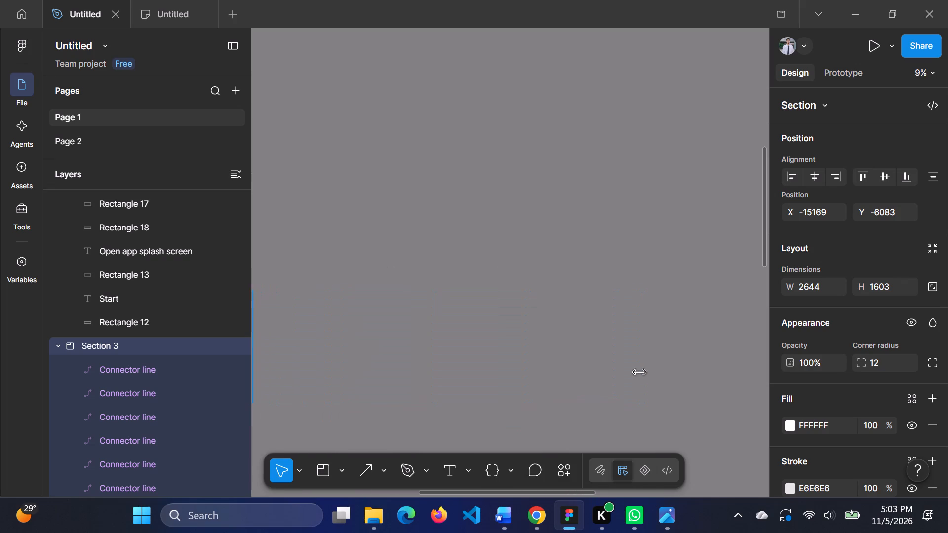
scroll(639, 372, left, 11)
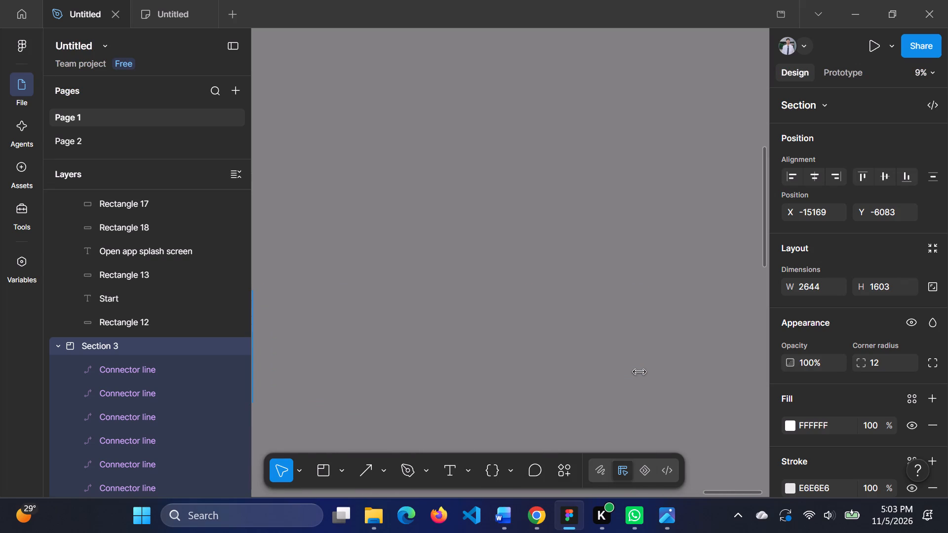
scroll(639, 372, left, 13)
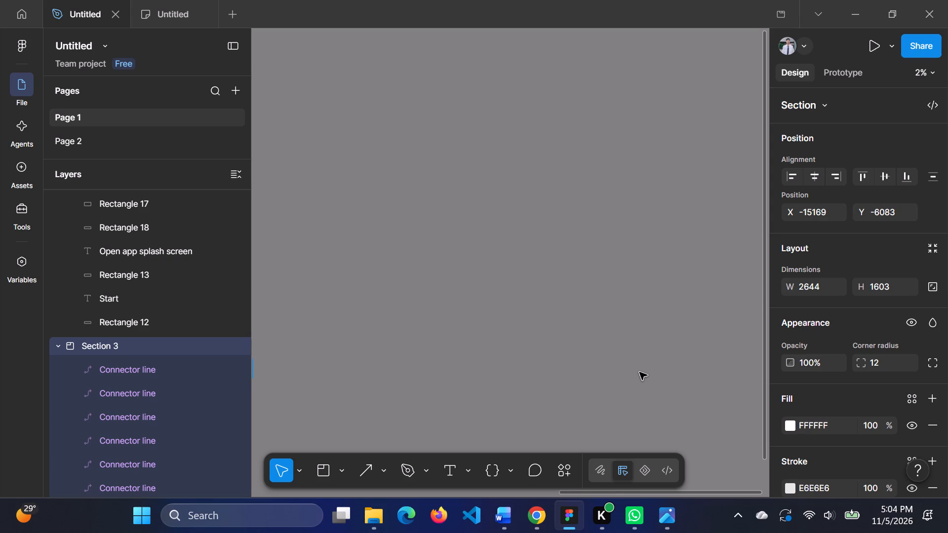
scroll(613, 380, up, 1)
scroll(613, 380, down, 1)
scroll(613, 380, up, 1)
scroll(539, 290, down, 10)
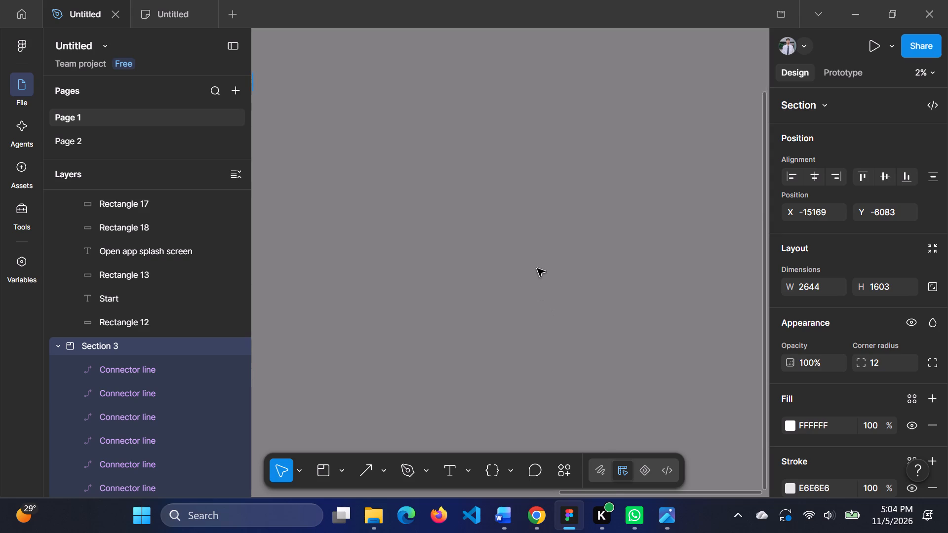
scroll(537, 268, down, 9)
scroll(537, 268, up, 15)
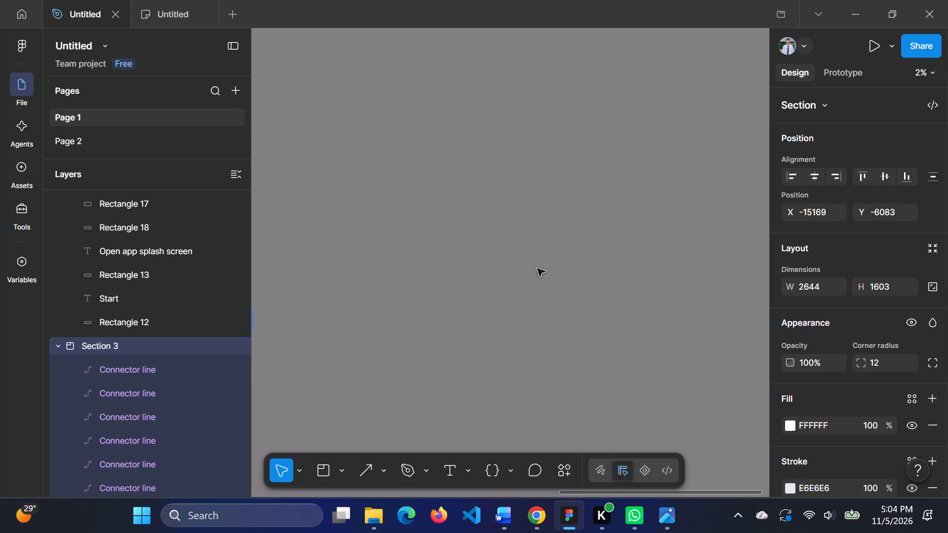
drag(693, 494, 433, 492)
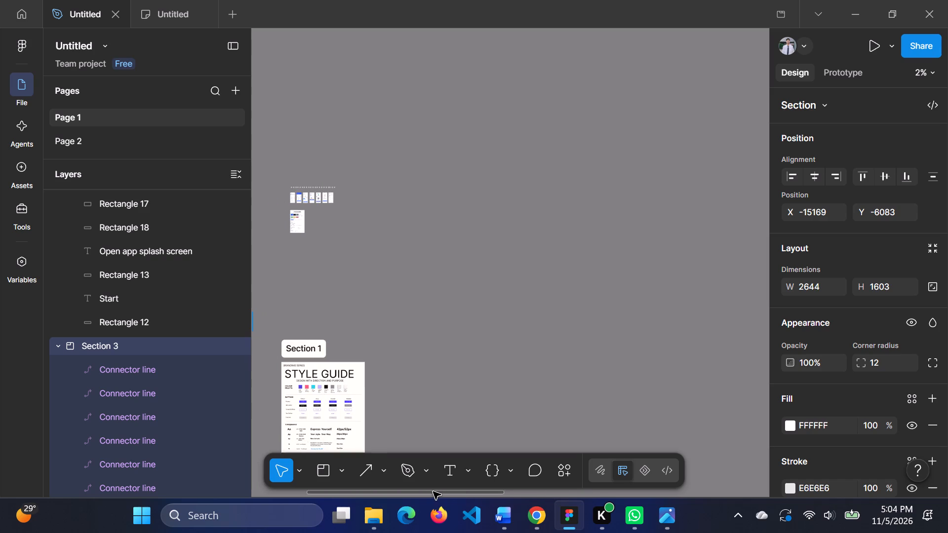
drag(433, 492, 421, 492)
scroll(392, 343, down, 1)
scroll(403, 343, up, 1)
scroll(427, 338, down, 3)
scroll(432, 328, up, 3)
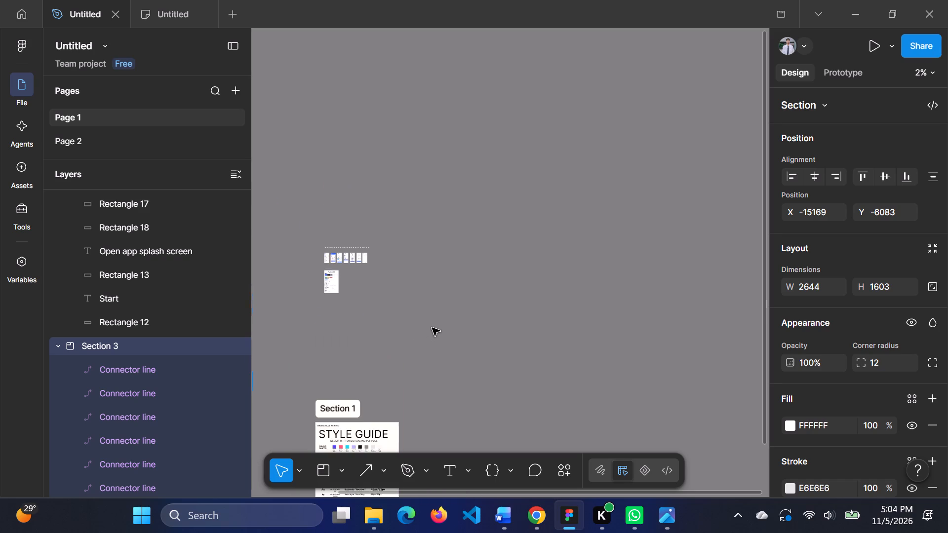
scroll(432, 328, up, 1)
scroll(432, 328, down, 1)
scroll(433, 328, right, 1)
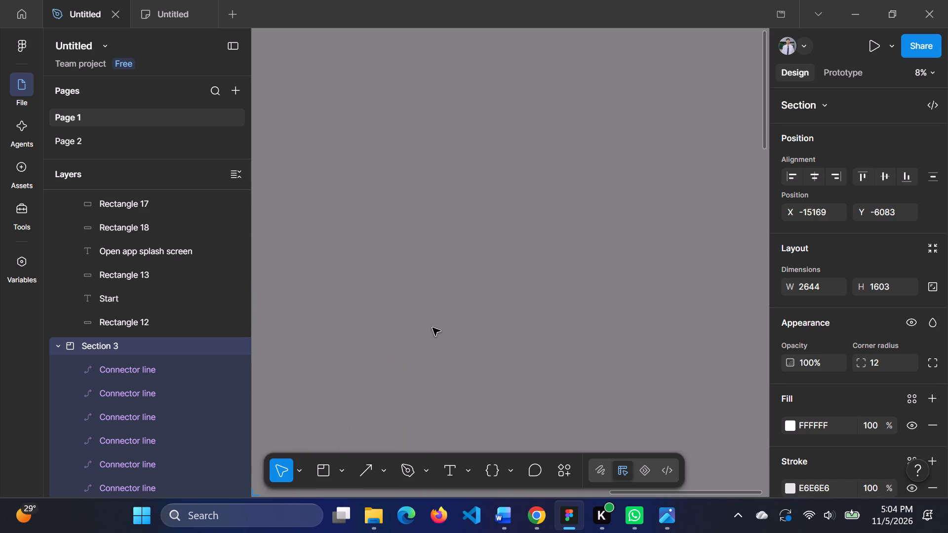
scroll(433, 328, right, 3)
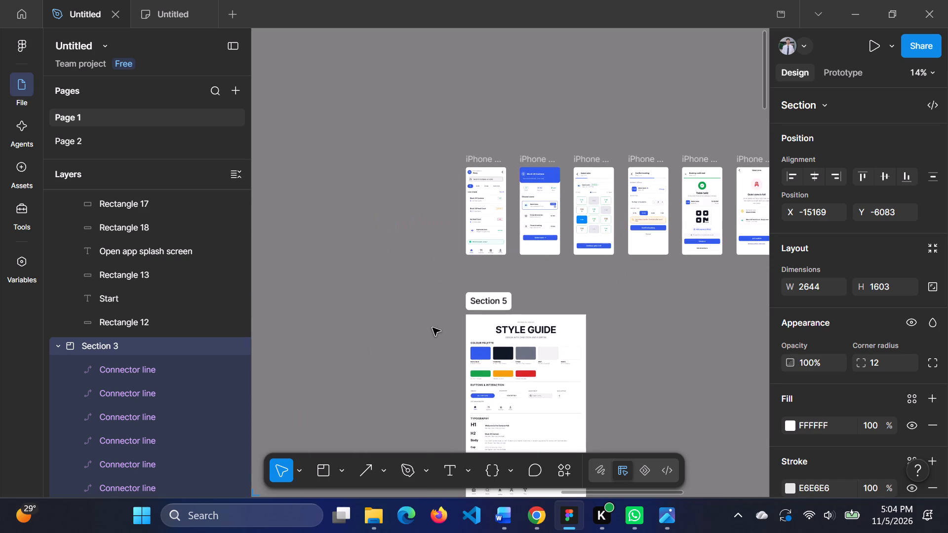
scroll(433, 328, left, 1)
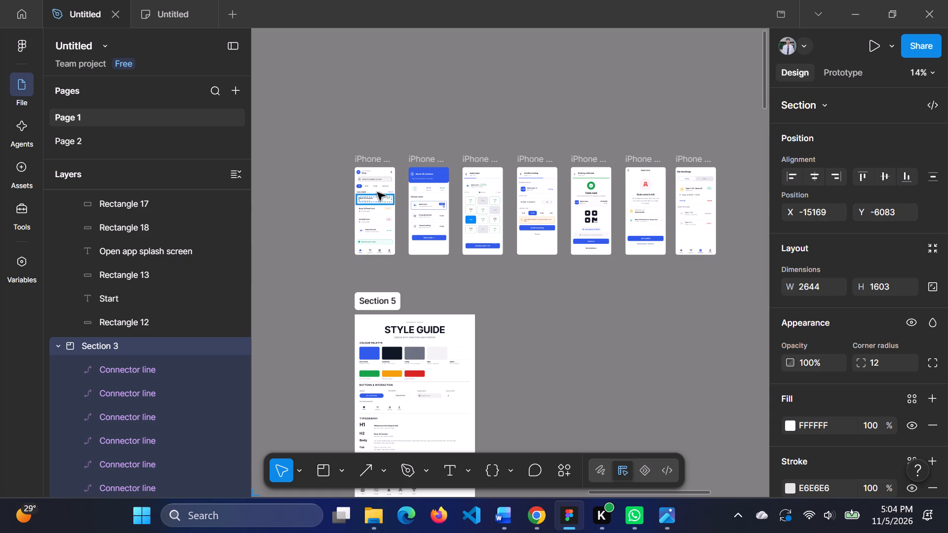
click(366, 161)
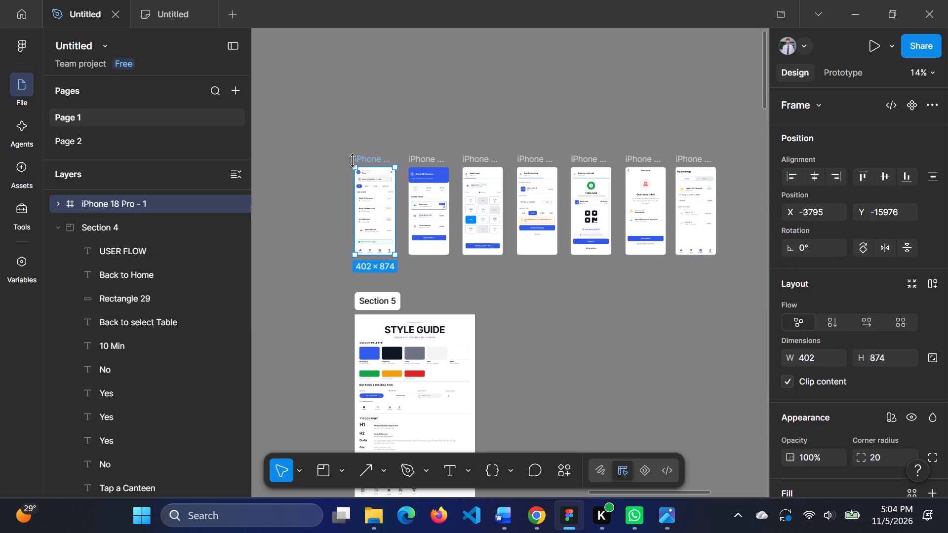
click(338, 157)
drag(338, 150, 710, 304)
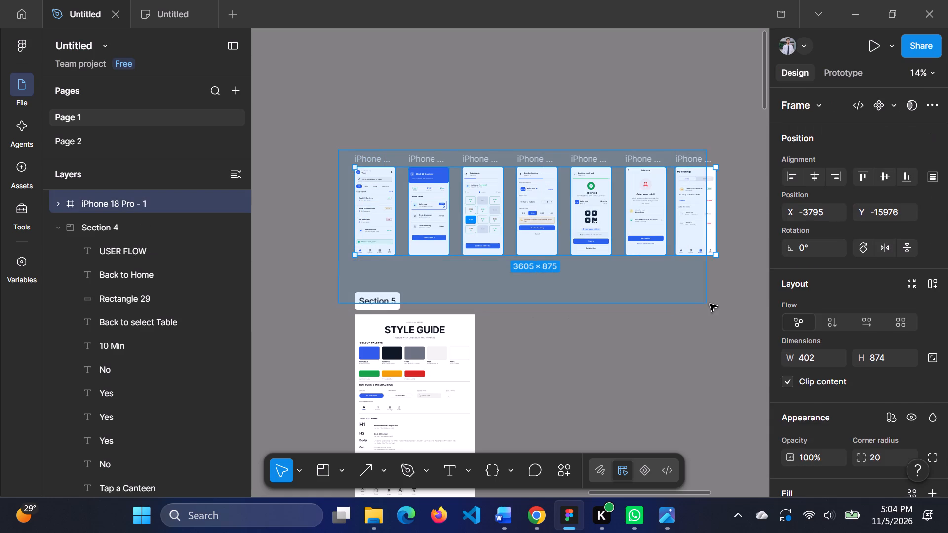
drag(710, 304, 731, 296)
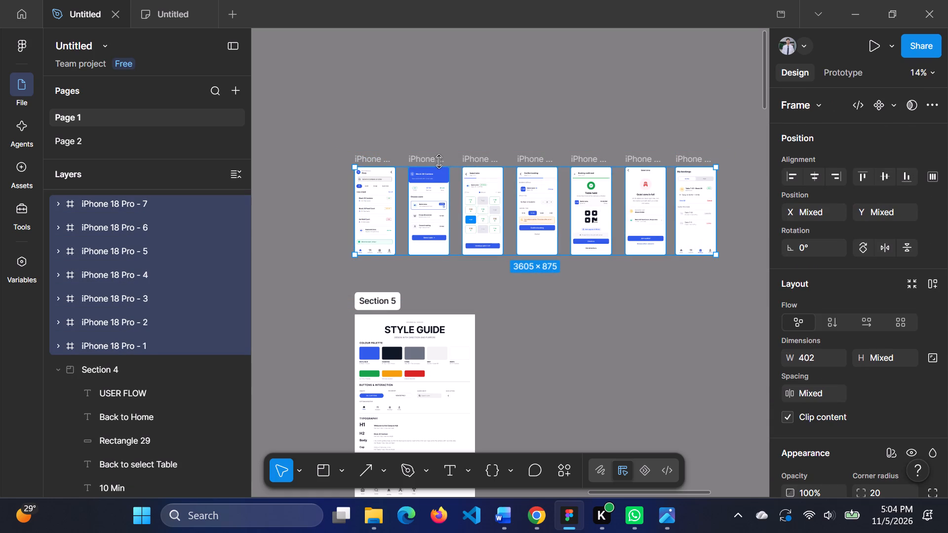
right_click(434, 160)
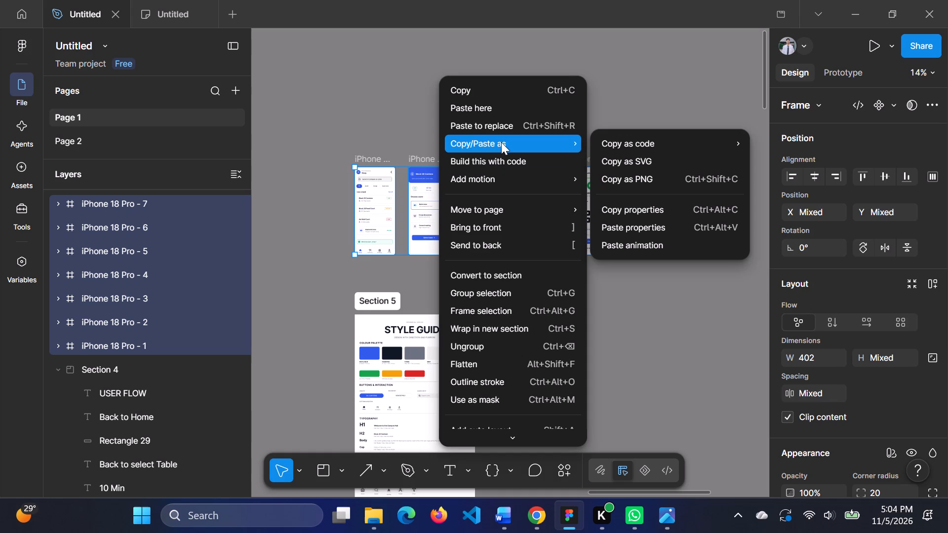
click(650, 178)
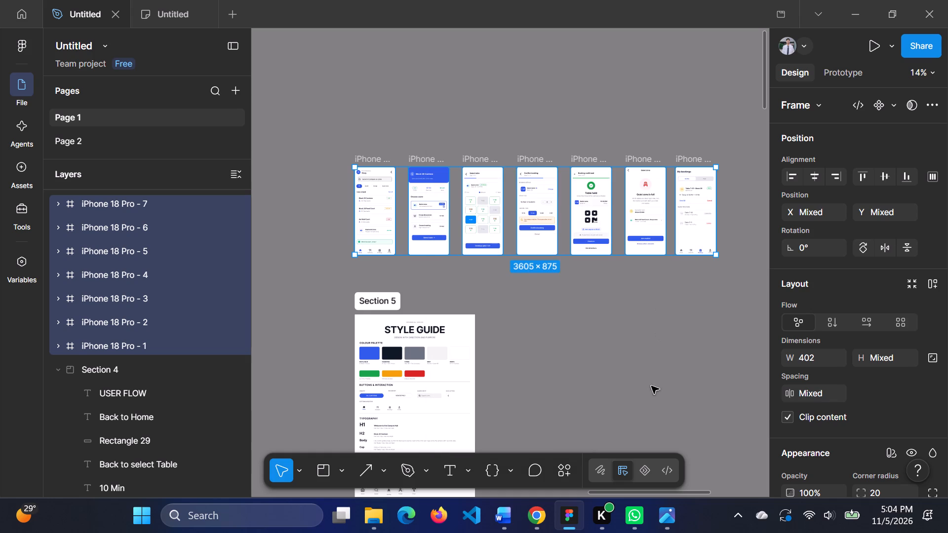